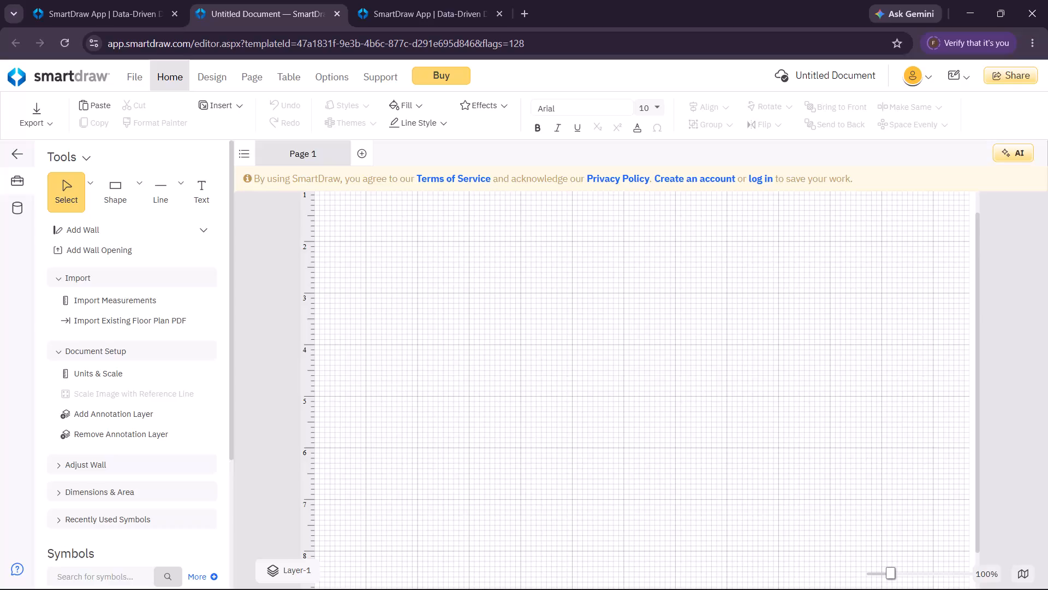
Look through the Room Outlines symbol library and the other symbol categories for a usable shape.
left_click_drag(229, 323, 249, 517)
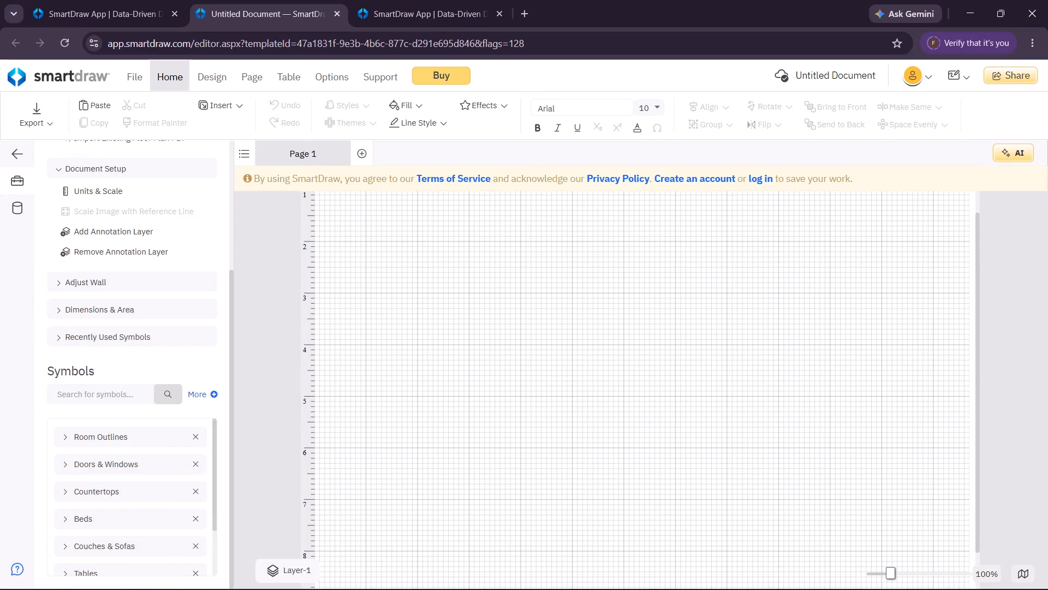
left_click(147, 464)
left_click(123, 445)
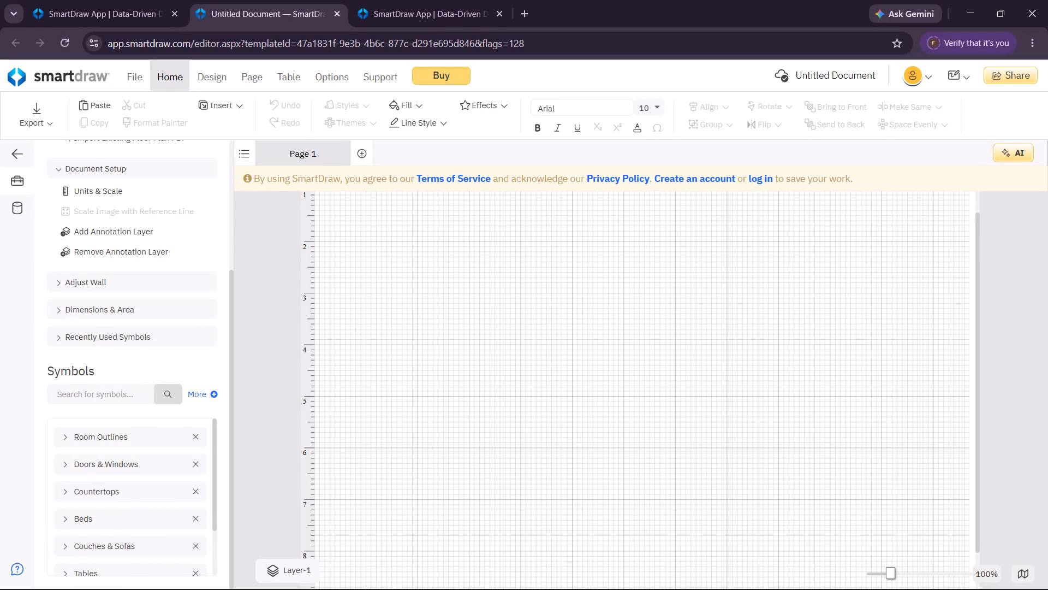
left_click(125, 444)
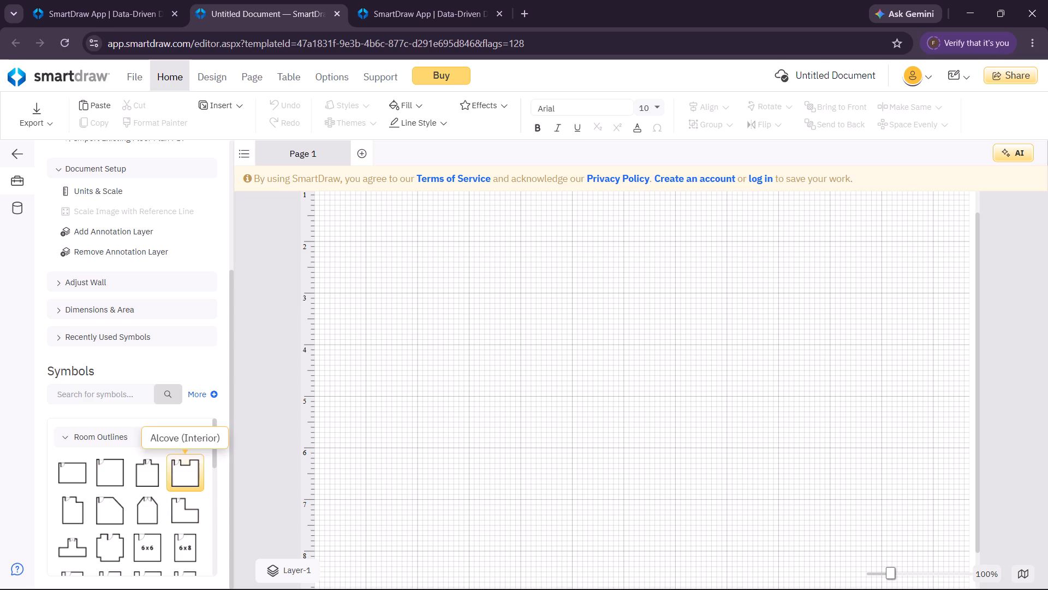
left_click_drag(214, 445, 218, 486)
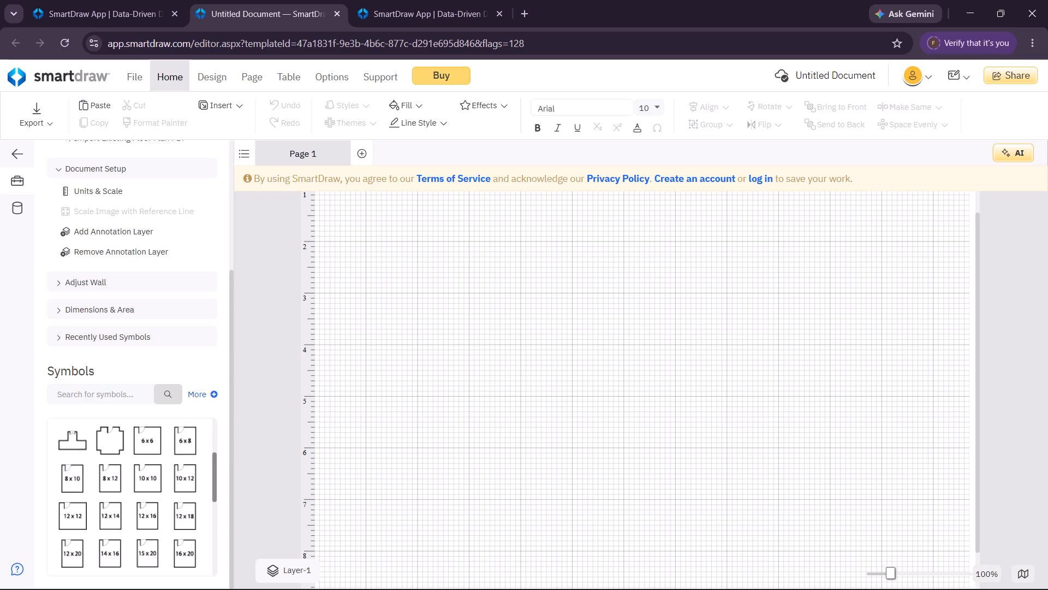
left_click_drag(218, 486, 226, 555)
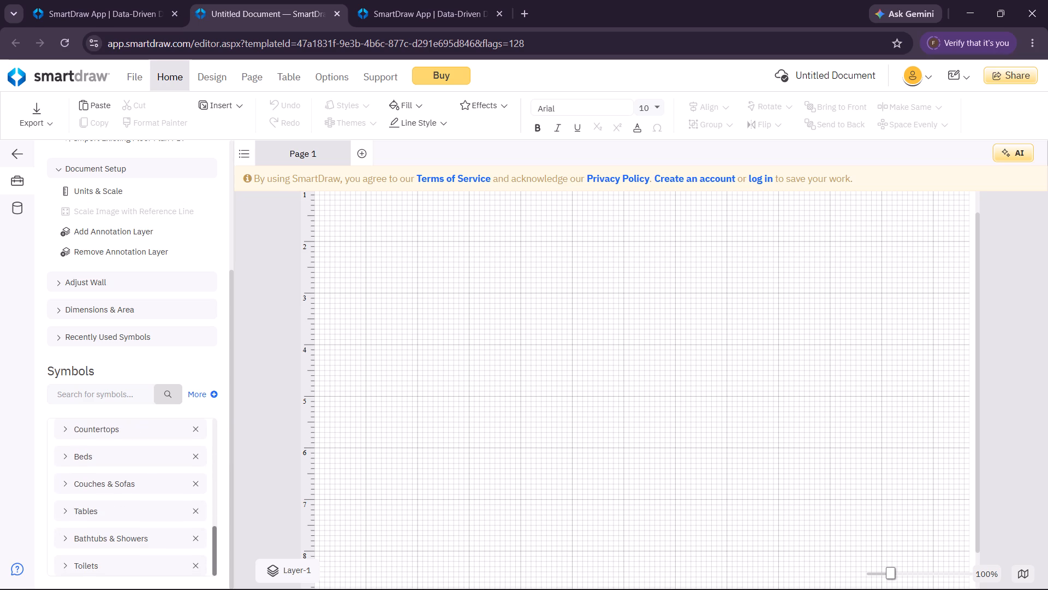
left_click_drag(226, 555, 218, 511)
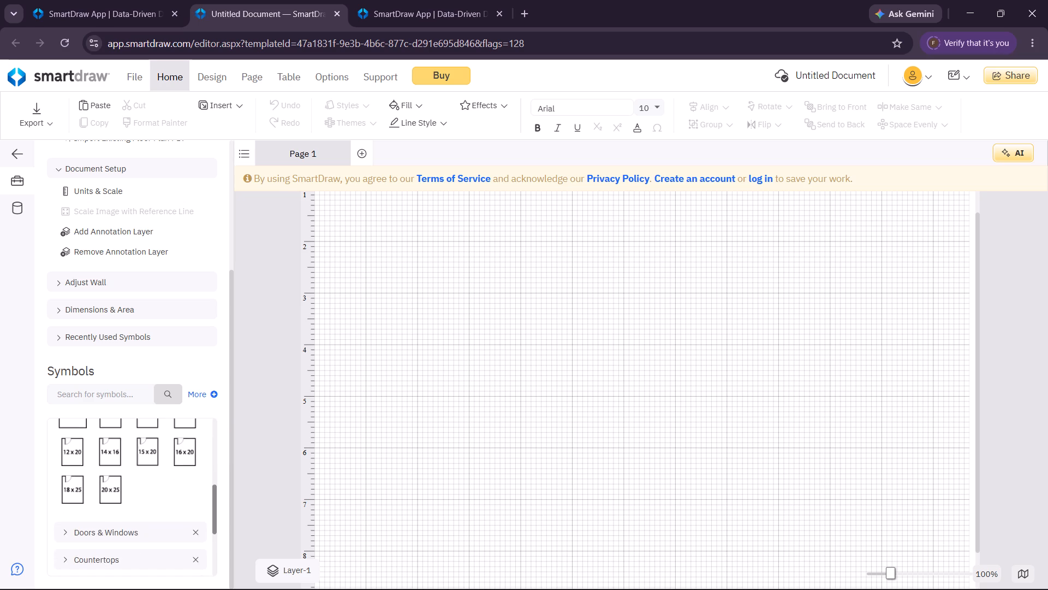
left_click_drag(218, 511, 212, 471)
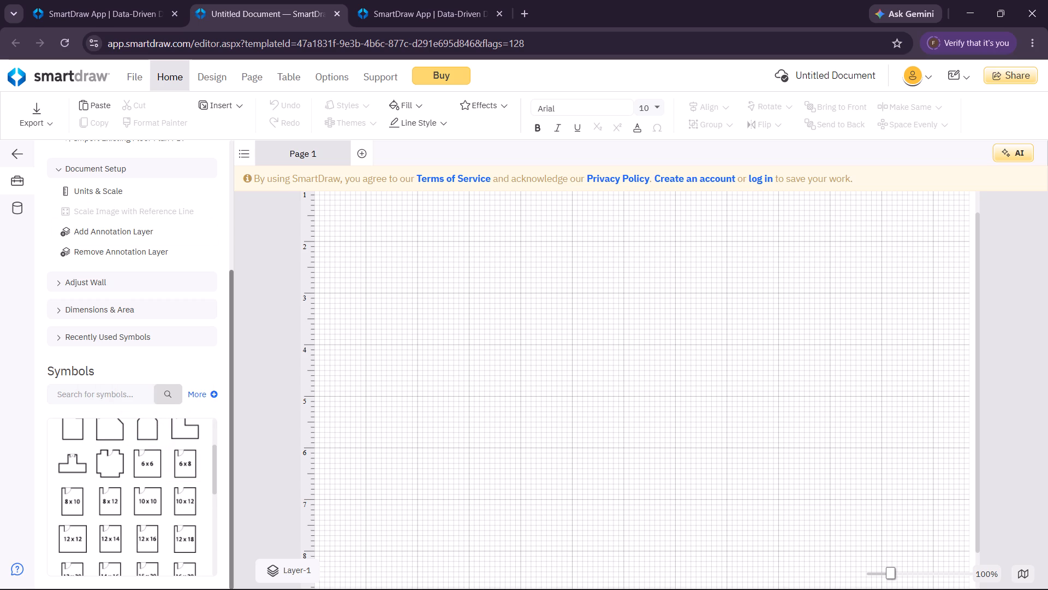
left_click_drag(229, 380, 216, 215)
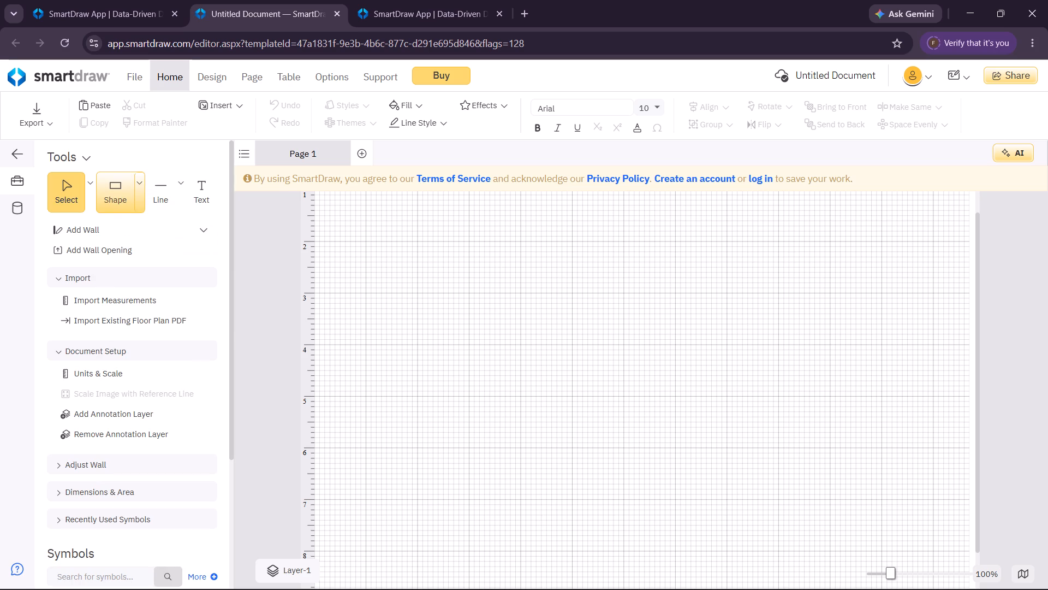
Place a rectangle about 1.91 wide by 0.95 high near the page's upper-left area.
left_click(138, 188)
left_click(175, 245)
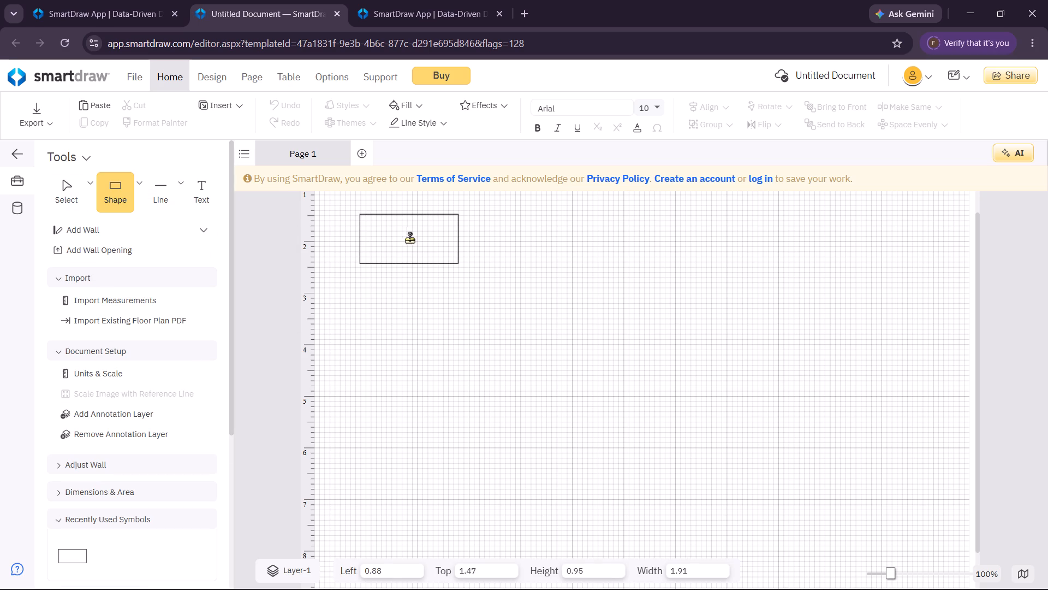
left_click(408, 234)
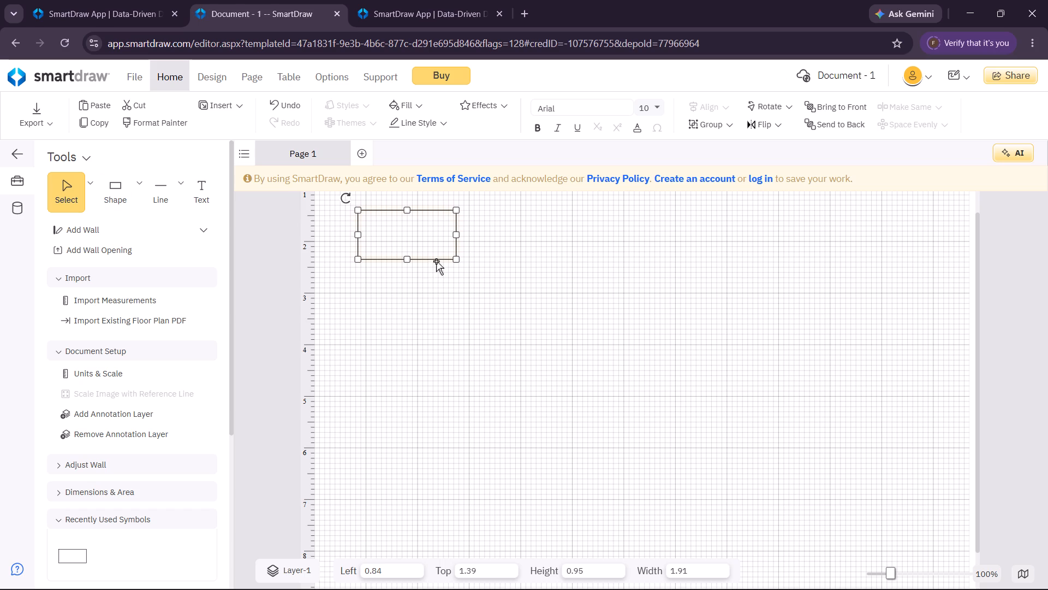
Copy the rectangle and paste three duplicates, leaving no stray text inside them.
key("ctrl+c")
key("ctrl+v")
key("ctrl+v")
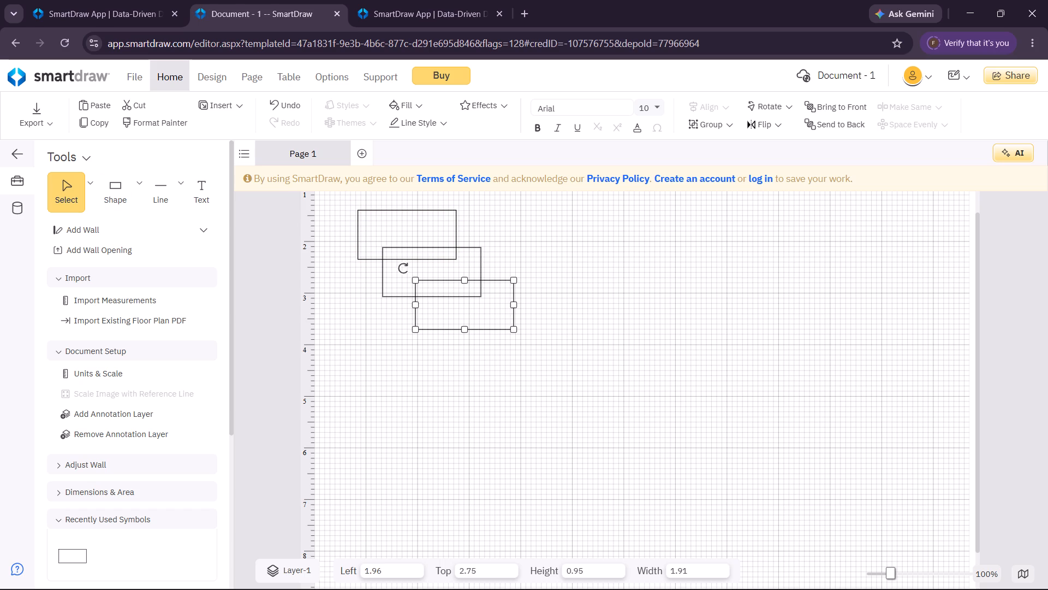
key("ctrl+v")
type("vvv")
key("BackSpace")
key("BackSpace")
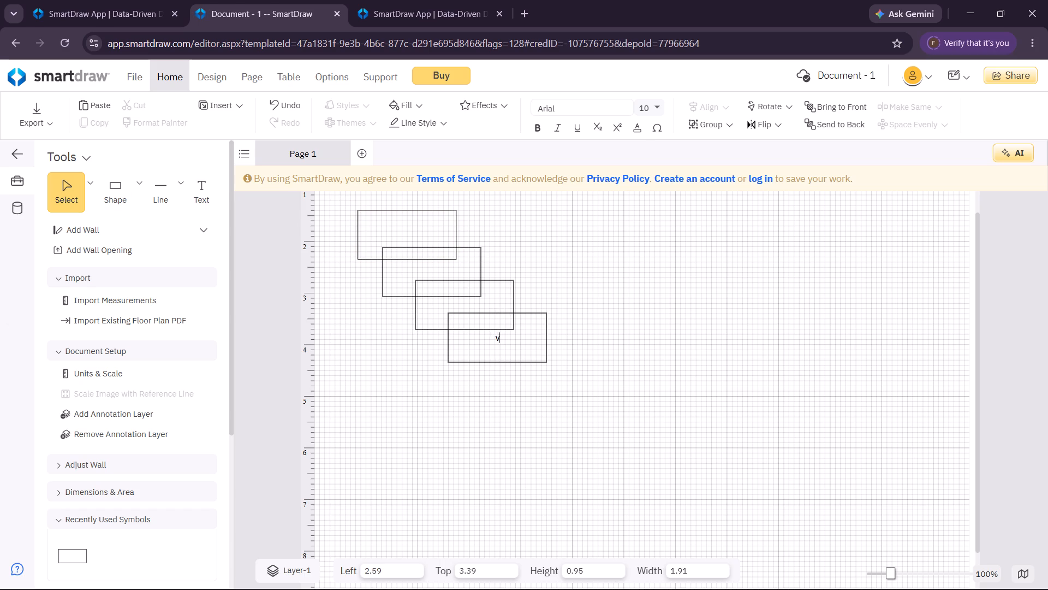
key("BackSpace")
key("ctrl+v")
key("ctrl+v")
left_click(547, 362)
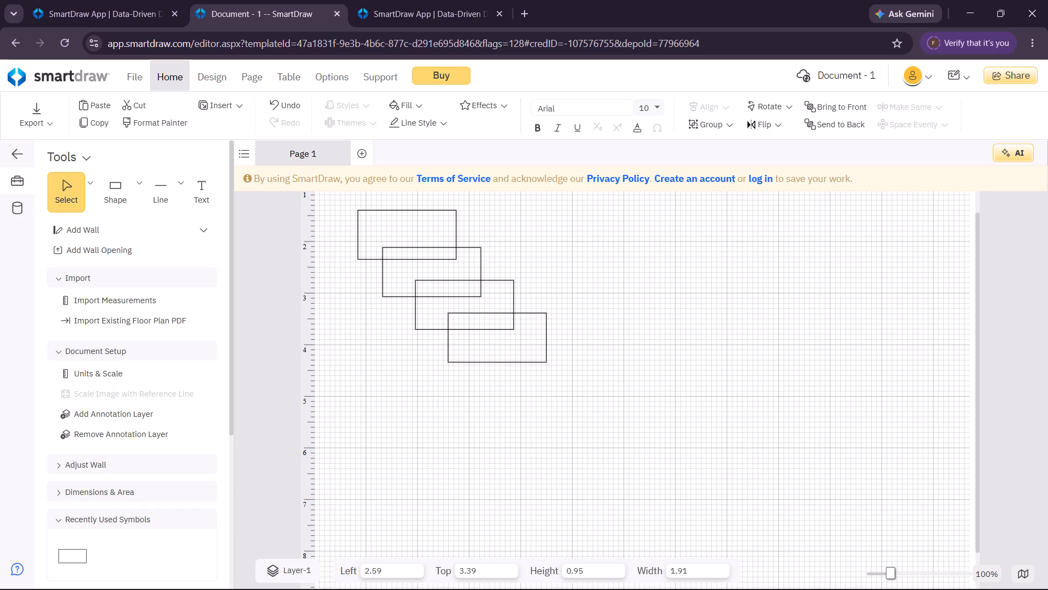
Move the lowest duplicate clear of the others and enlarge it into an outer frame about 11.28 wide by 5.84 high.
left_click_drag(546, 346, 662, 269)
left_click_drag(661, 286, 758, 428)
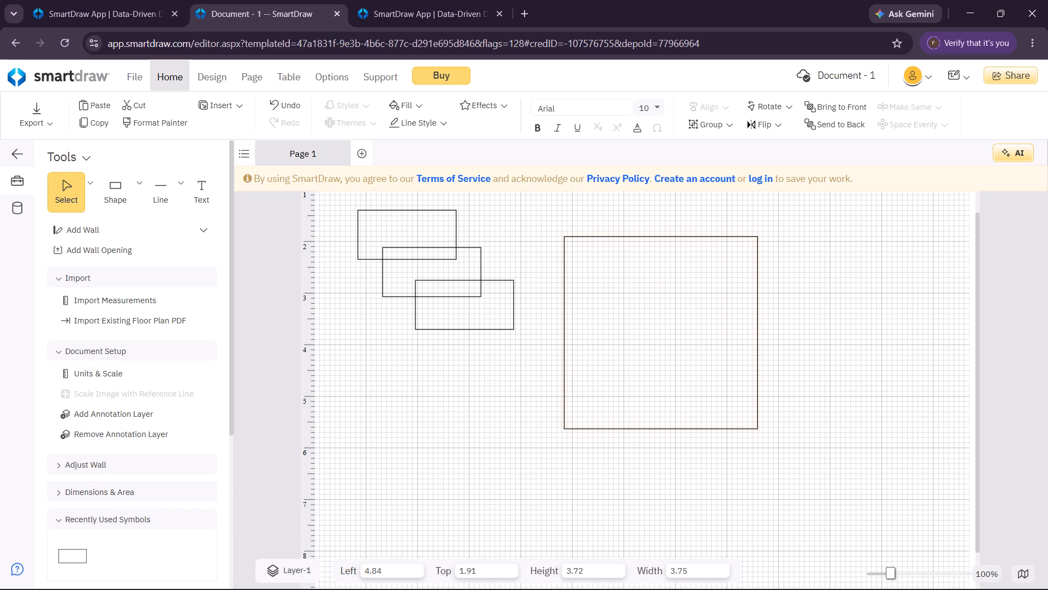
left_click_drag(758, 428, 915, 503)
left_click(564, 498)
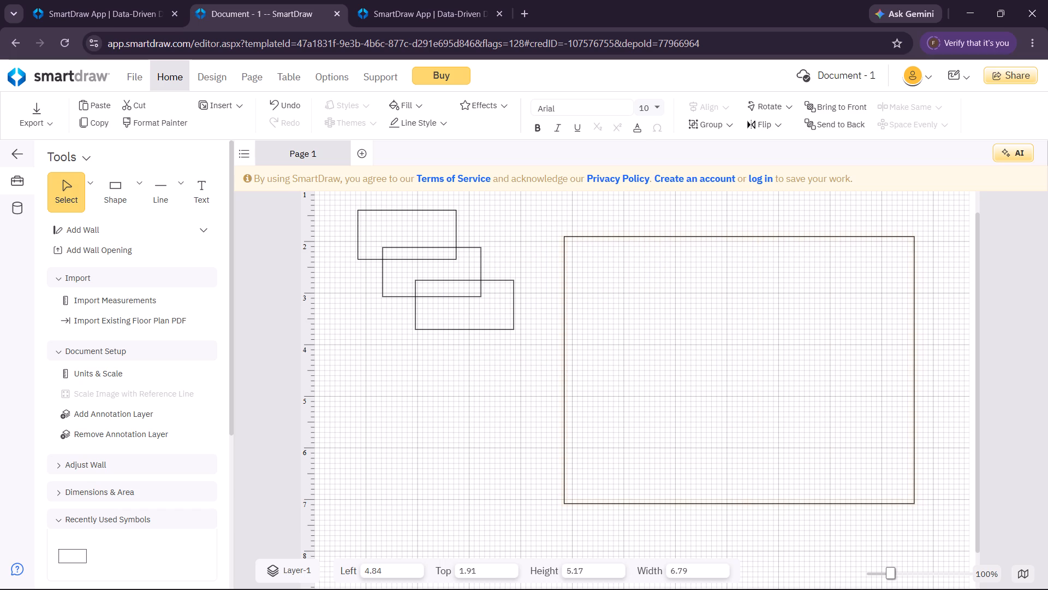
left_click_drag(564, 504, 334, 489)
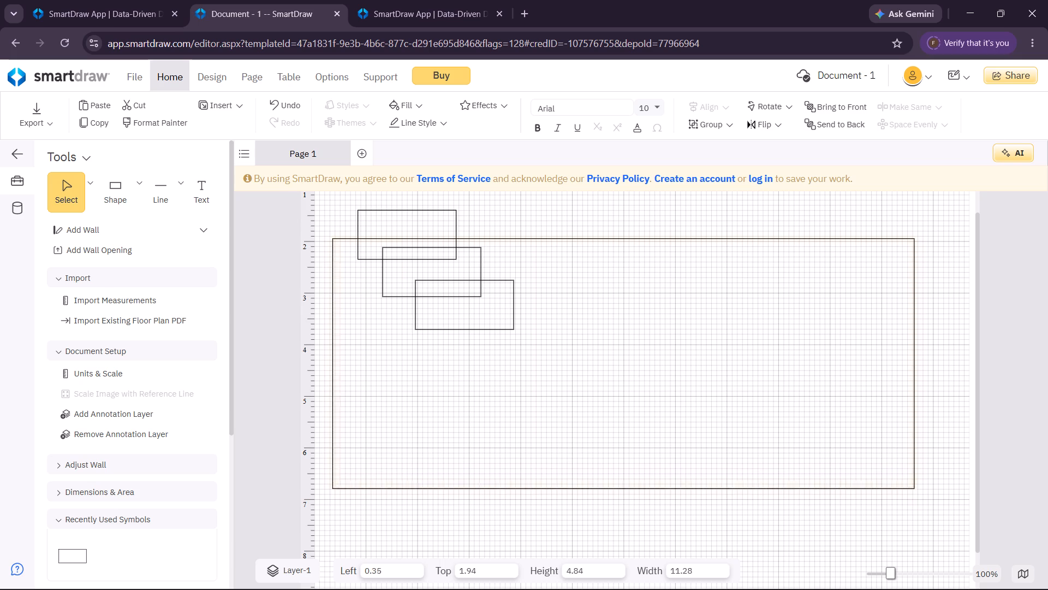
left_click_drag(334, 489, 332, 541)
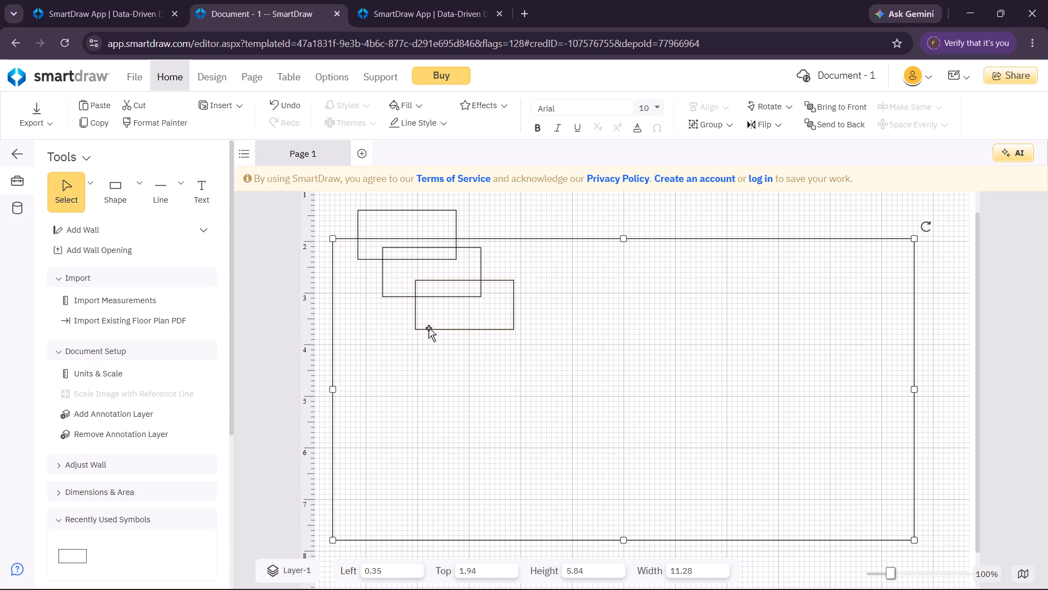
Widen the lowest remaining small rectangle to about 1.99 and move it into the frame's lower-left corner.
left_click(442, 327)
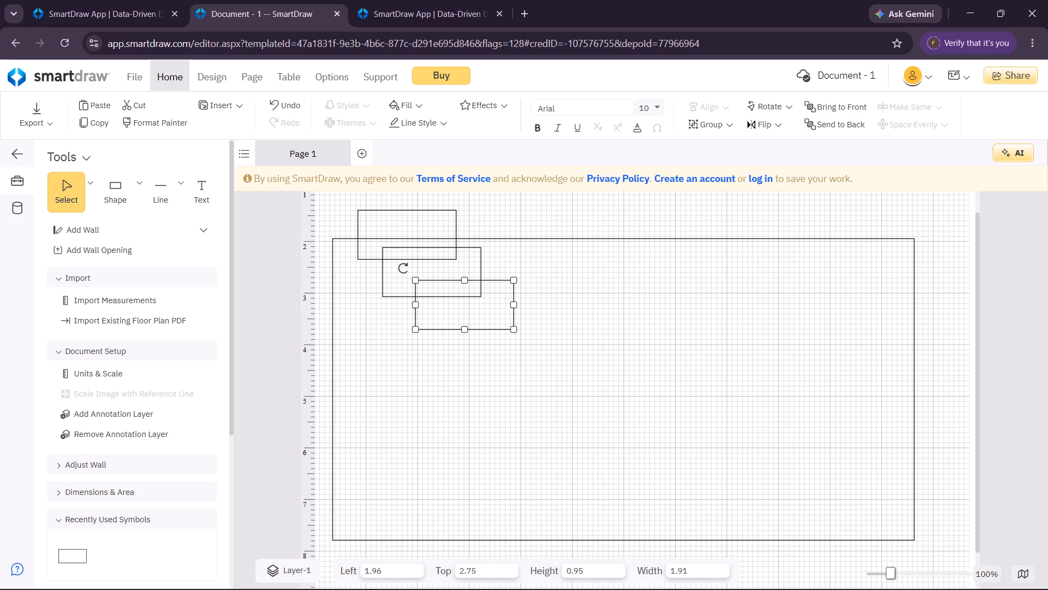
left_click_drag(515, 306, 519, 331)
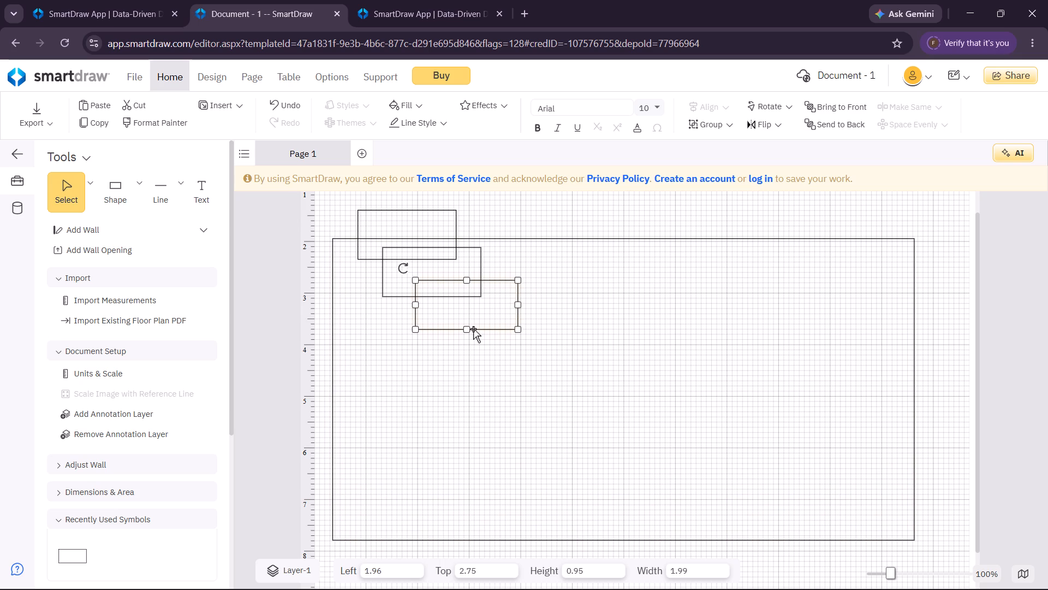
left_click(470, 329)
left_click(496, 279)
left_click_drag(496, 279, 419, 481)
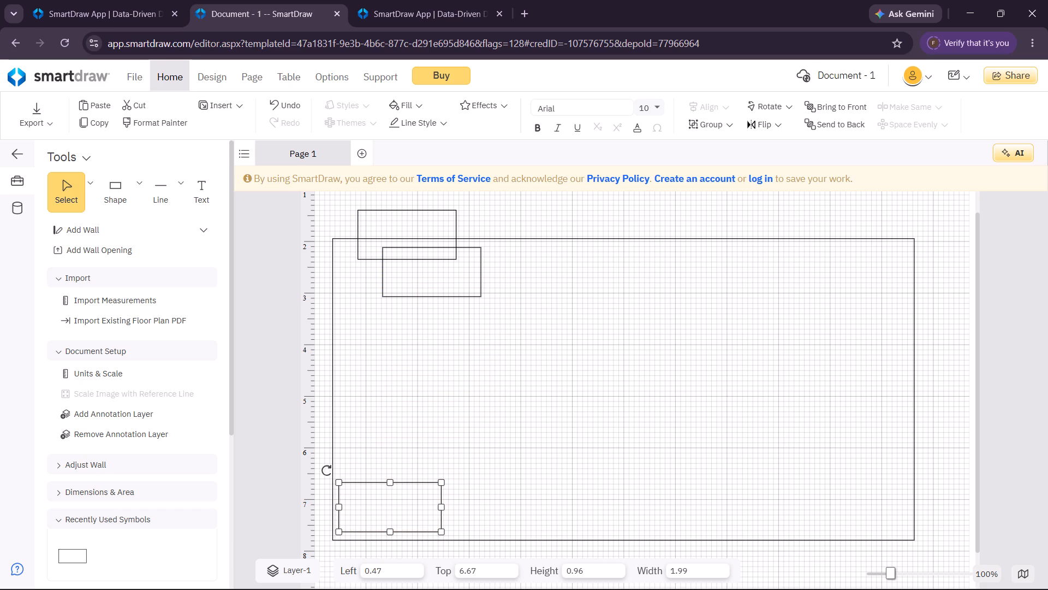
Move the next small rectangle directly above the corner one, left-aligned with it, and widen it to about 1.99.
left_click(418, 297)
left_click_drag(421, 296, 403, 359)
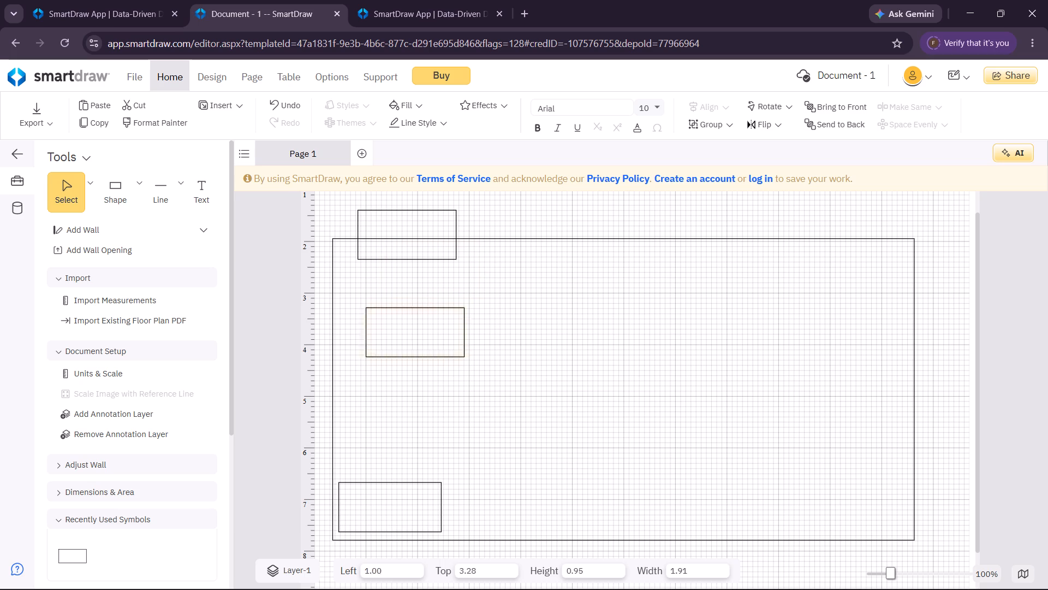
left_click_drag(403, 359, 377, 479)
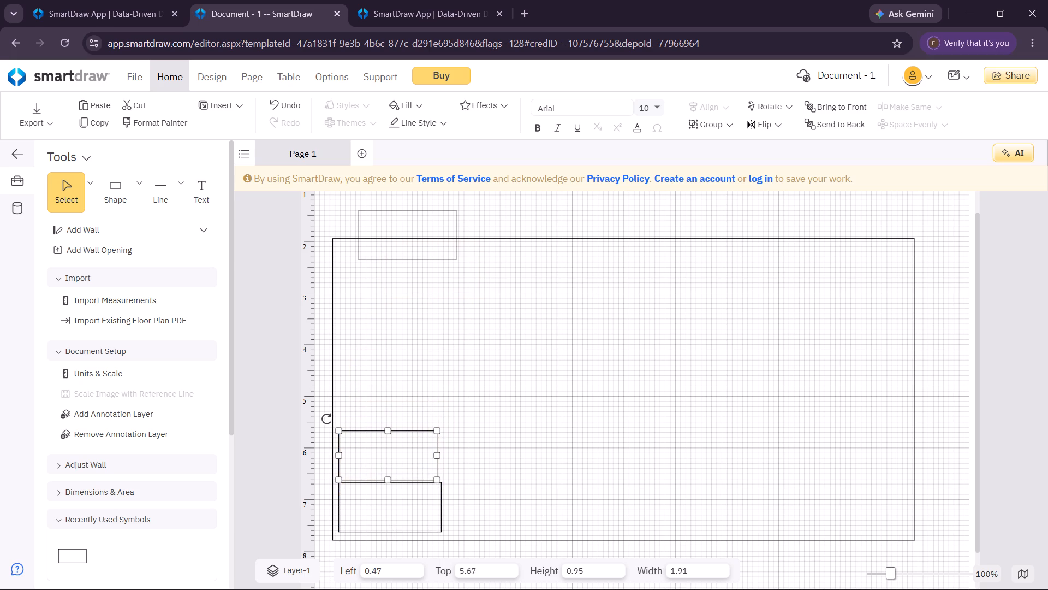
left_click(438, 456)
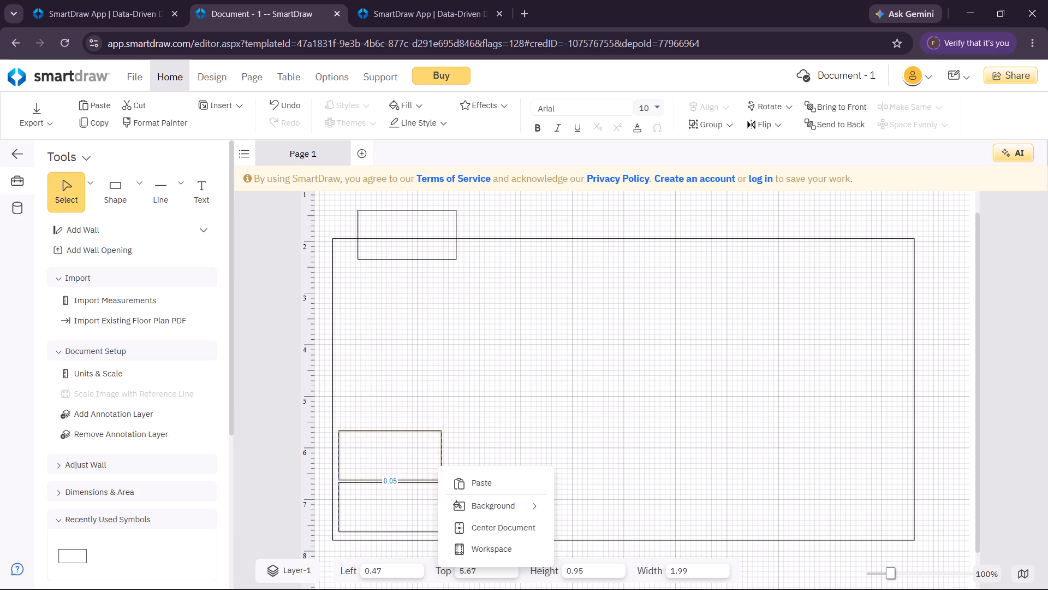
left_click(444, 459)
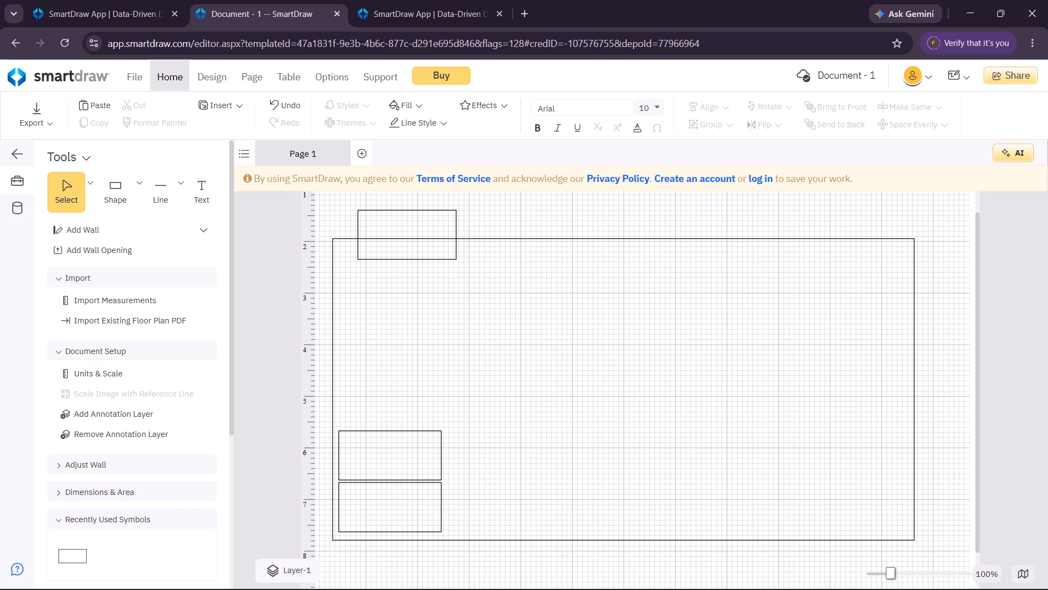
Move the original small rectangle onto the top of the left-hand stack, left-aligned, and widen it to about 1.99.
left_click_drag(385, 258, 373, 445)
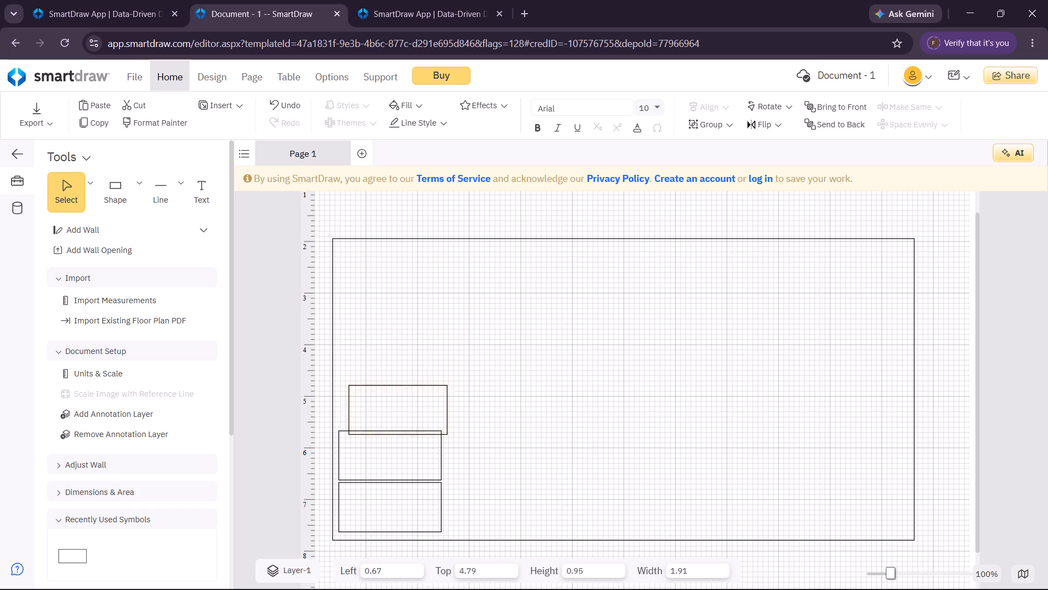
left_click_drag(373, 445, 368, 426)
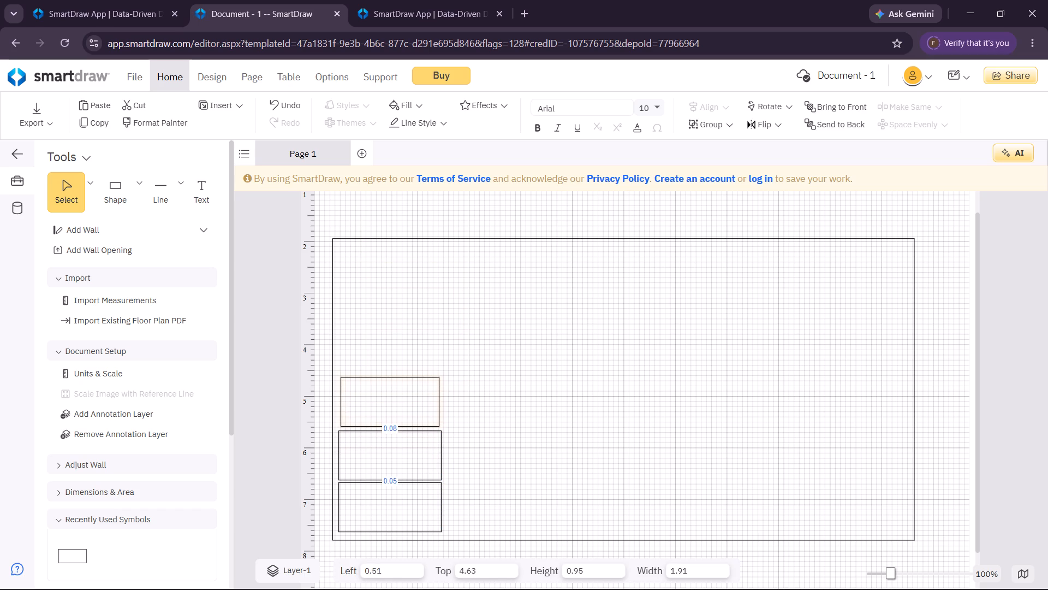
left_click_drag(368, 426, 366, 426)
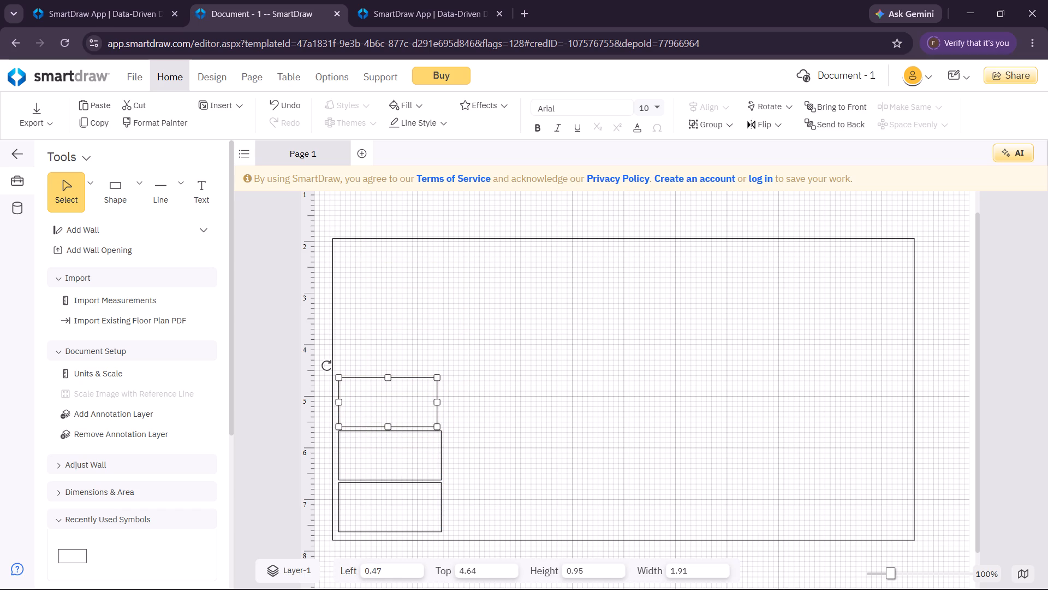
left_click_drag(437, 402, 449, 404)
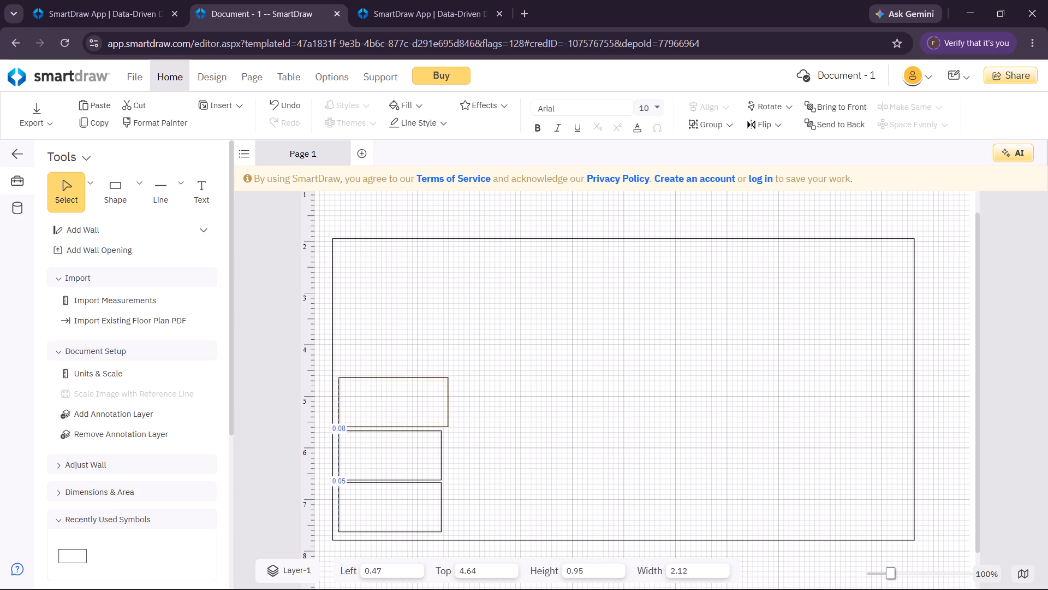
left_click_drag(449, 404, 444, 404)
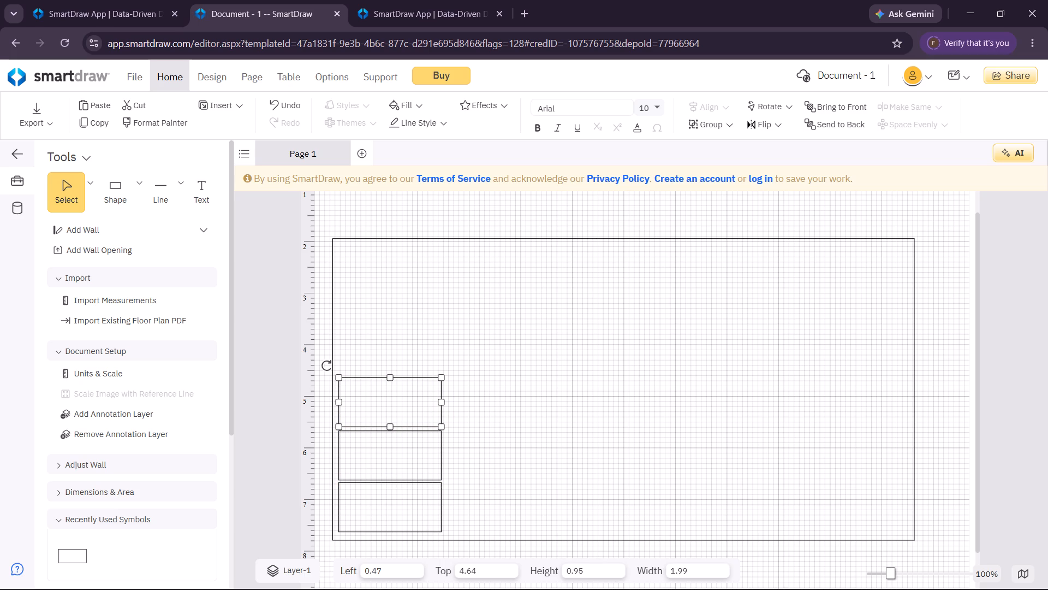
Add a fourth rectangle at the top of the left-hand stack, left-aligned, about 1.99 wide by 0.95 high.
left_click(134, 204)
left_click(164, 241)
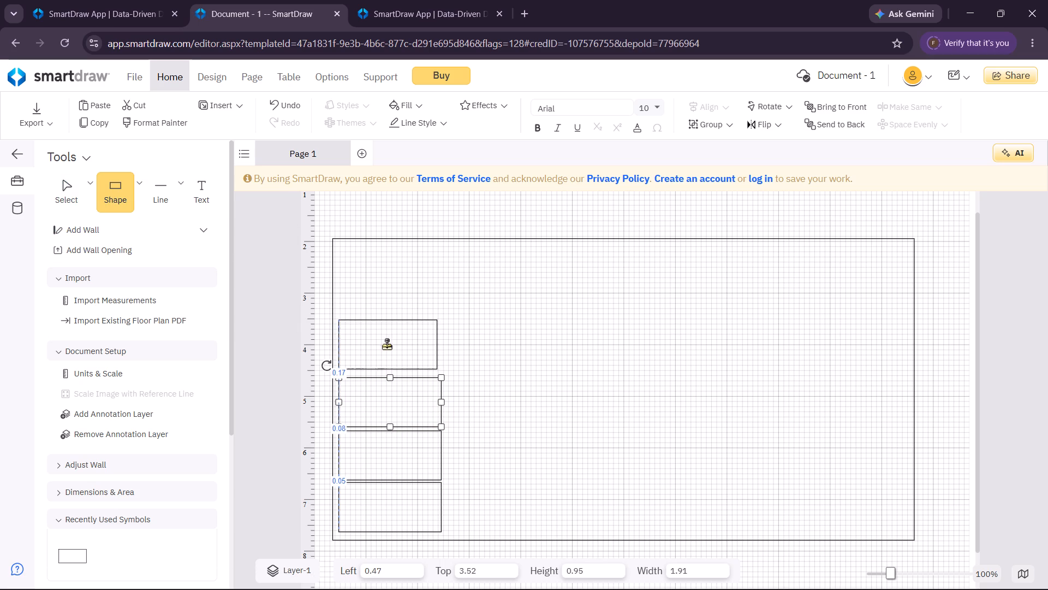
left_click(386, 347)
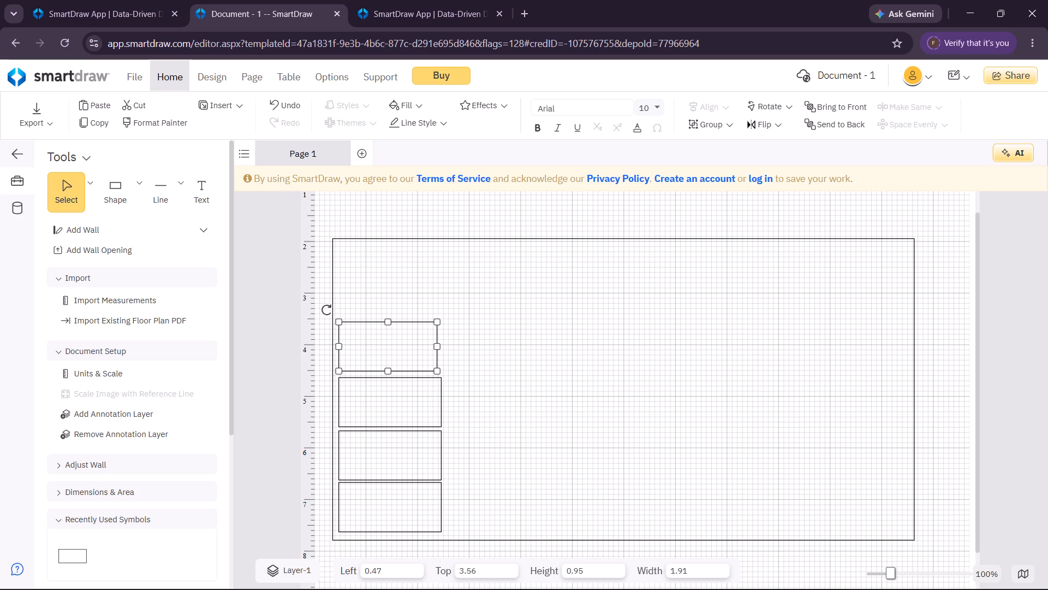
left_click_drag(438, 345, 443, 345)
Add a fifth rectangle at the top of the left-hand stack, left-aligned, about 1.99 wide by 0.95 high.
left_click(140, 193)
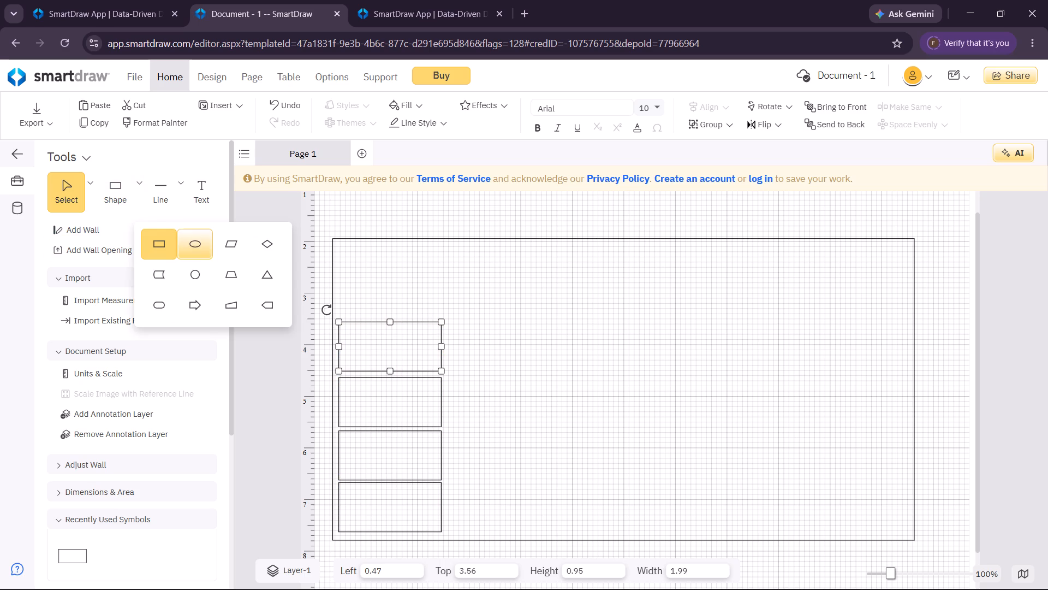
left_click(168, 247)
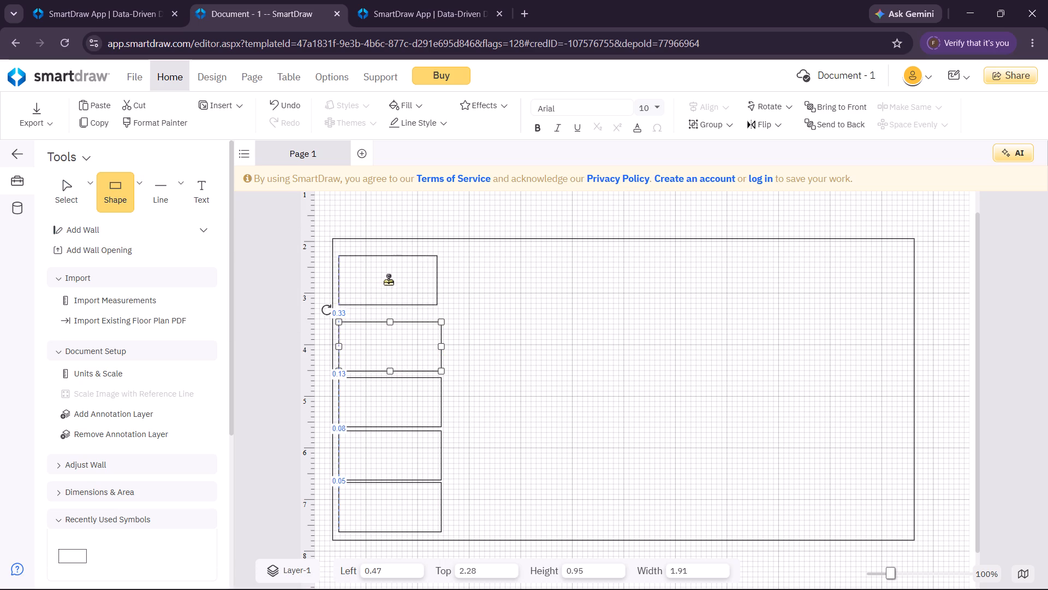
left_click(388, 288)
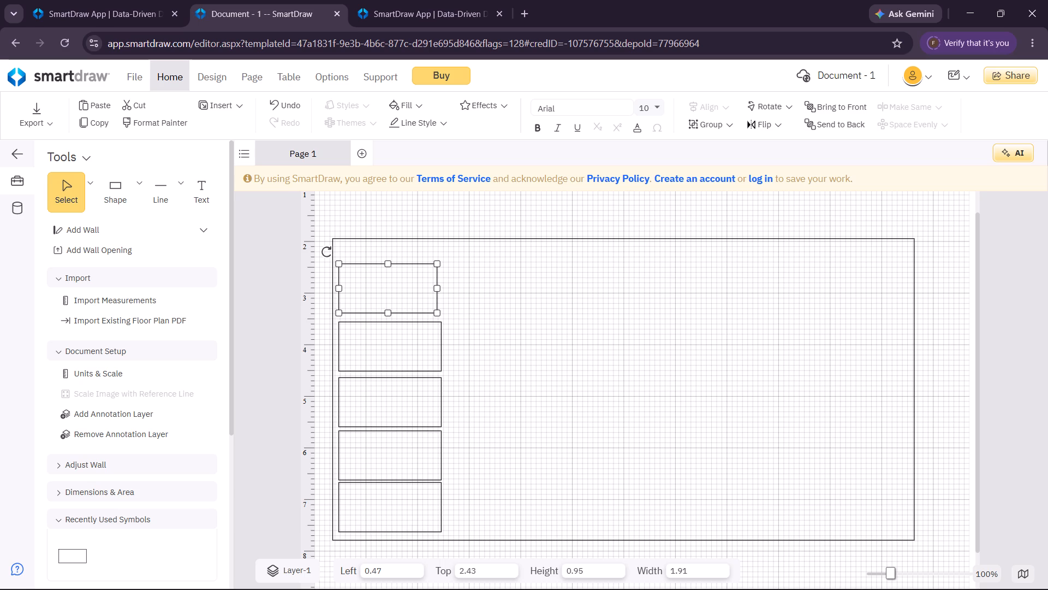
left_click(436, 287)
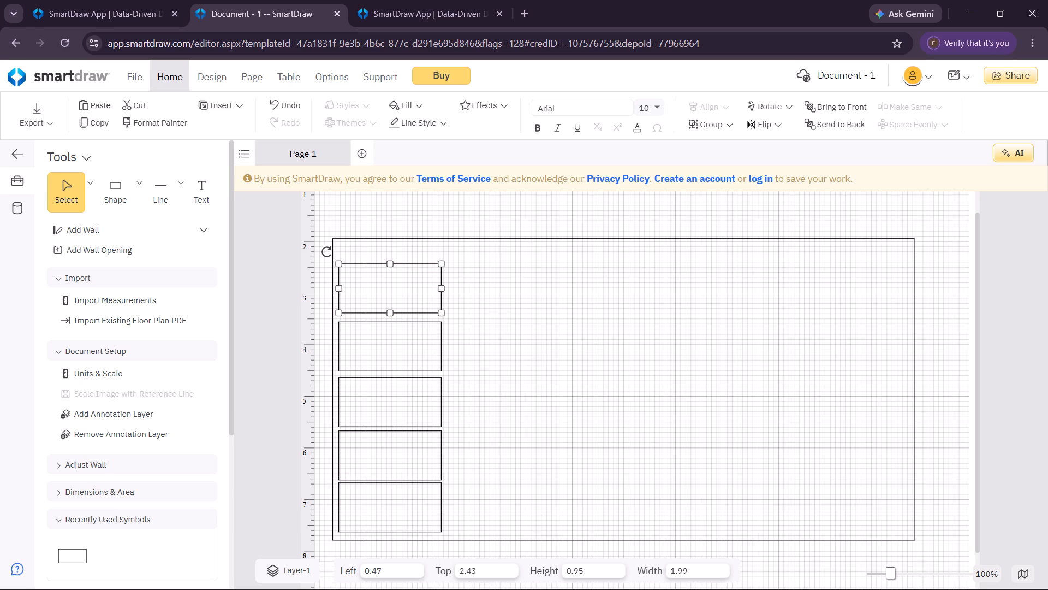
left_click(444, 288)
Browse the symbol library down to the Toilets category and try to expand it.
left_click_drag(235, 410, 235, 440)
left_click_drag(235, 440, 233, 457)
left_click_drag(232, 410, 232, 518)
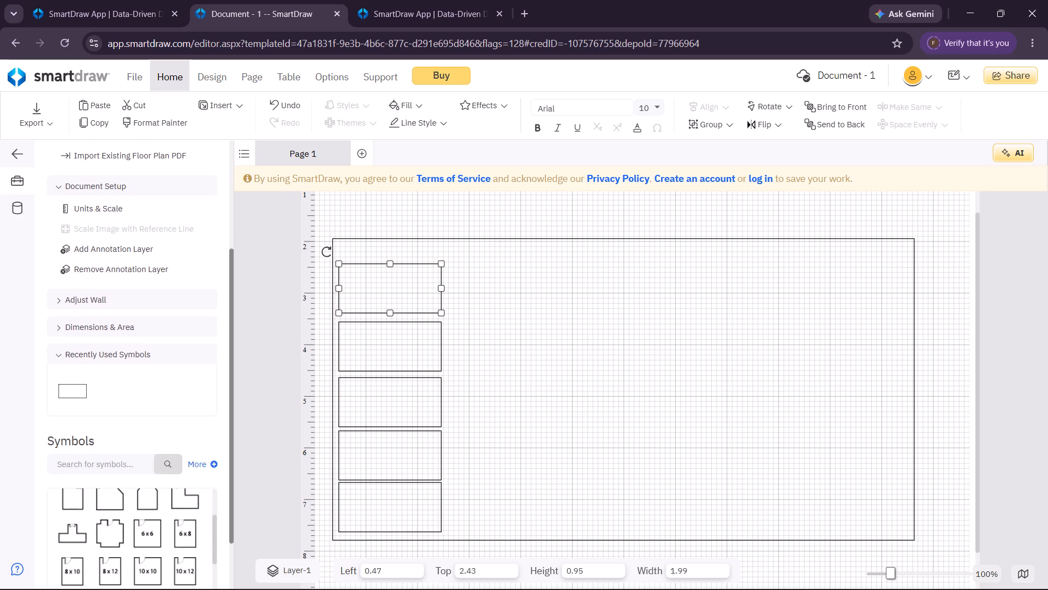
left_click_drag(232, 518, 236, 589)
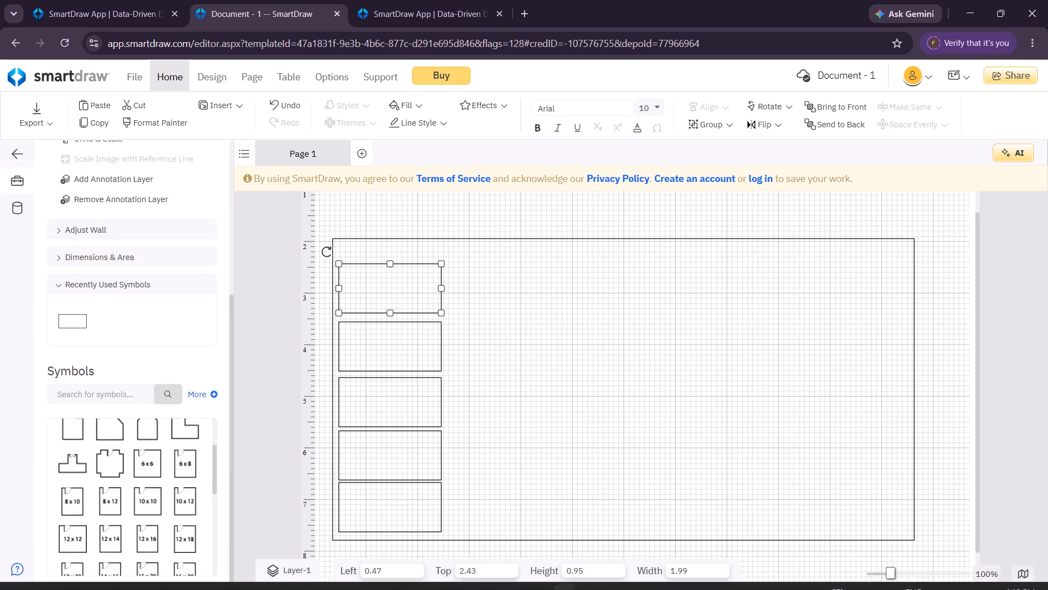
left_click_drag(215, 460, 216, 542)
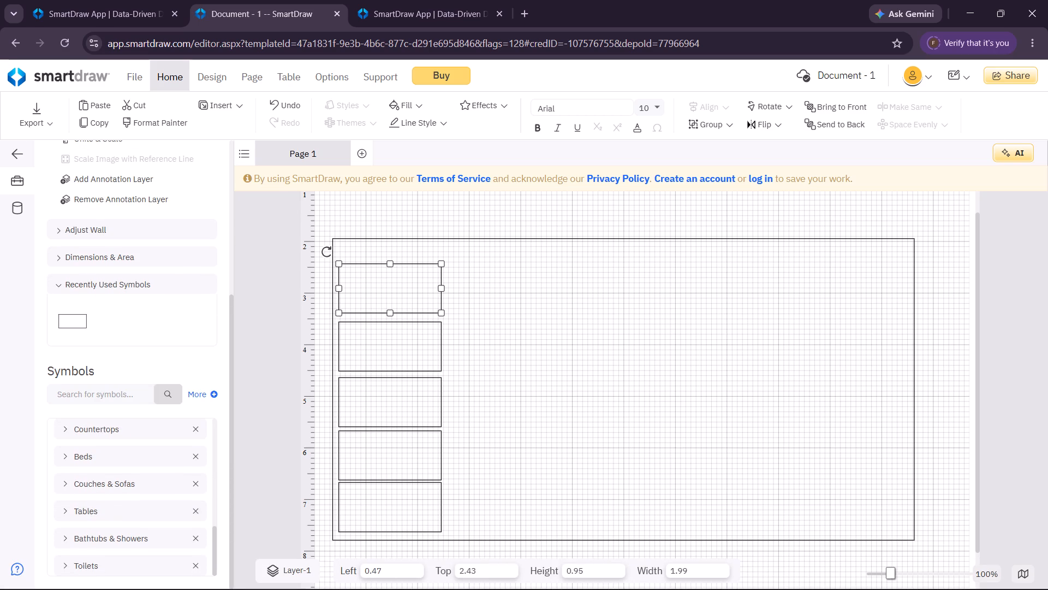
left_click(153, 560)
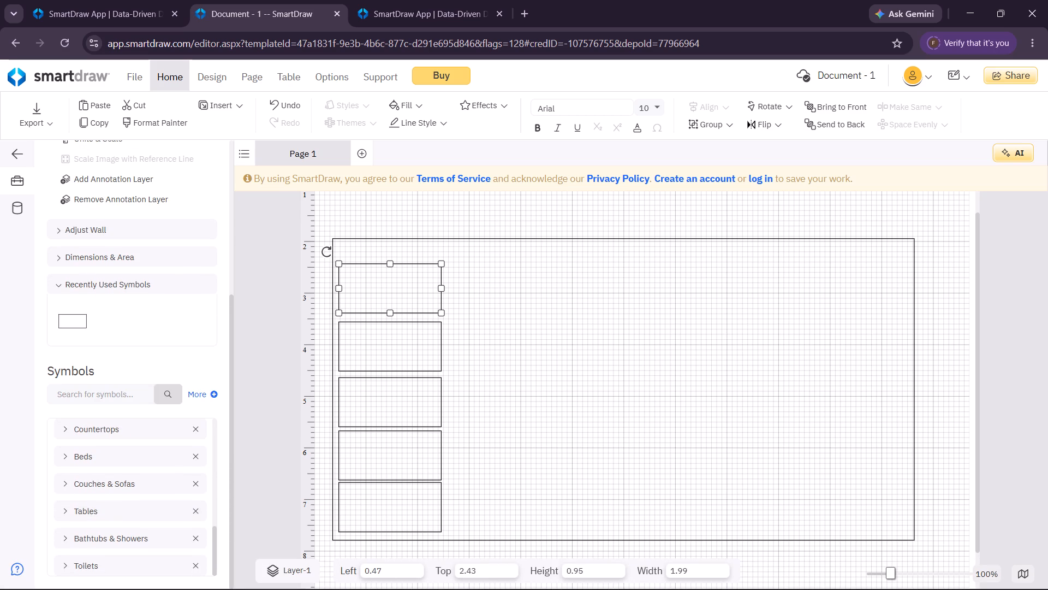
left_click(154, 565)
left_click(70, 567)
left_click_drag(211, 547, 211, 546)
left_click_drag(211, 546, 217, 577)
left_click(415, 278)
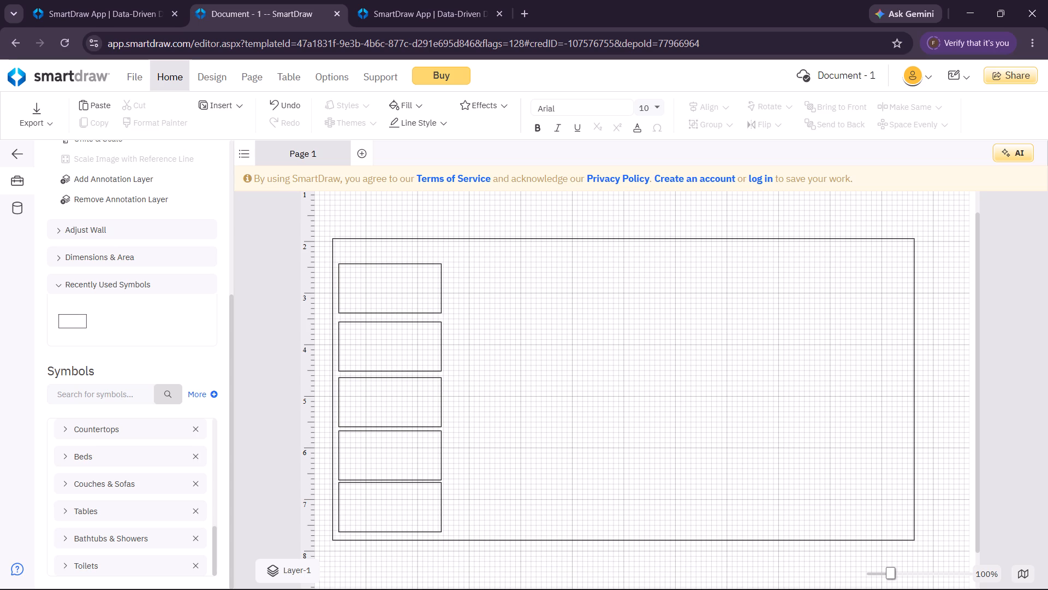
Rename the page as First Floor.
right_click(332, 150)
left_click(388, 232)
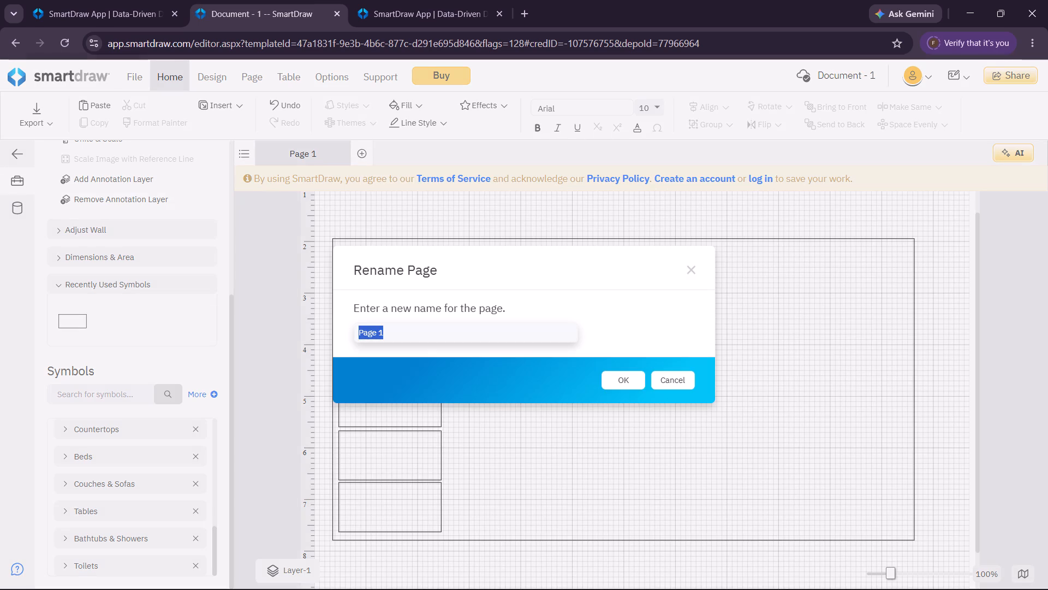
key("shift+f")
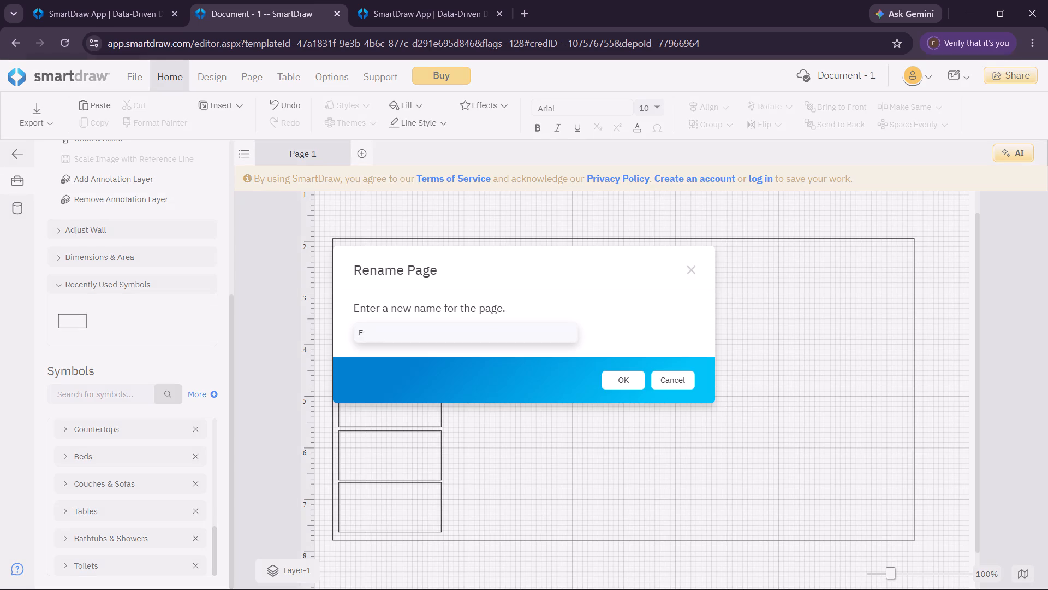
key("i")
type("rat")
key("BackSpace")
key("BackSpace")
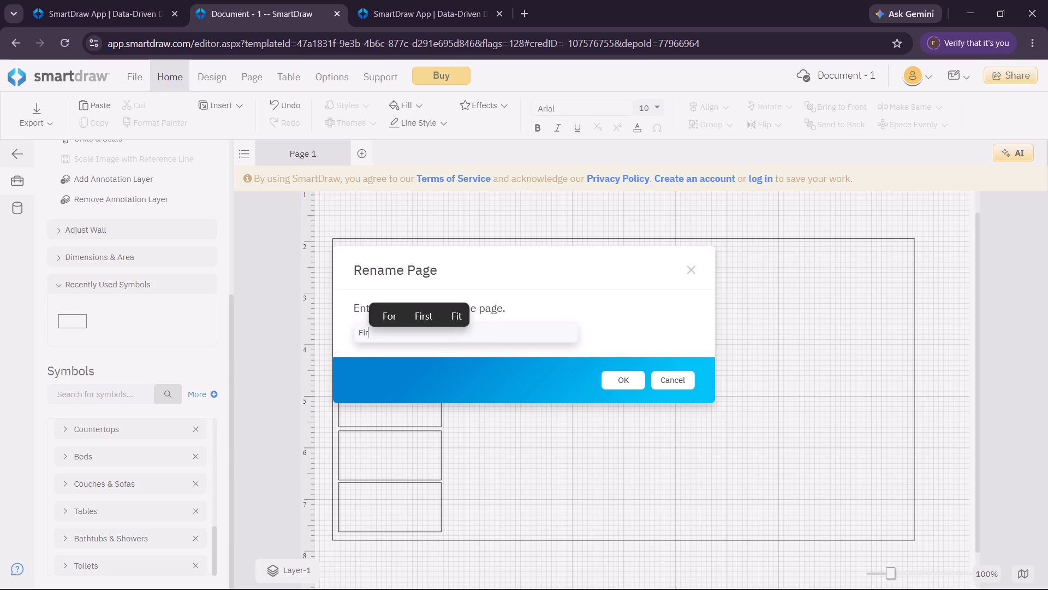
type("st Floor")
left_click(637, 387)
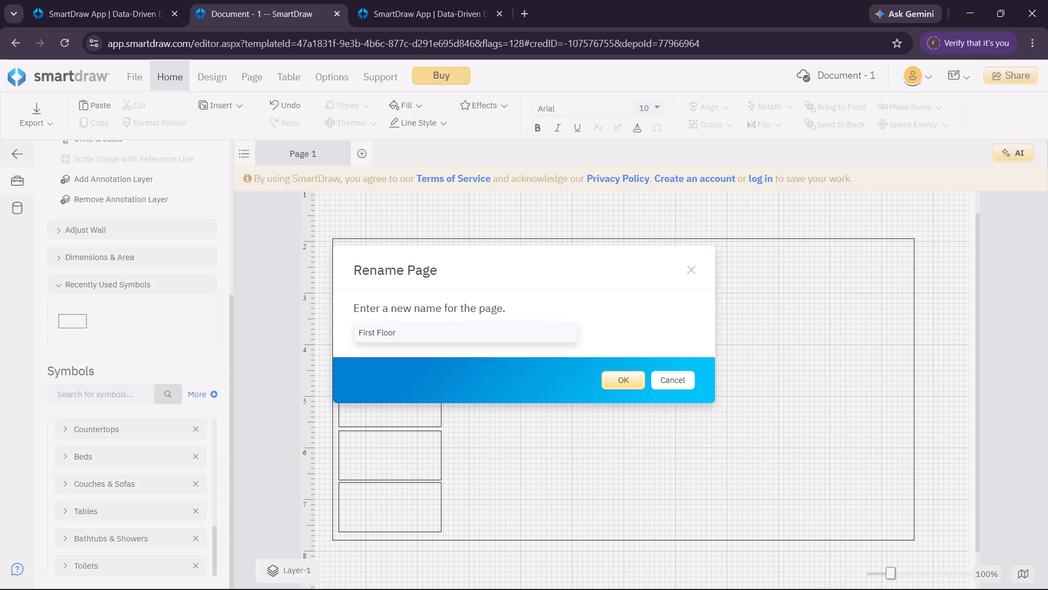
Widen the top rectangle of the left-hand stack to about 4.61, keeping its left edge in place.
left_click(442, 292)
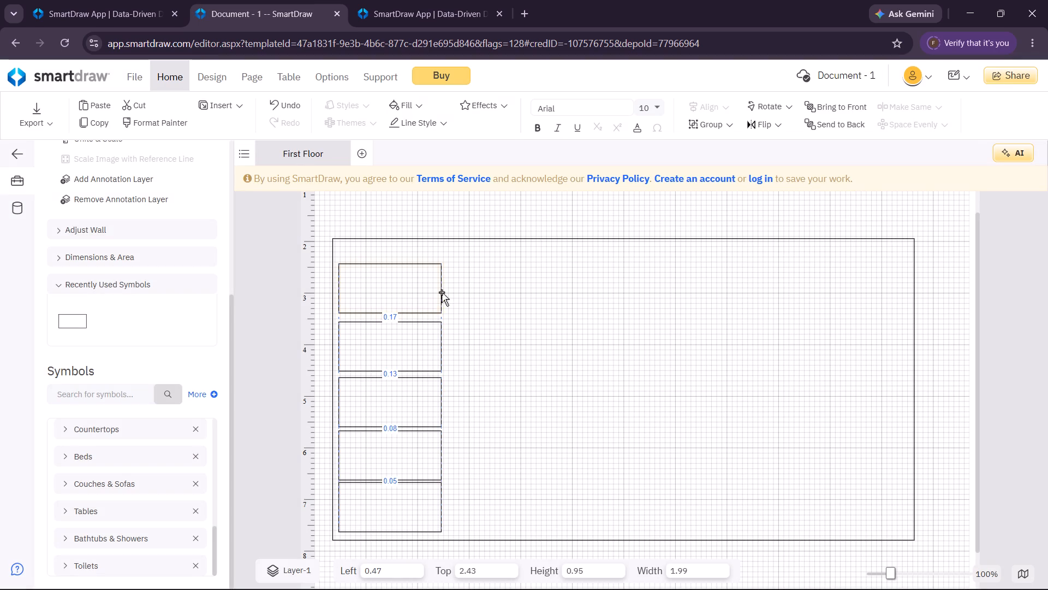
left_click_drag(443, 290, 529, 281)
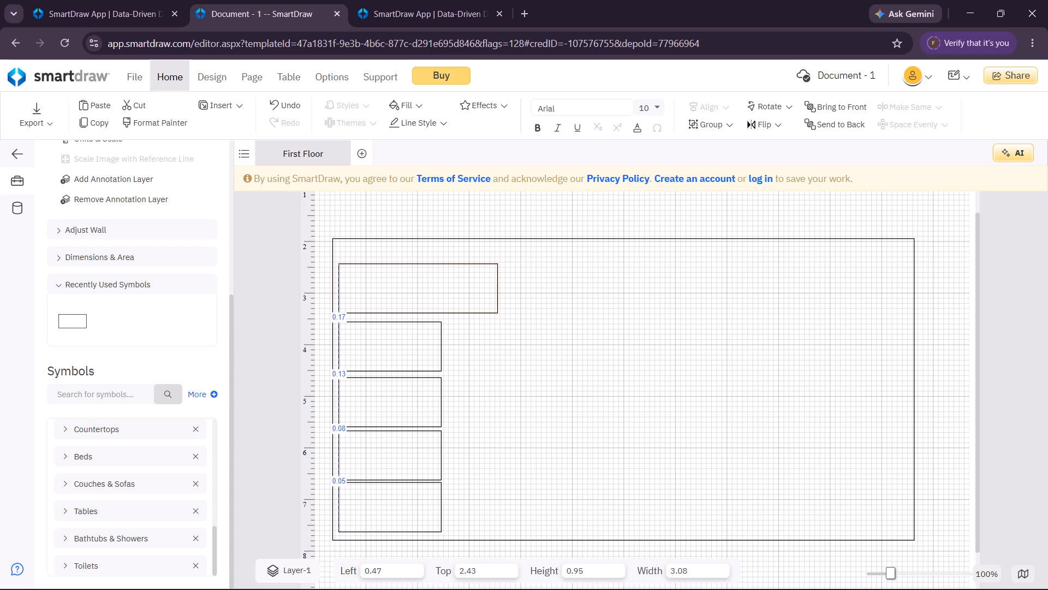
left_click_drag(529, 281, 576, 282)
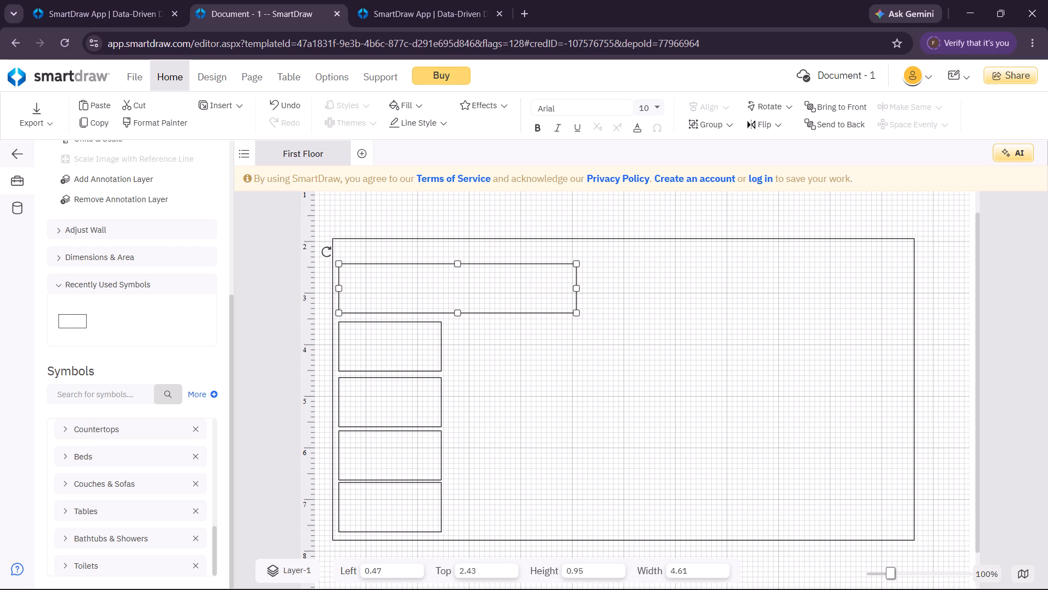
Draw a closed four-sided outline from lines, about 2.17 wide by 1.20 high, just below the wide top rectangle's right half.
left_click_drag(230, 355, 192, 142)
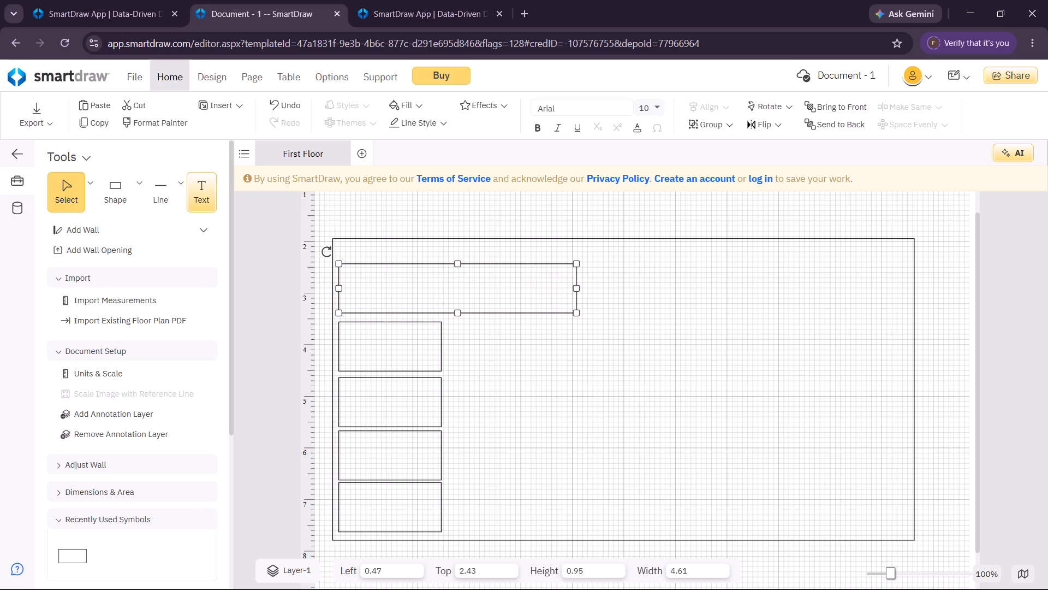
left_click(174, 190)
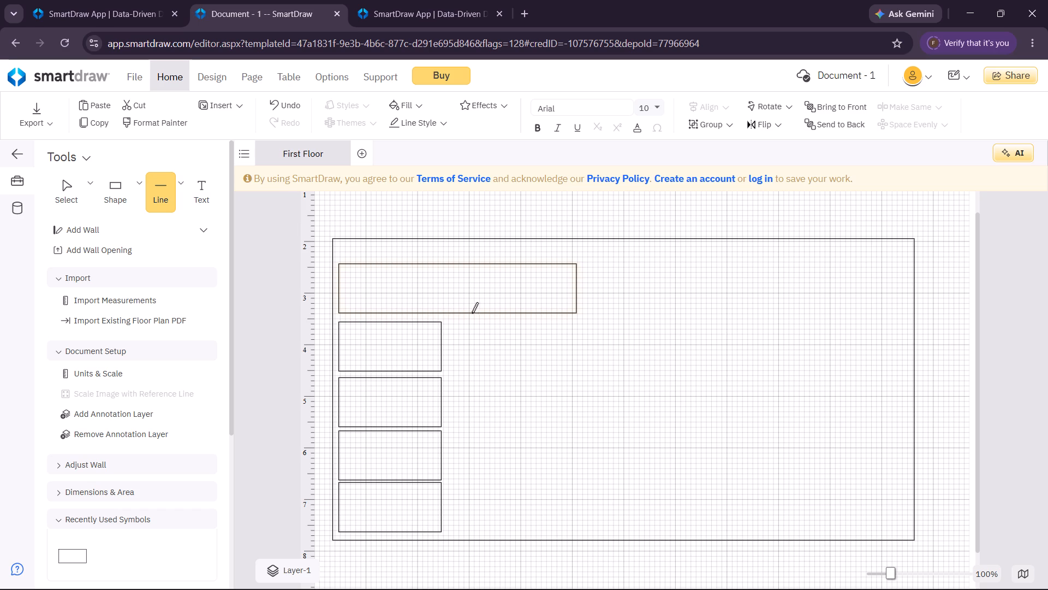
left_click_drag(468, 316, 468, 377)
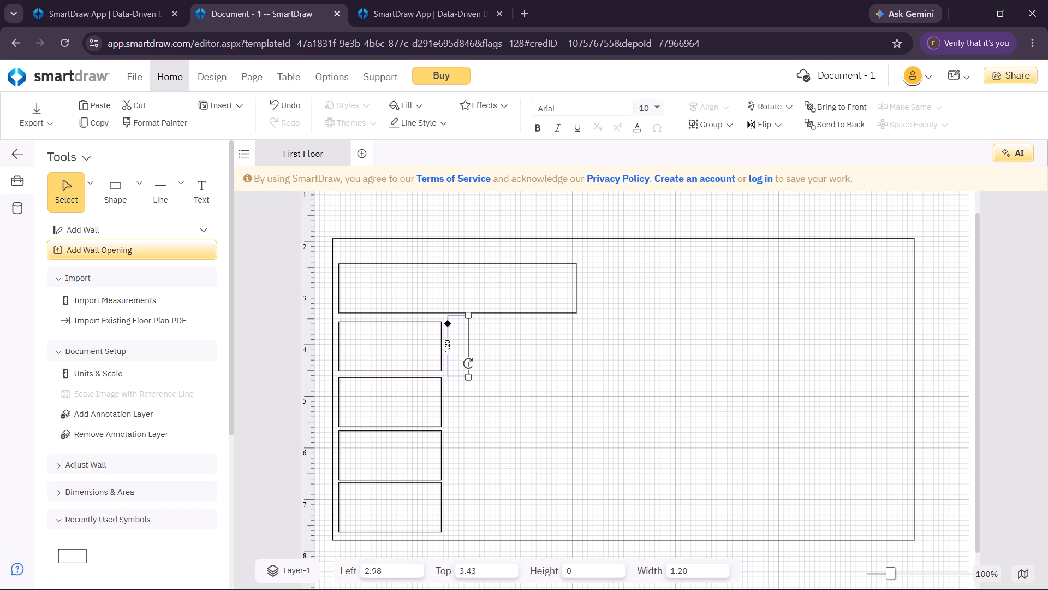
left_click(163, 188)
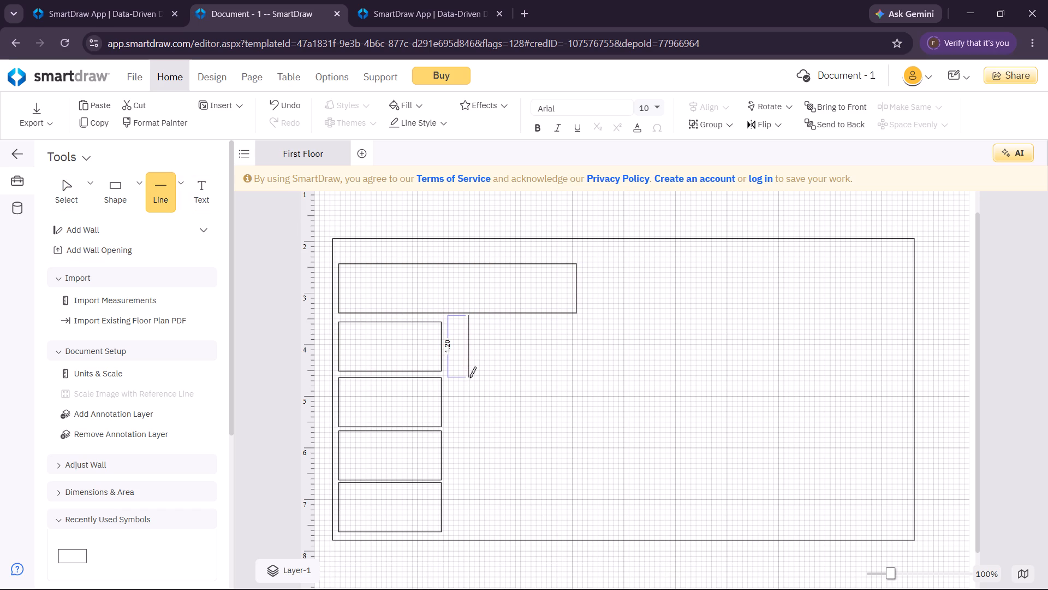
left_click_drag(467, 374, 581, 376)
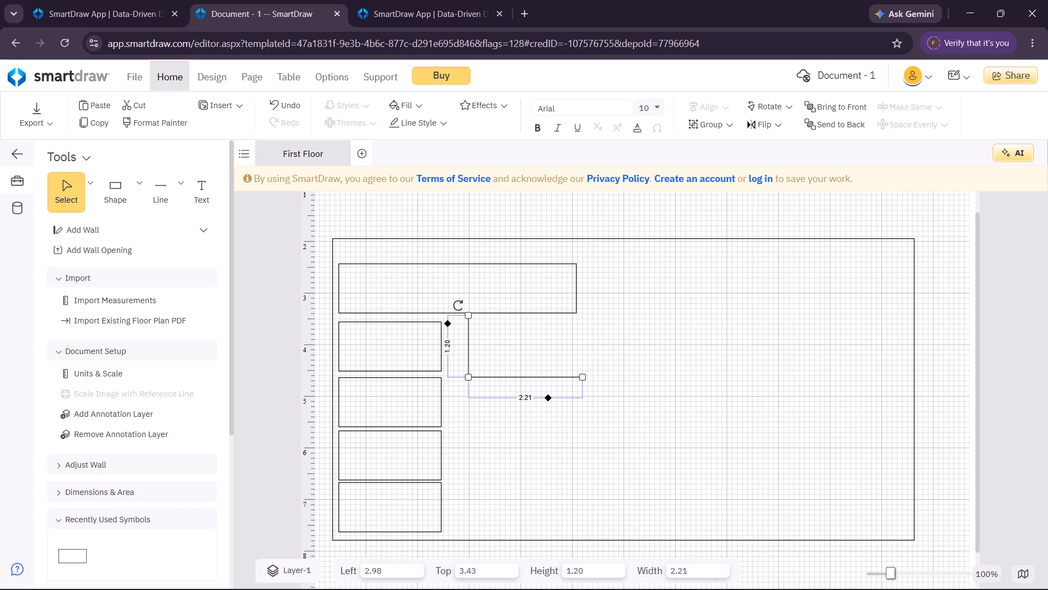
left_click(161, 172)
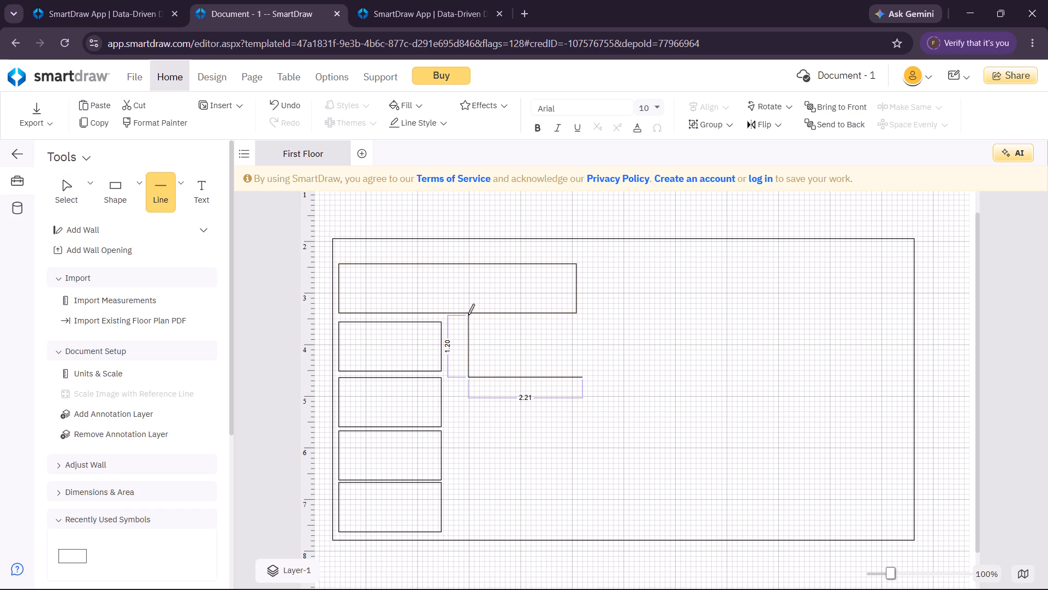
left_click_drag(468, 317, 576, 321)
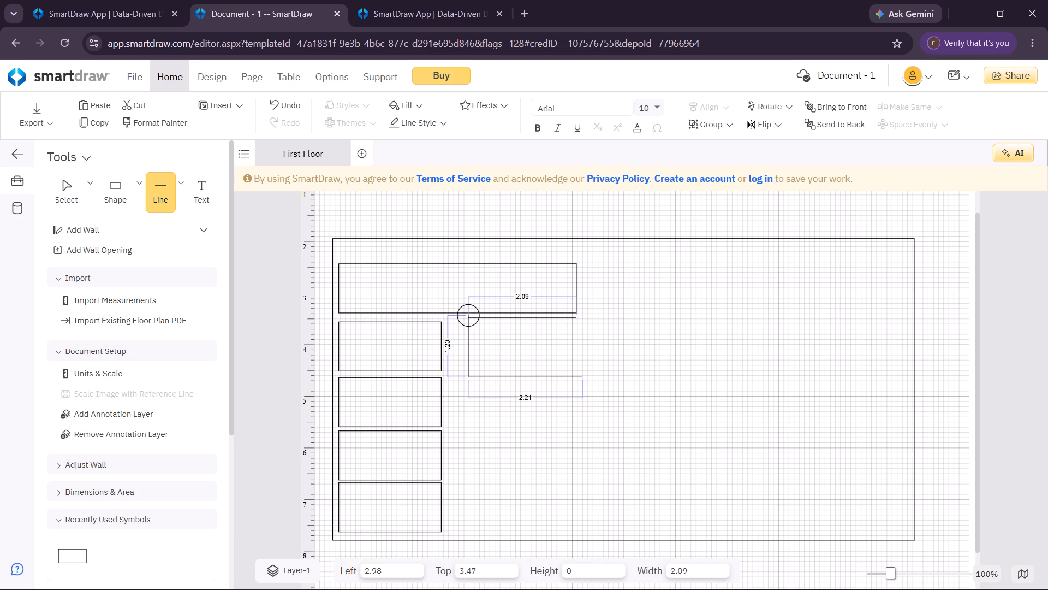
left_click_drag(576, 321, 580, 320)
left_click(154, 180)
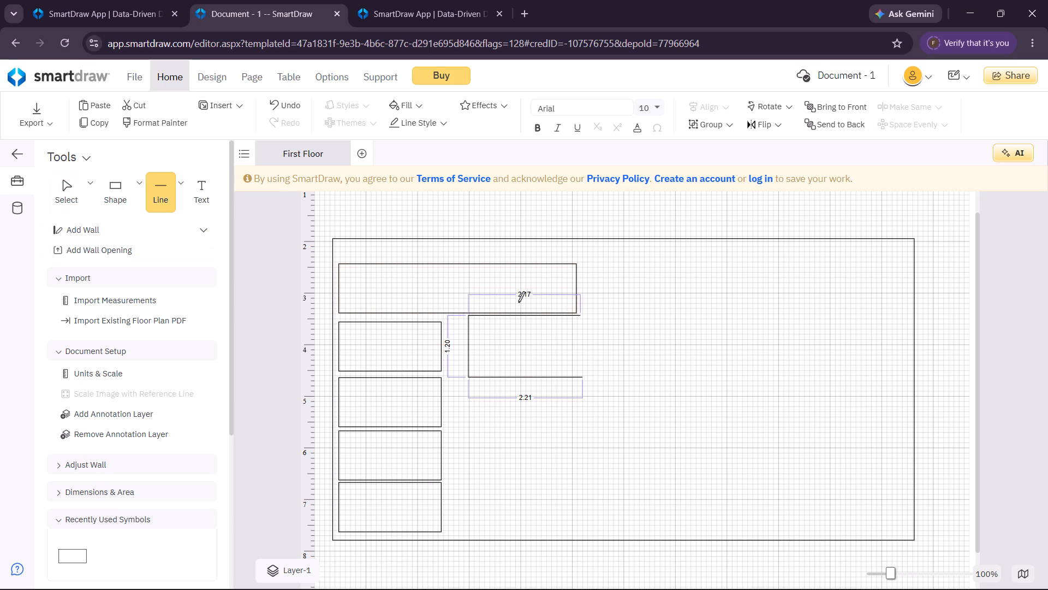
left_click_drag(580, 316, 591, 367)
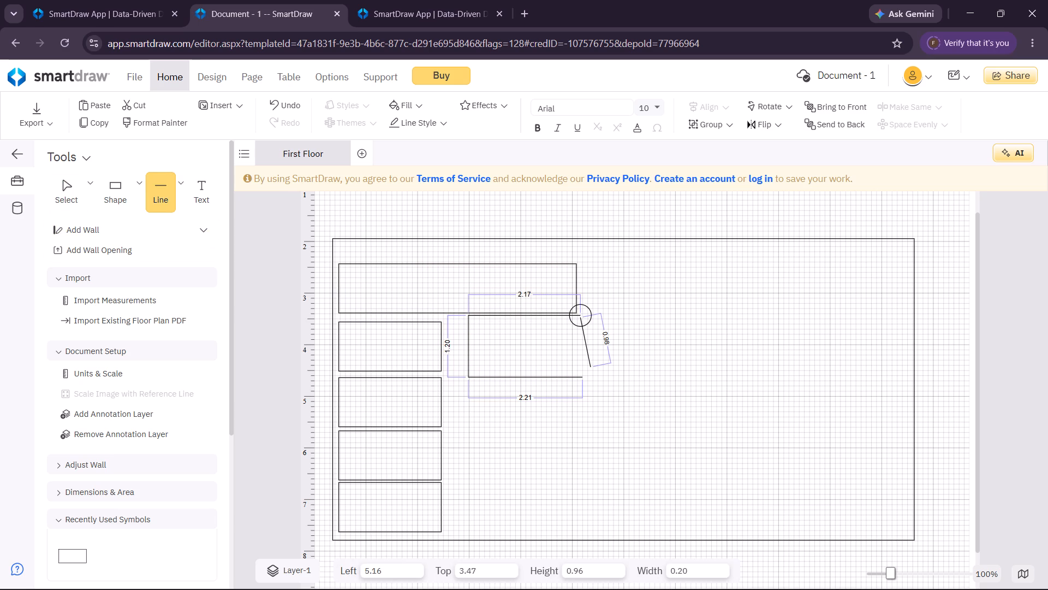
left_click_drag(591, 367, 581, 376)
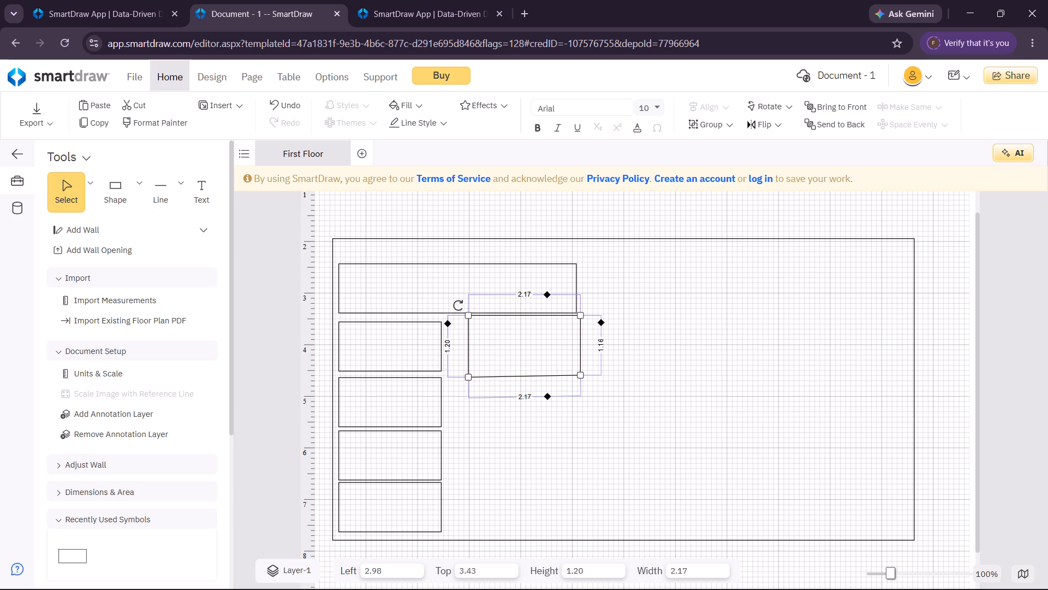
left_click(602, 372)
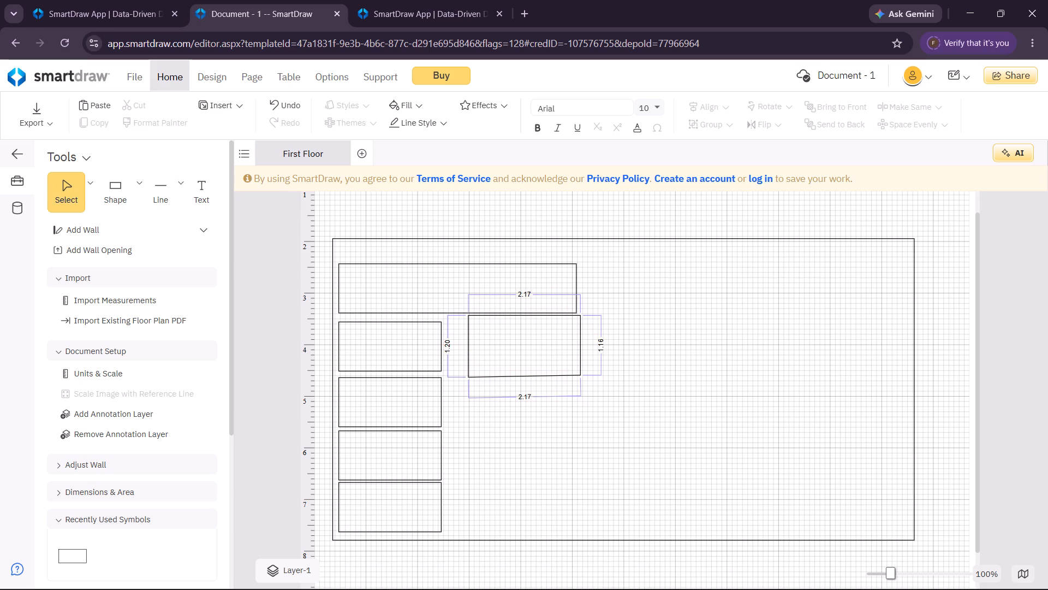
Move the four-sided line outline up and slightly left, to about left 2.94 and top 3.31, overlapping the wide top rectangle's lower edge.
left_click_drag(524, 376, 524, 369)
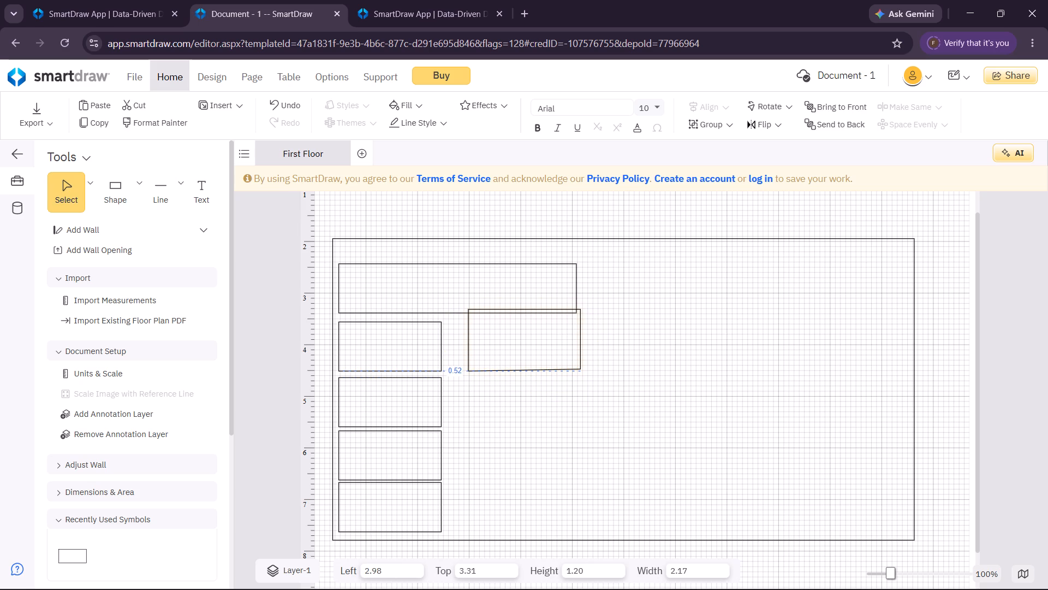
left_click_drag(524, 369, 521, 370)
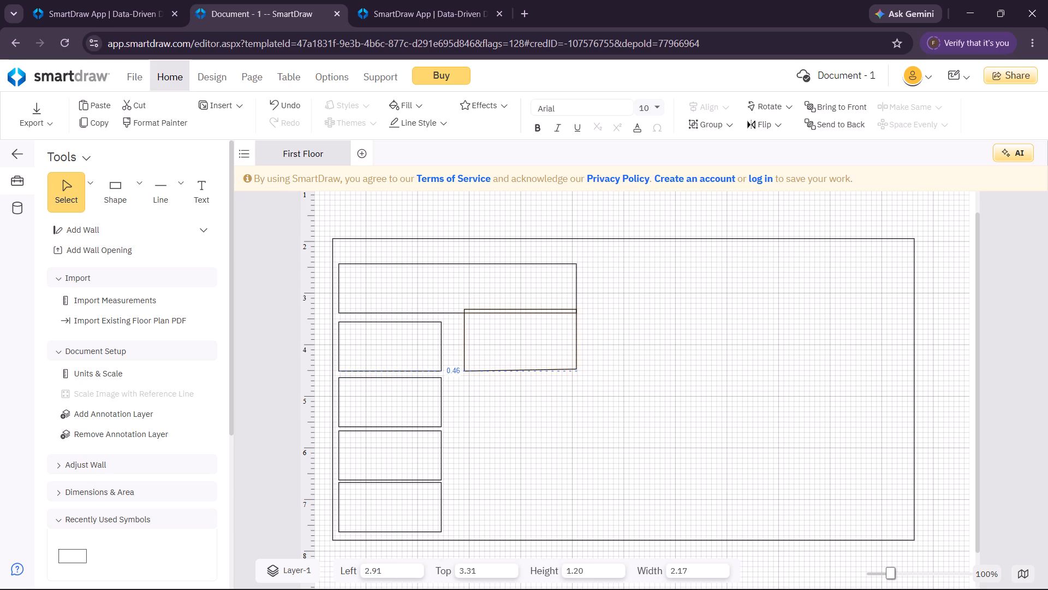
left_click_drag(521, 370, 521, 372)
left_click_drag(521, 372, 521, 373)
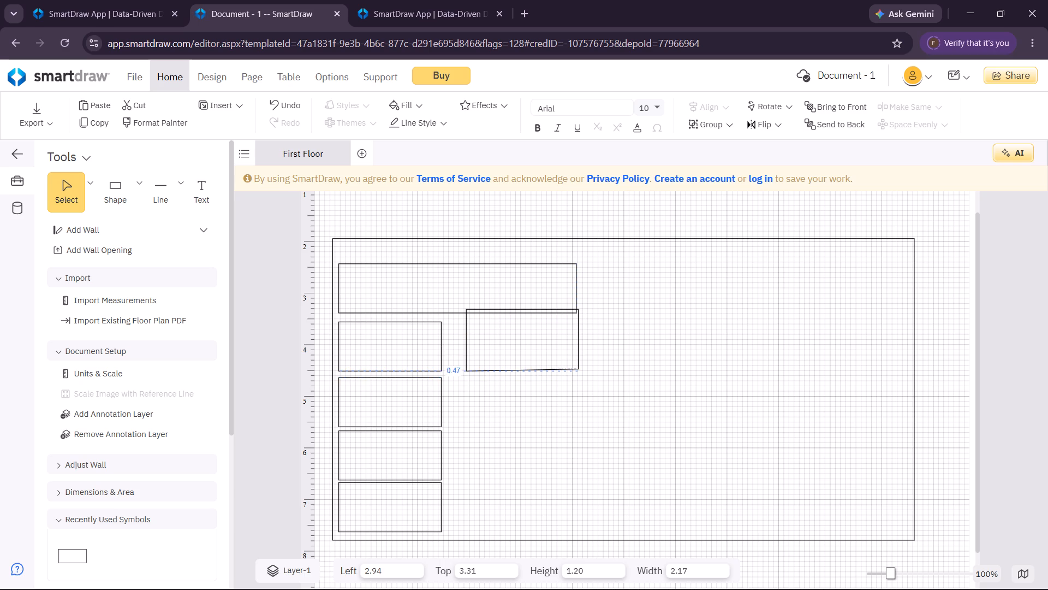
left_click_drag(521, 373, 521, 371)
Lower the outline's top side onto the wide top rectangle's bottom edge, making the outline about 1.13 high.
left_click(505, 310)
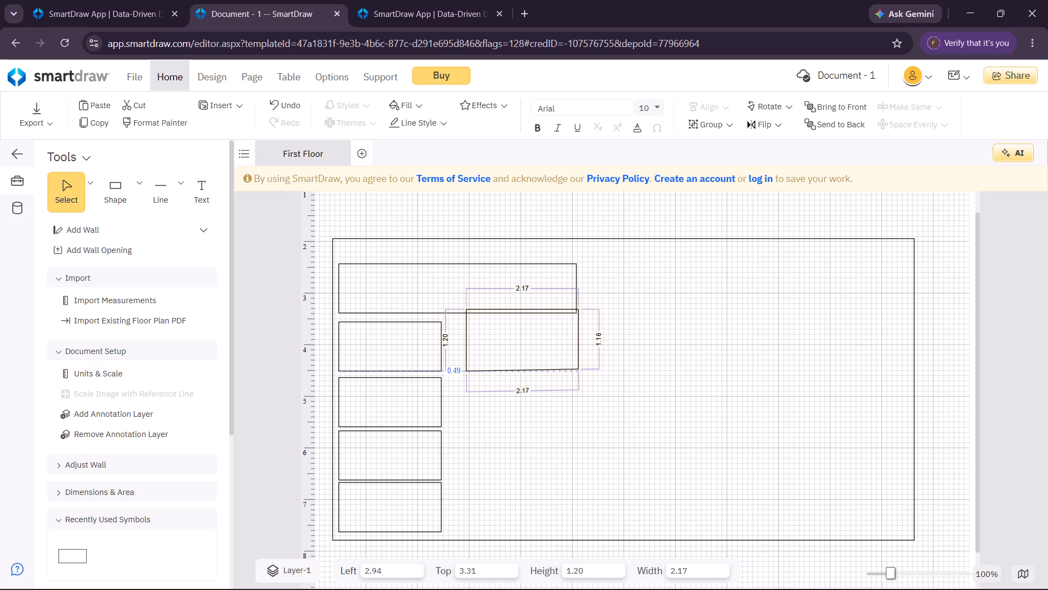
left_click(505, 334)
left_click(516, 310)
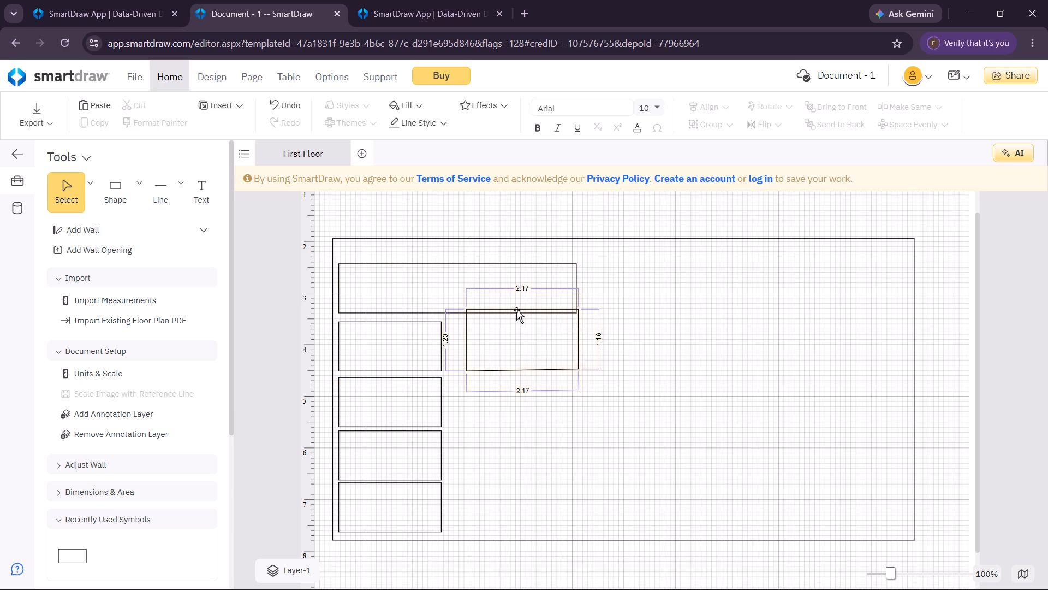
left_click(522, 308)
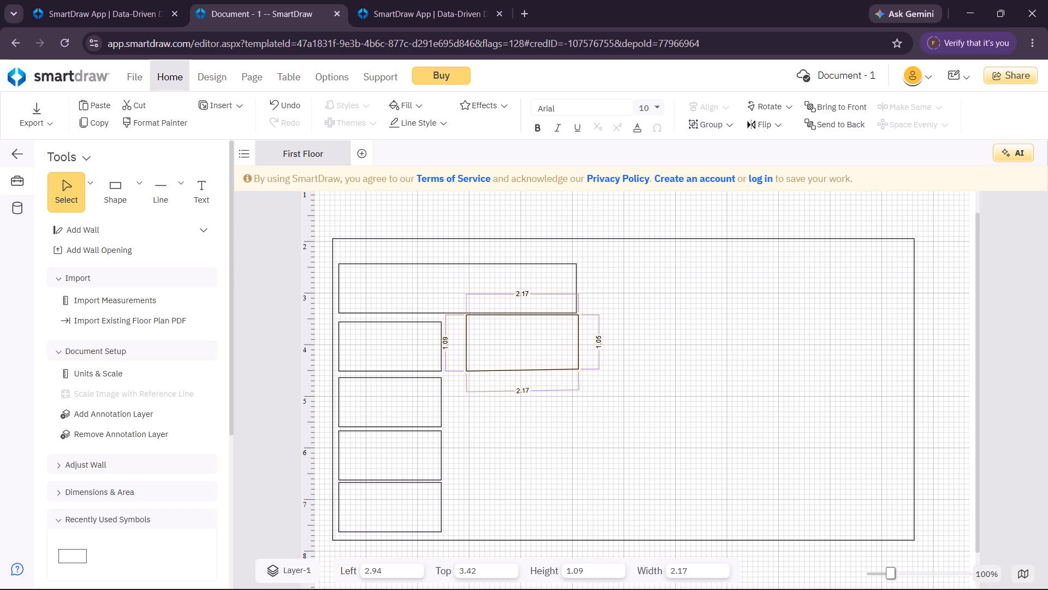
left_click(576, 434)
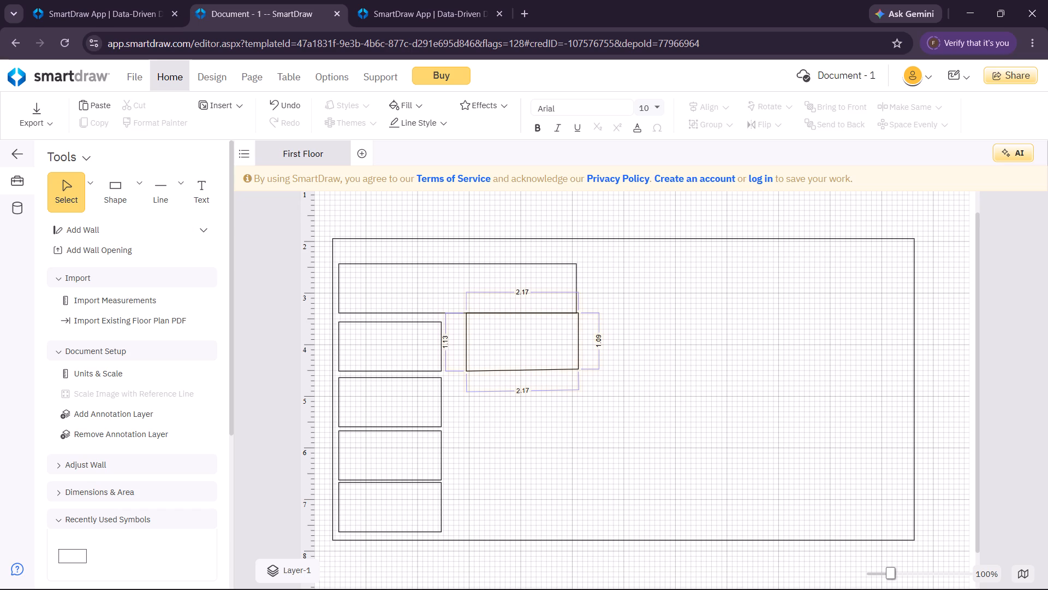
Square up the outline and narrow it to about 2.13 wide, aligning its right side with the wide top rectangle's right edge.
left_click(576, 346)
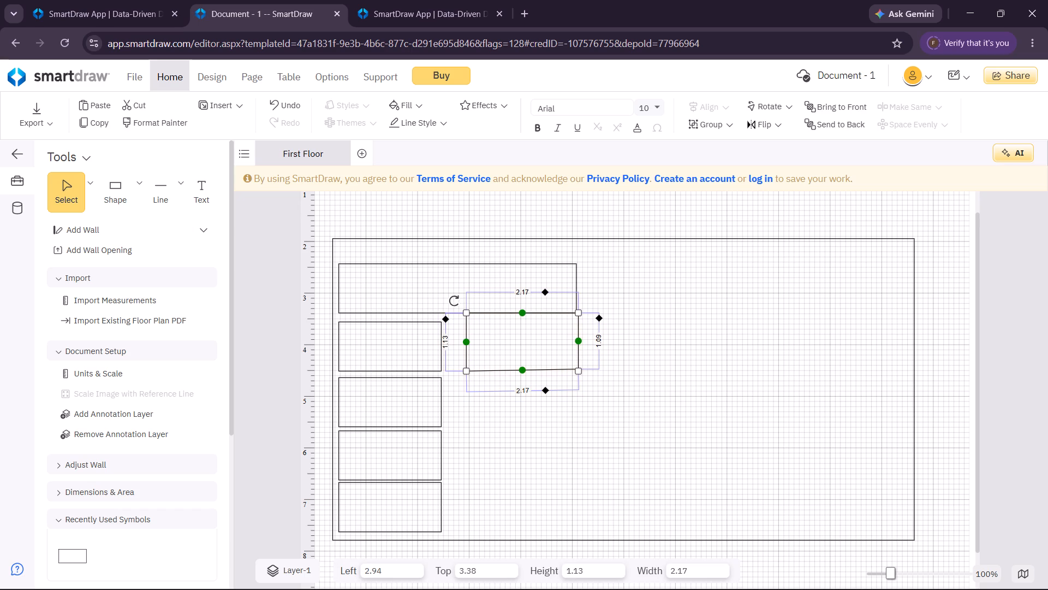
left_click(579, 339)
left_click(538, 433)
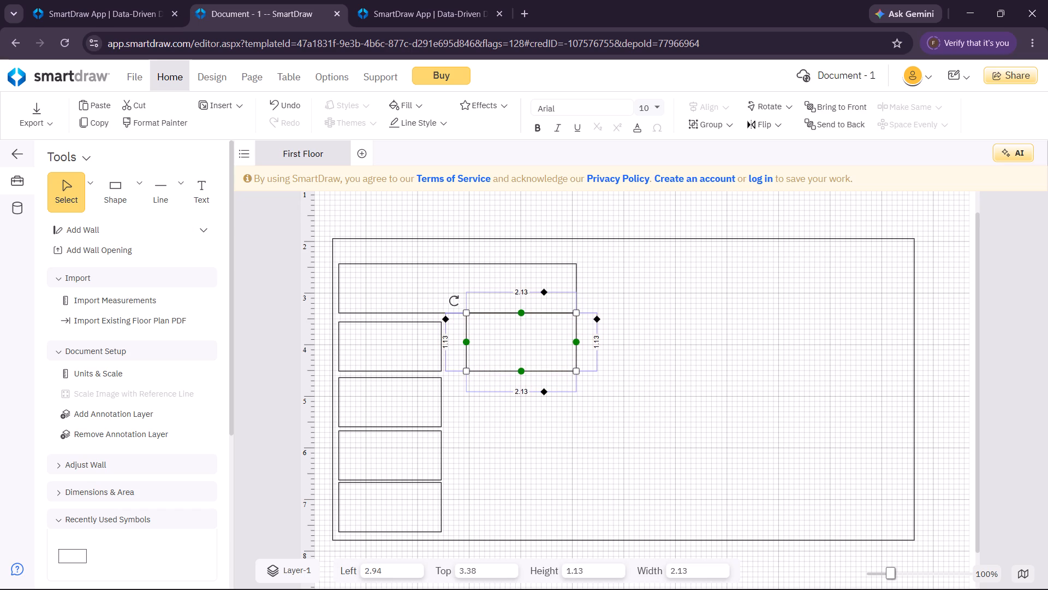
left_click(589, 458)
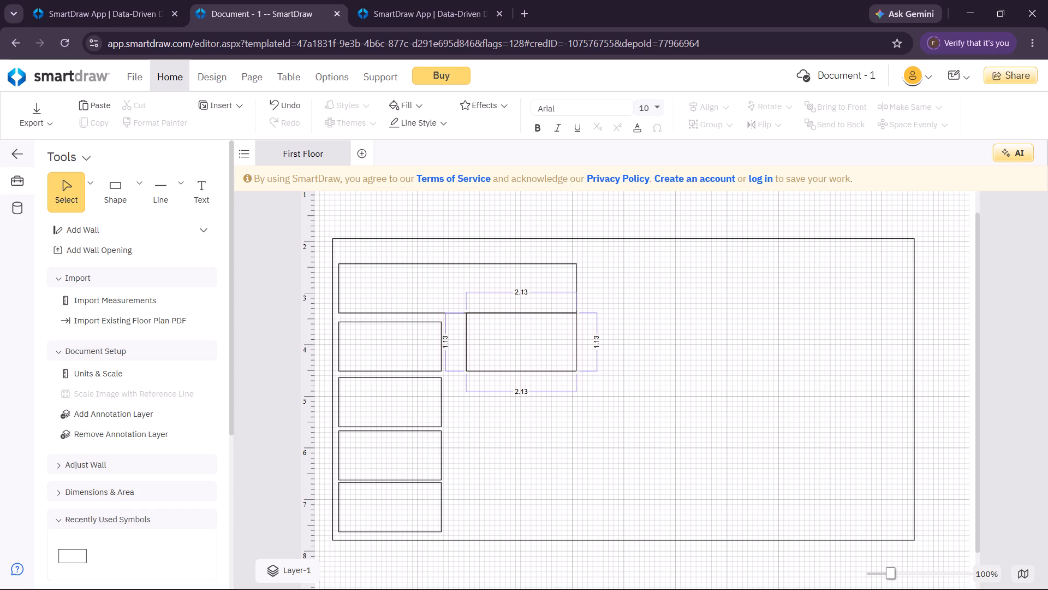
left_click(604, 263)
Duplicate the 2.13 by 1.13 outline and place the copy directly below it, at about left 2.95 and top 4.51.
left_click(495, 368)
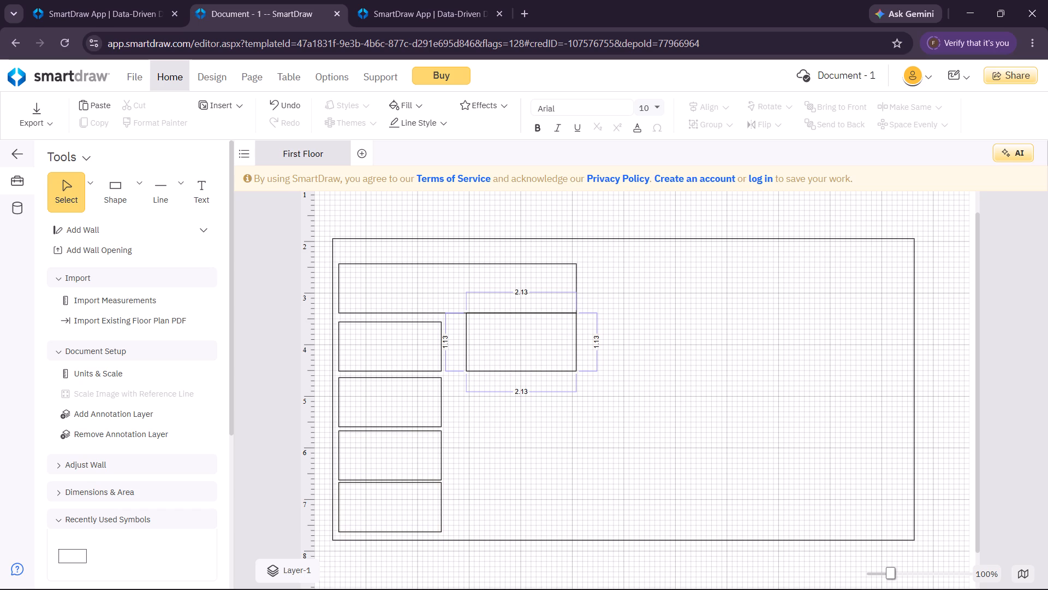
left_click(495, 369)
key("ctrl+c")
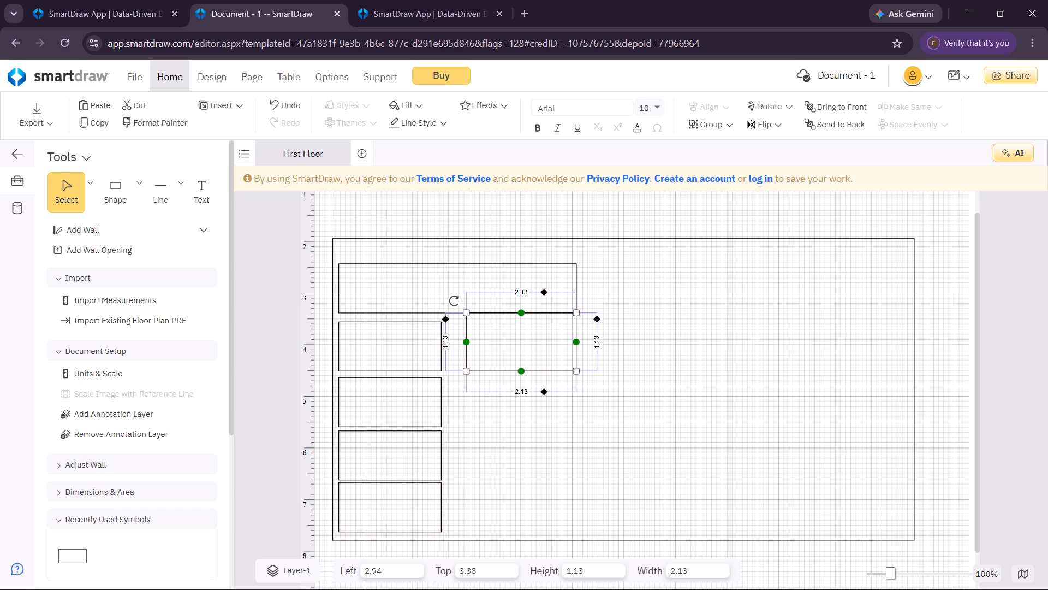
key("ctrl+v")
left_click_drag(561, 405, 545, 428)
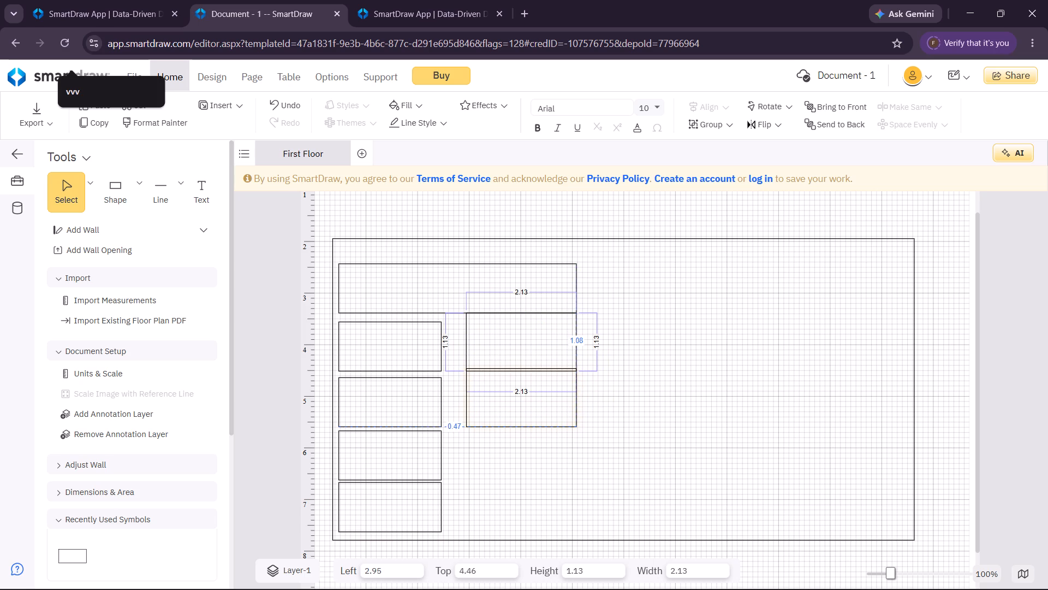
left_click_drag(545, 428, 546, 430)
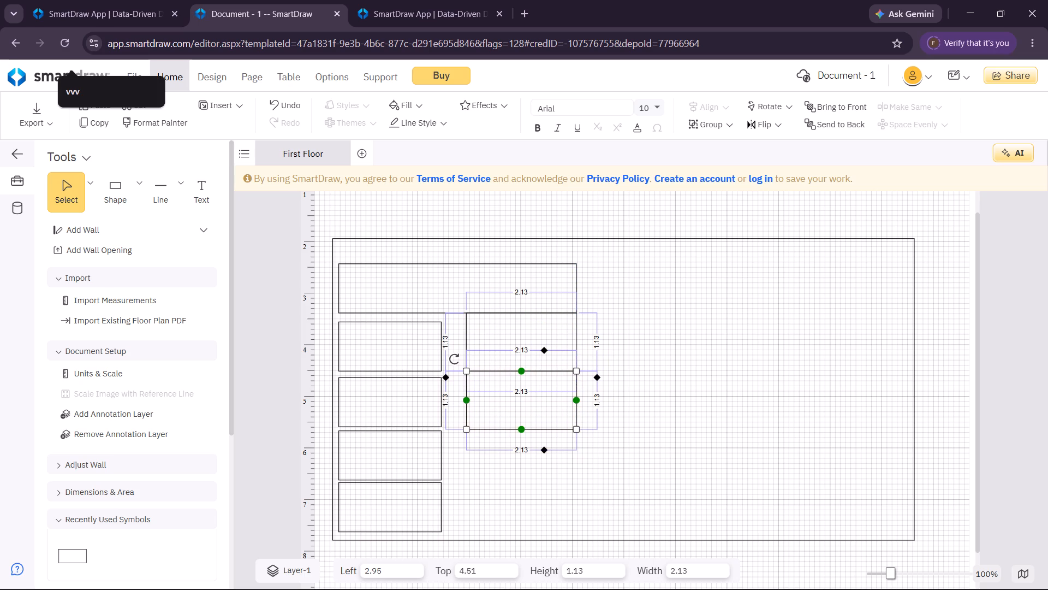
Paste another copy of the outline and place it below the second one, at about left 2.95 and top 5.67.
key("ctrl+v")
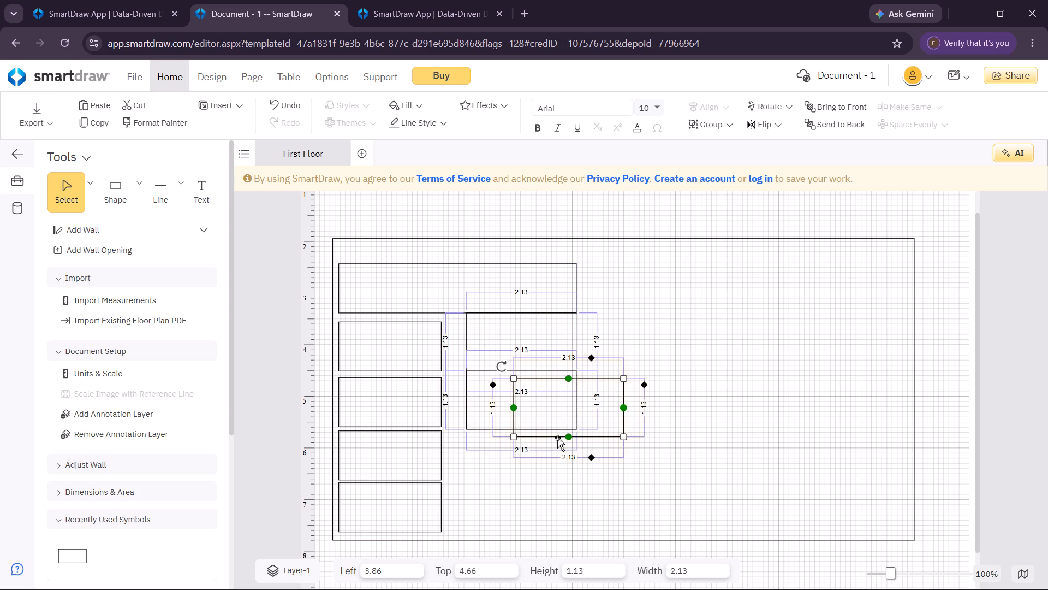
left_click_drag(548, 436, 530, 489)
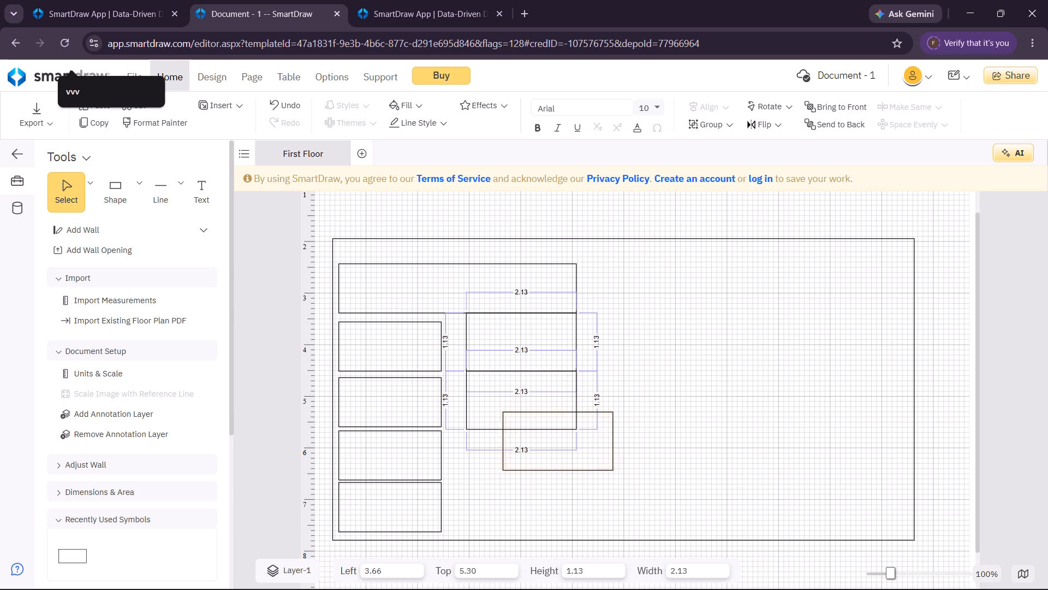
left_click_drag(530, 489, 499, 483)
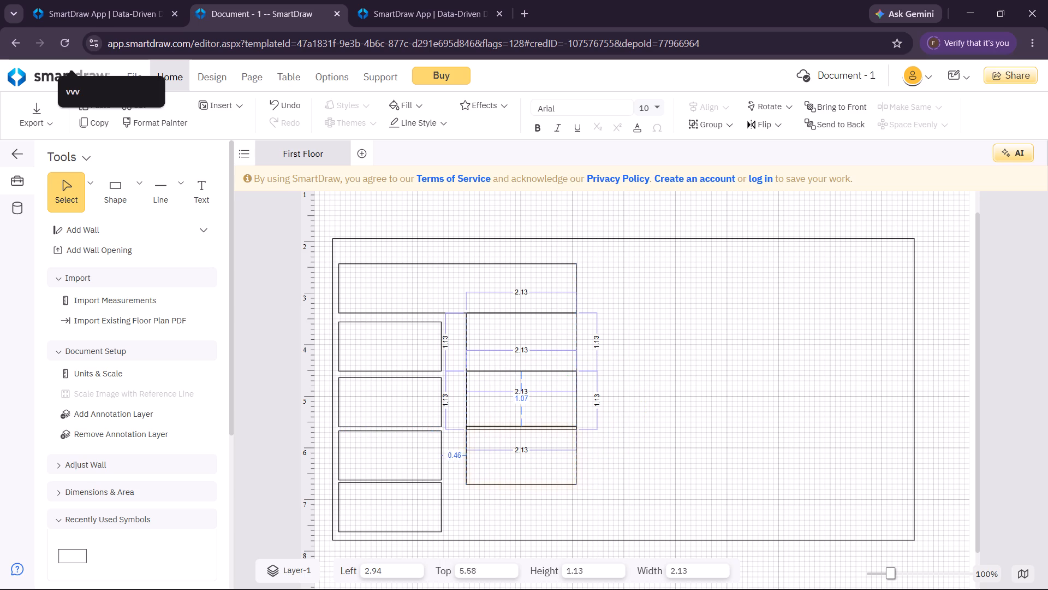
left_click_drag(499, 483, 501, 487)
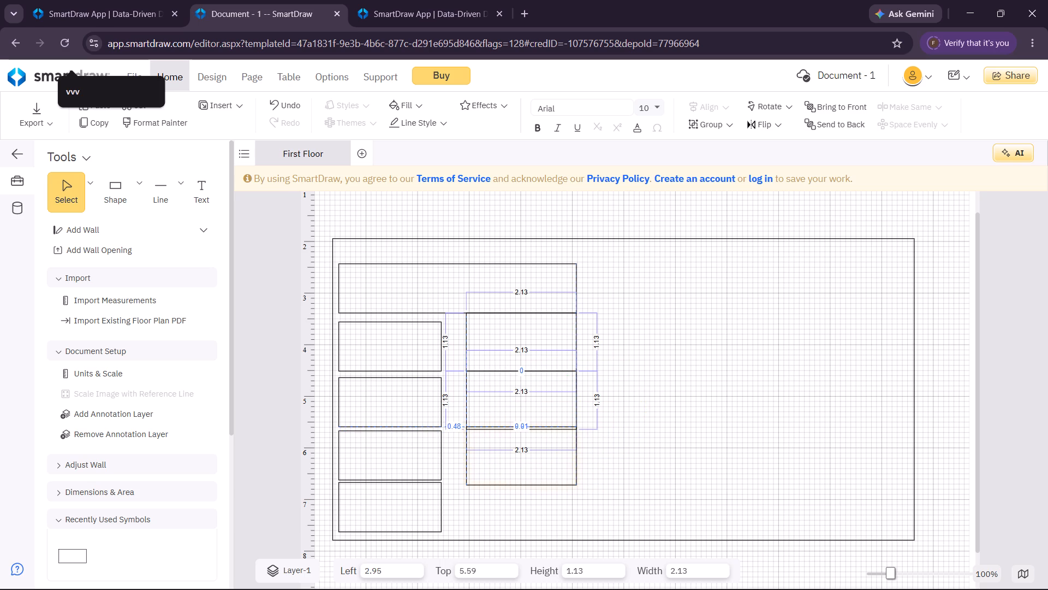
left_click_drag(501, 487, 501, 486)
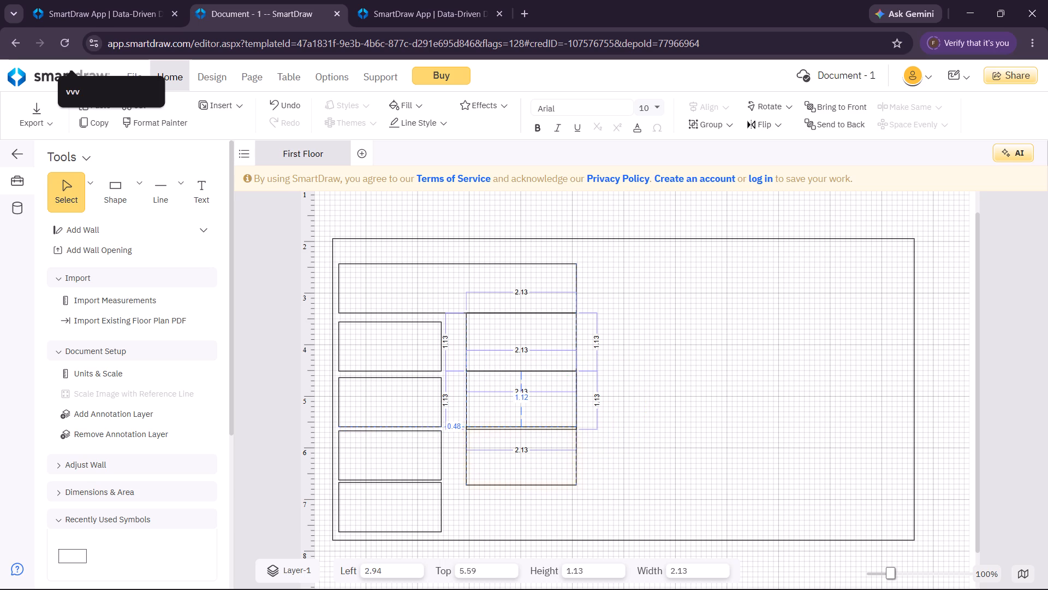
left_click_drag(501, 486, 501, 489)
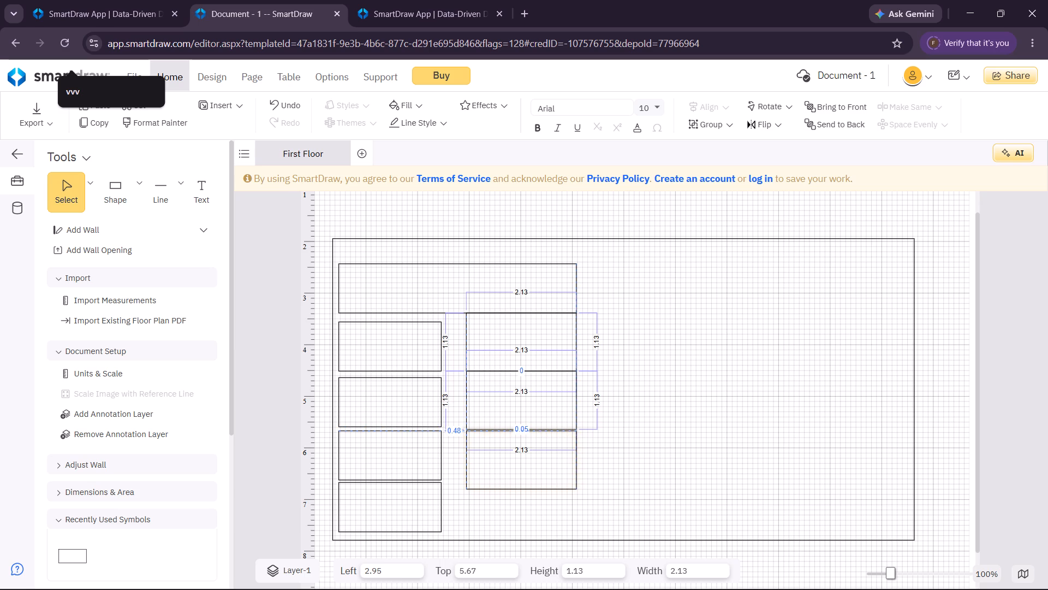
left_click_drag(501, 489, 501, 487)
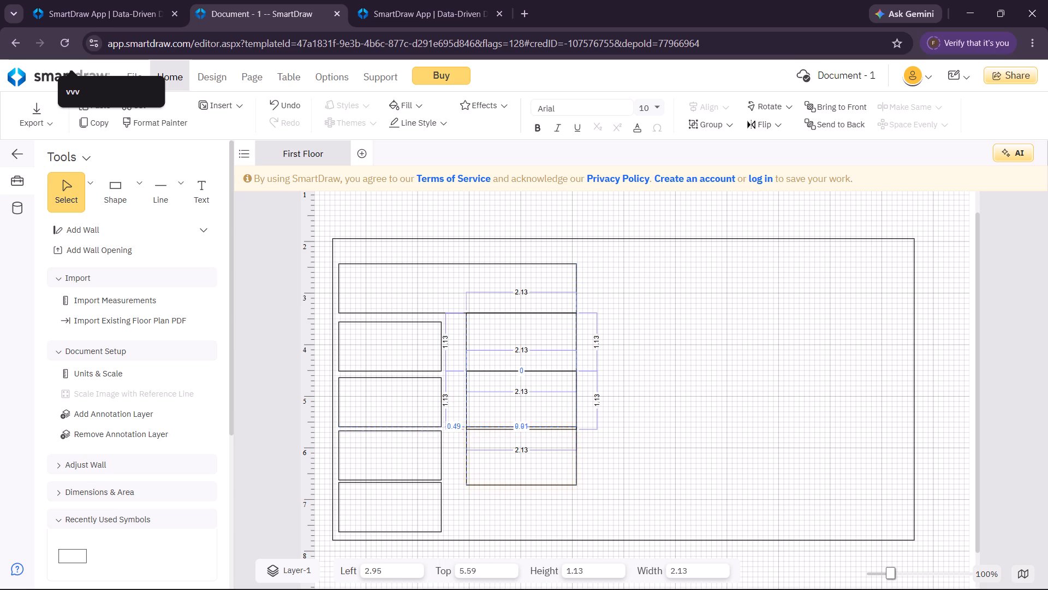
left_click_drag(501, 487, 501, 488)
left_click(658, 456)
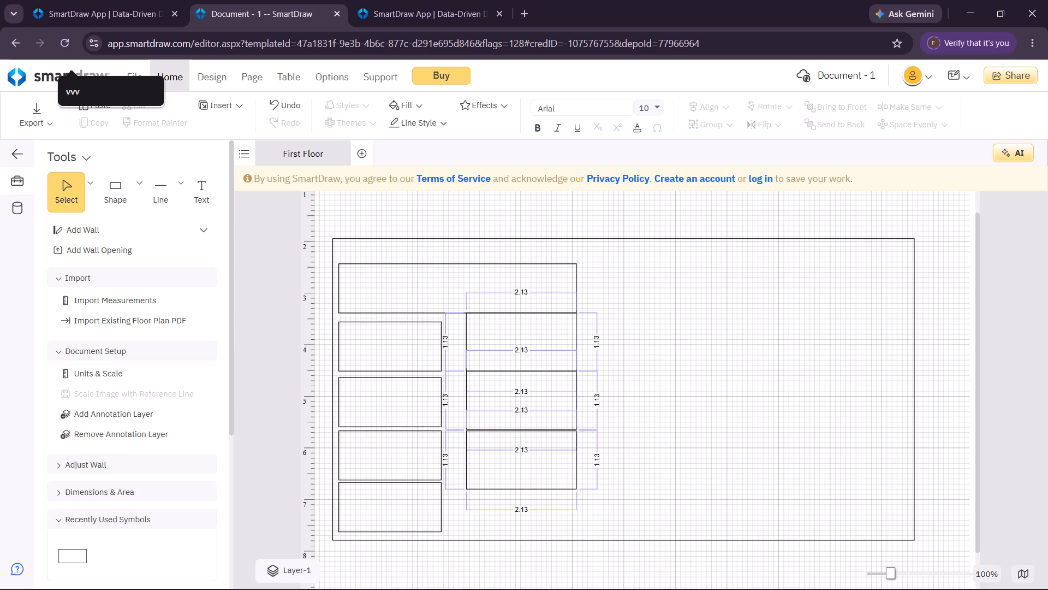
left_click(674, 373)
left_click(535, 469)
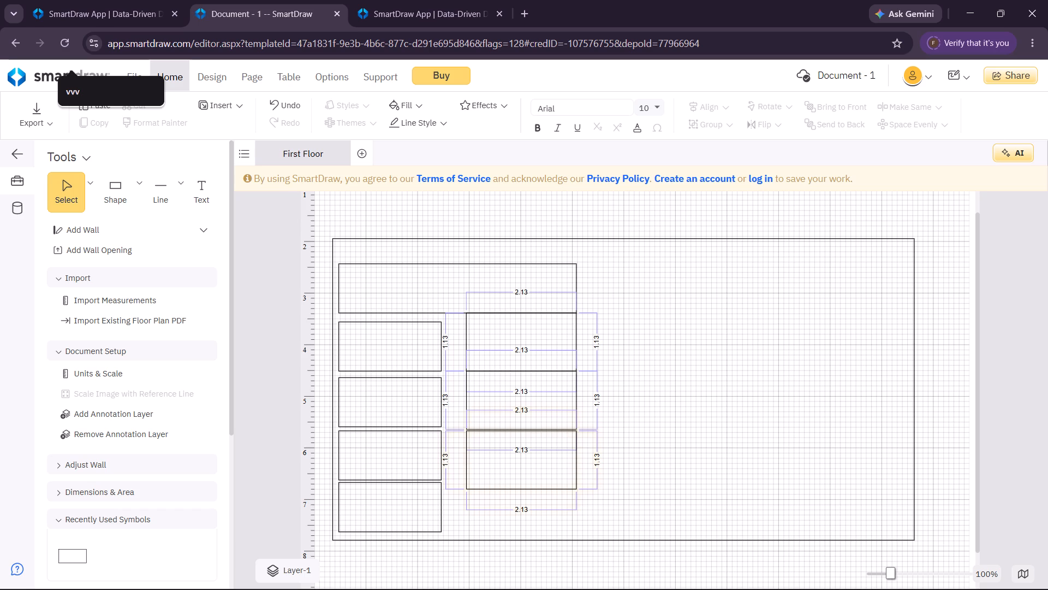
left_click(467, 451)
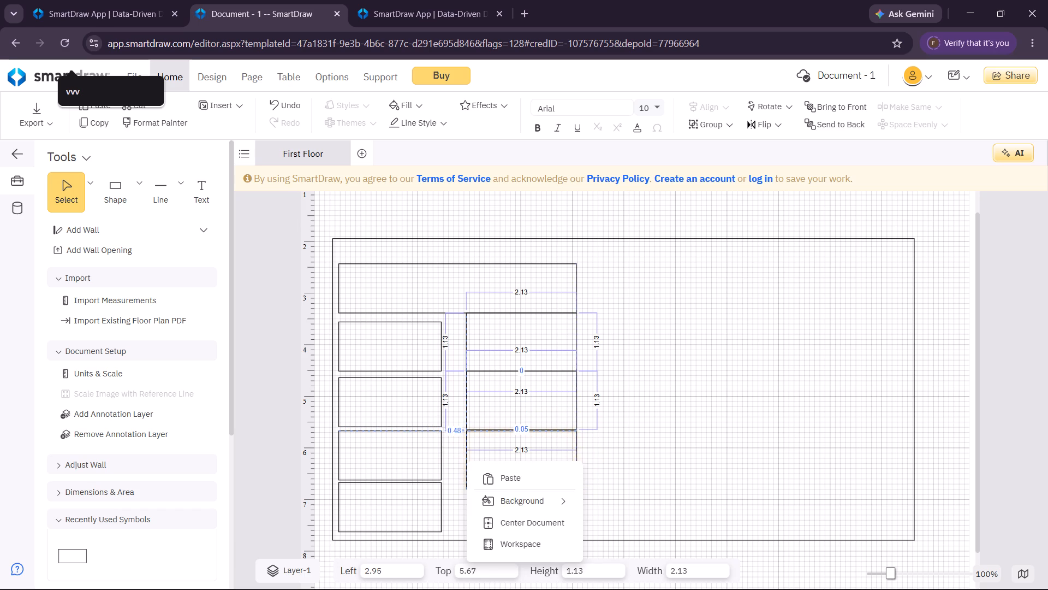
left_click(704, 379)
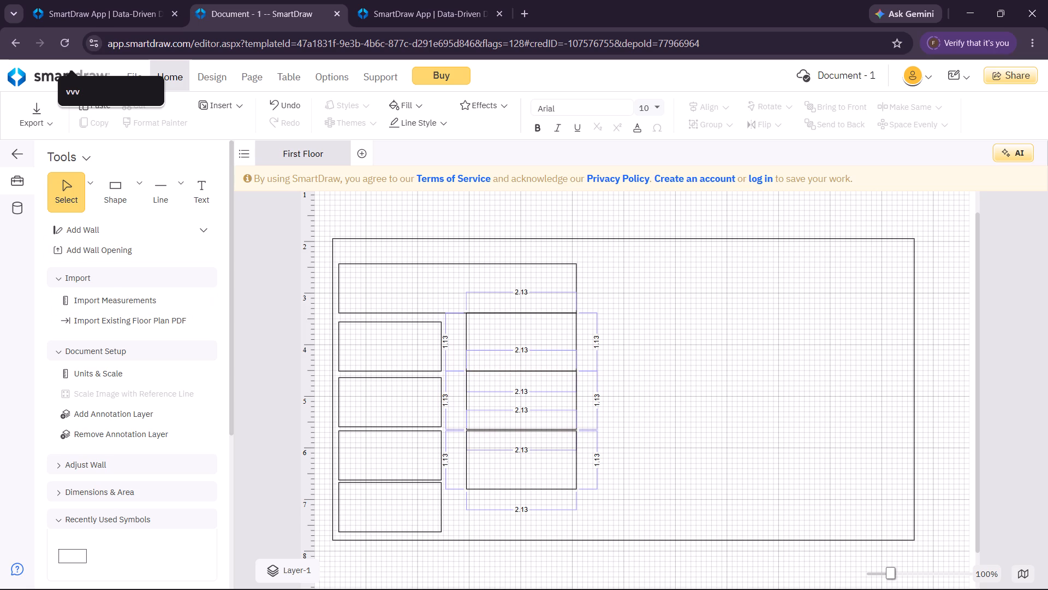
Draw a horizontal straight line about 5.92 long from the wide top rectangle's upper-right corner toward the outer frame's right side.
left_click(145, 208)
left_click(139, 196)
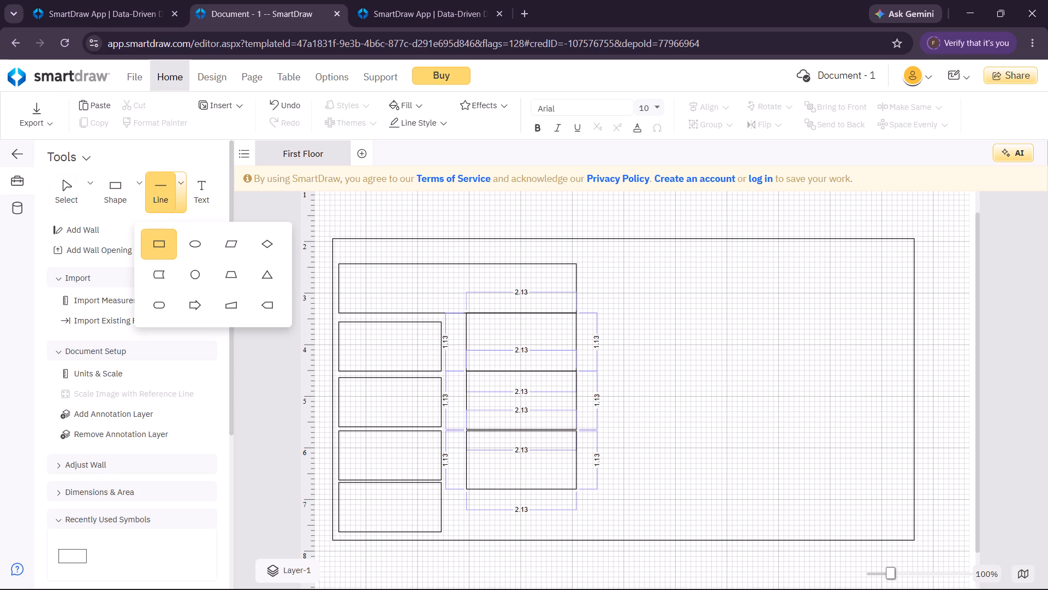
left_click(168, 194)
left_click(183, 200)
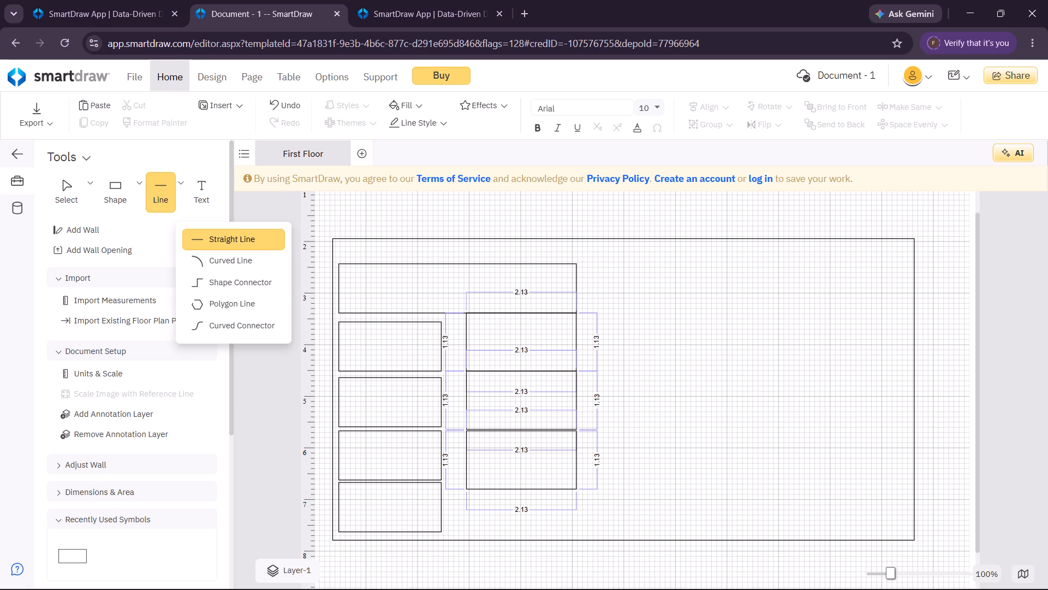
left_click(199, 237)
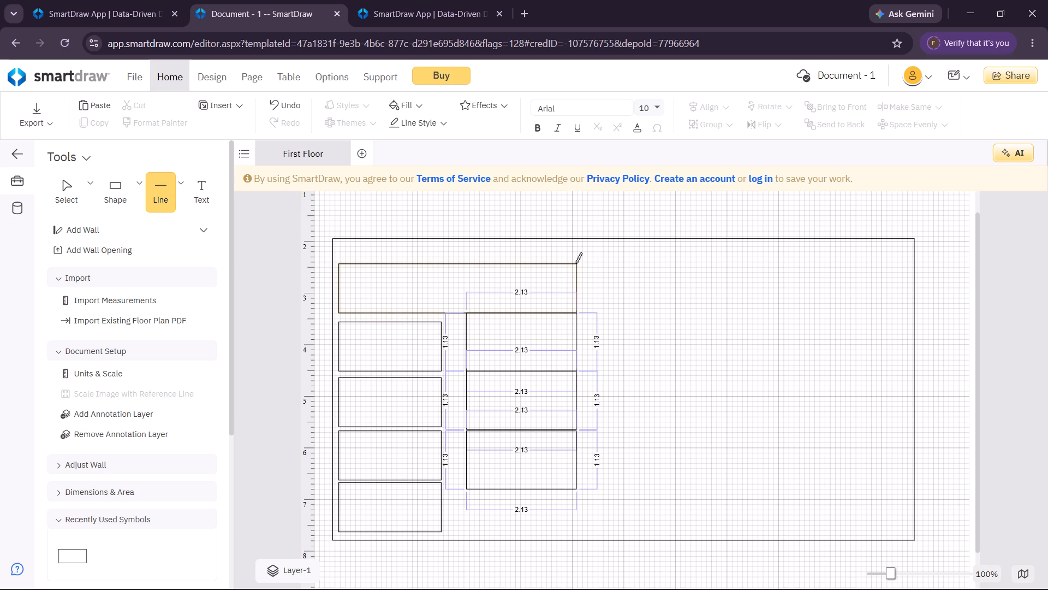
left_click_drag(575, 263, 881, 255)
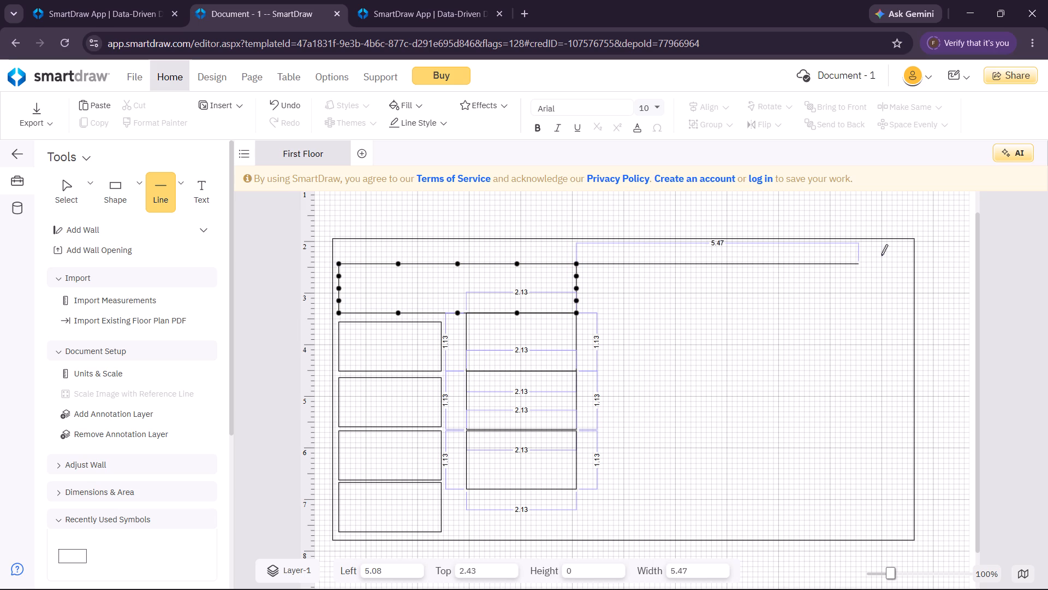
left_click_drag(881, 255, 881, 260)
left_click_drag(881, 260, 882, 261)
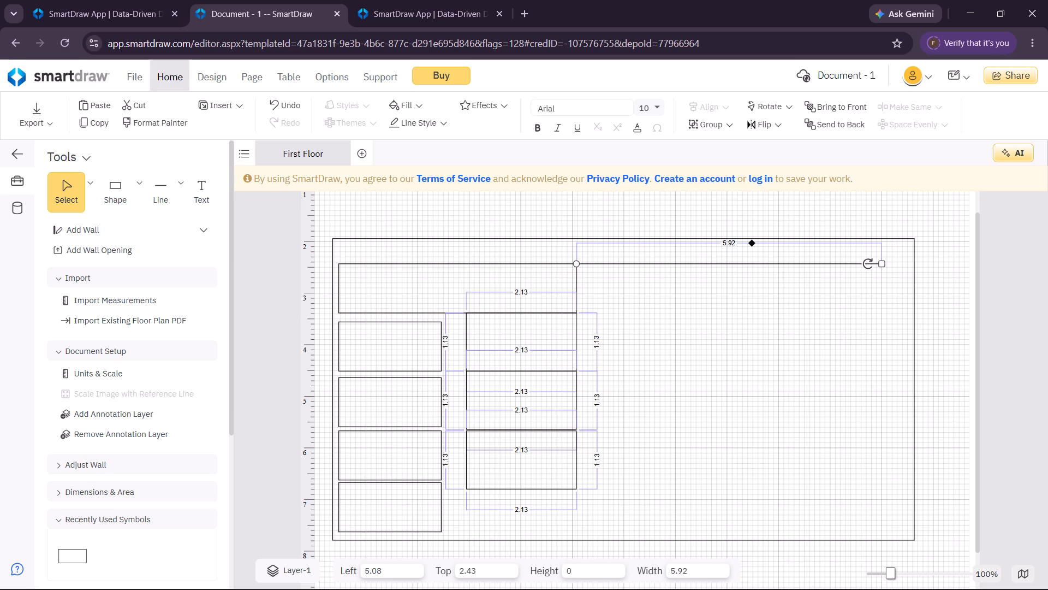
Draw a vertical straight line about 4.51 long downward from the right end of the 5.92 horizontal line.
left_click(167, 194)
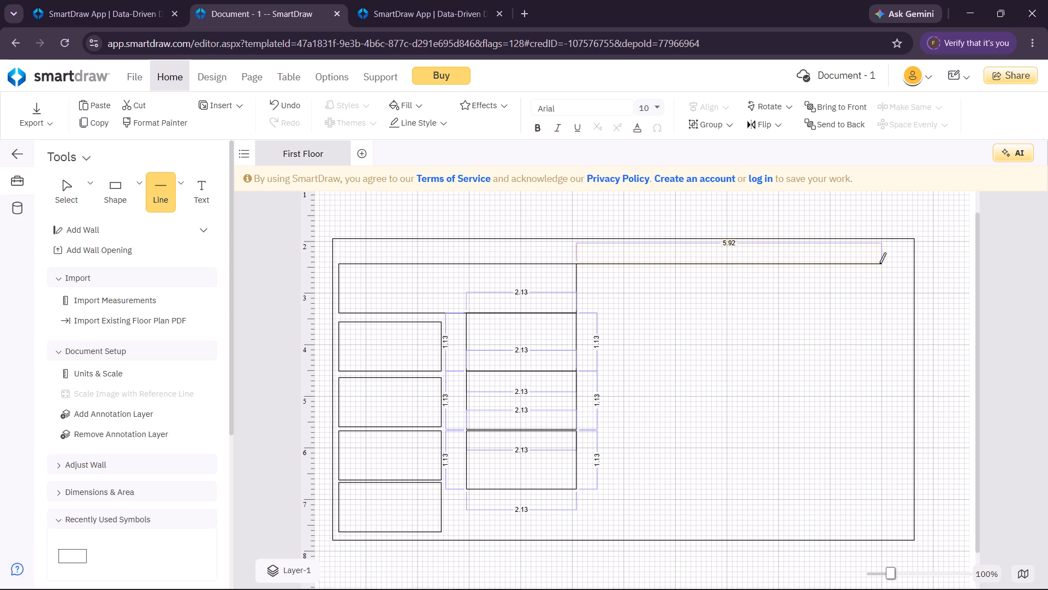
left_click_drag(881, 259, 888, 469)
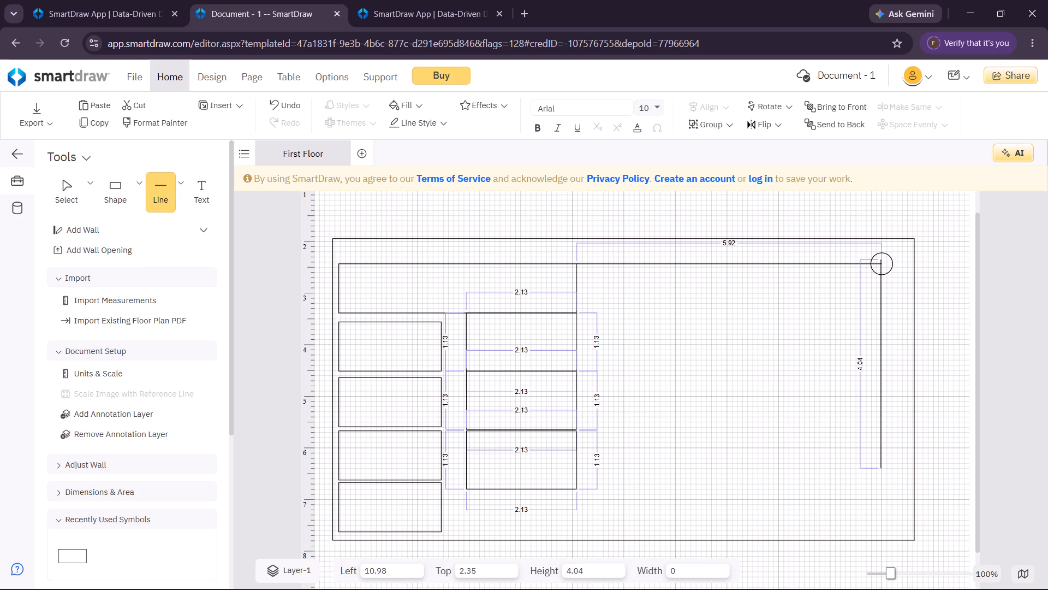
left_click_drag(888, 469, 882, 495)
left_click_drag(882, 495, 885, 492)
left_click_drag(885, 492, 885, 493)
left_click(745, 478)
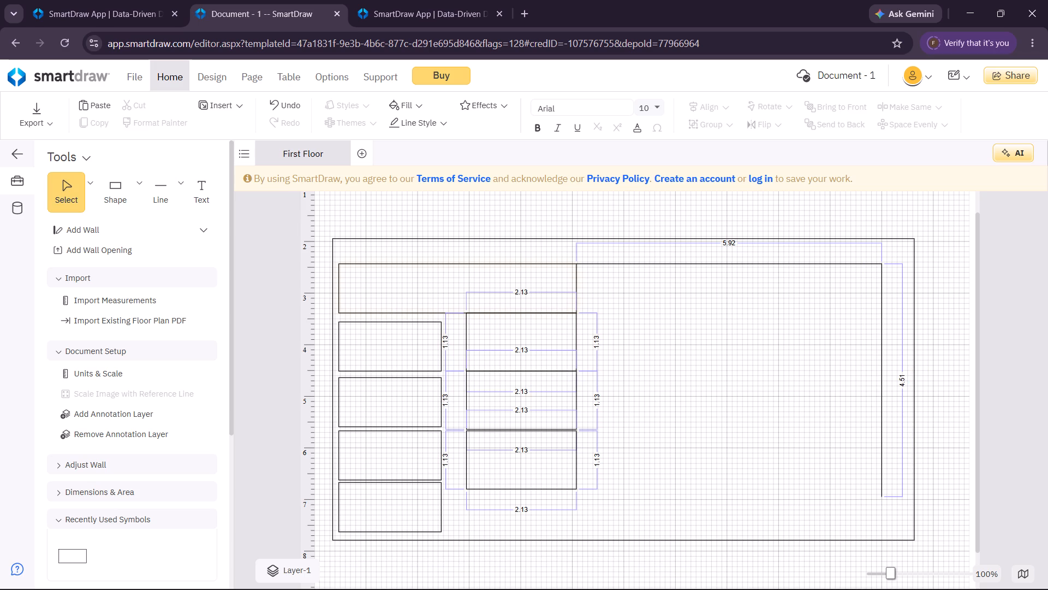
left_click(789, 375)
Paste a copy of the 2.13 by 1.13 outline under the horizontal line, beside the wide top rectangle, at about left 5.08 and top 2.43.
key("ctrl+v")
left_click_drag(630, 411, 660, 267)
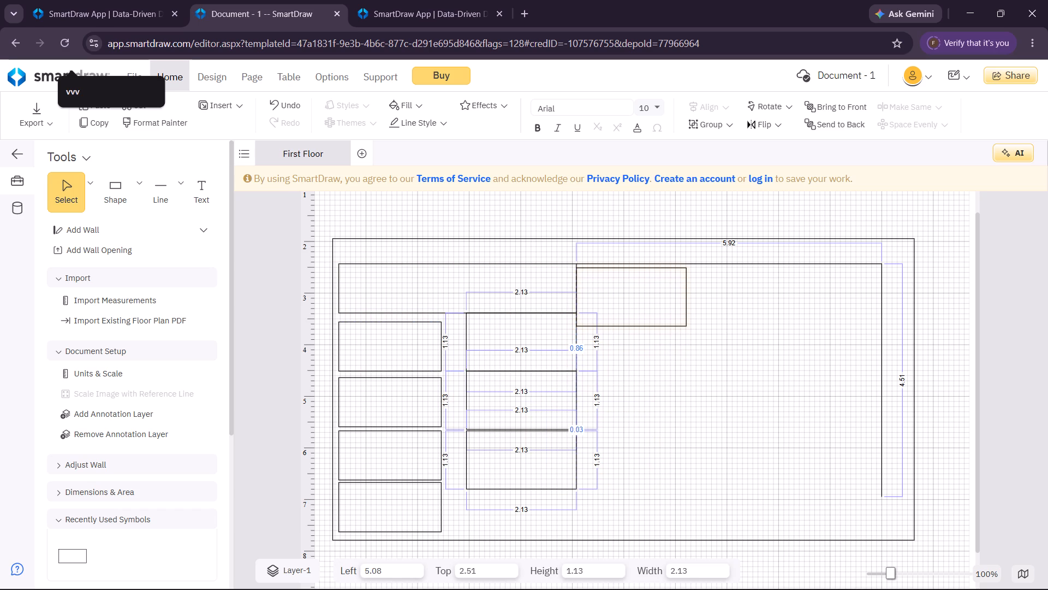
left_click_drag(660, 267, 658, 265)
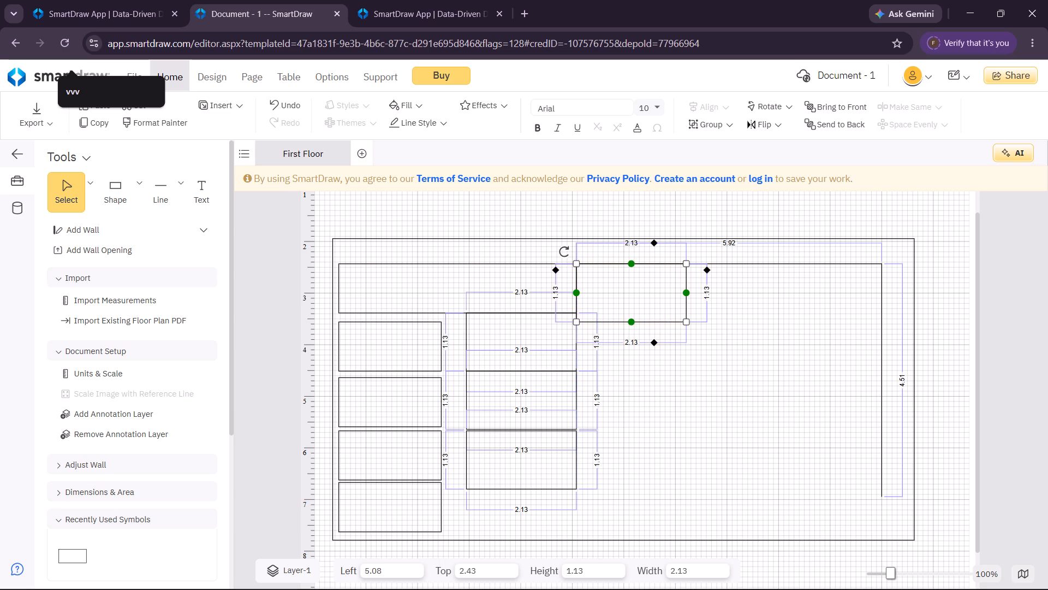
left_click(688, 385)
Paste another copy of the outline and place it directly right of the previous one, at about left 7.20 and top 2.43.
key("ctrl+v")
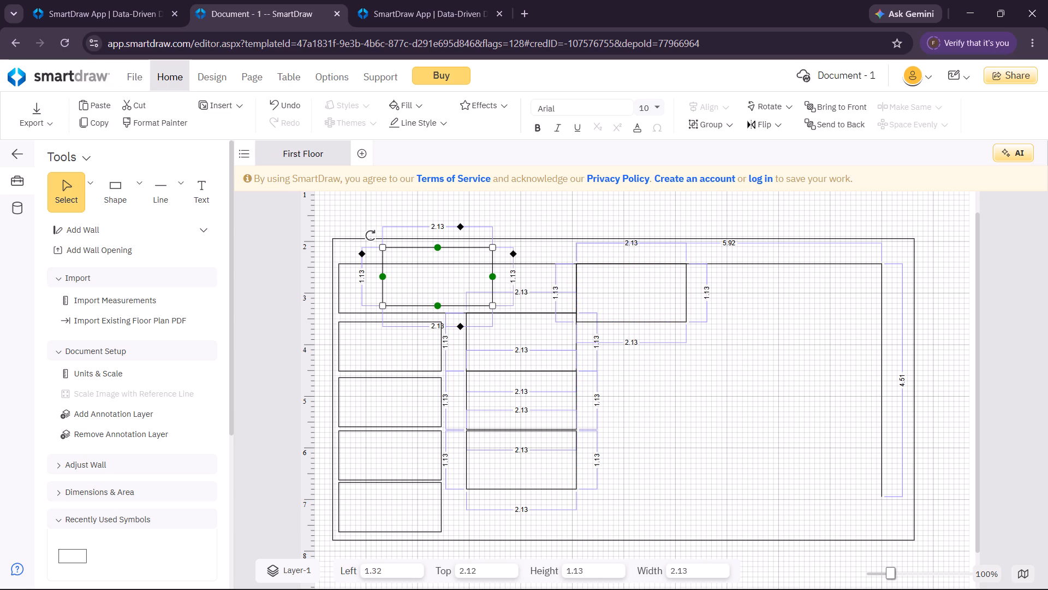
left_click_drag(473, 247, 538, 245)
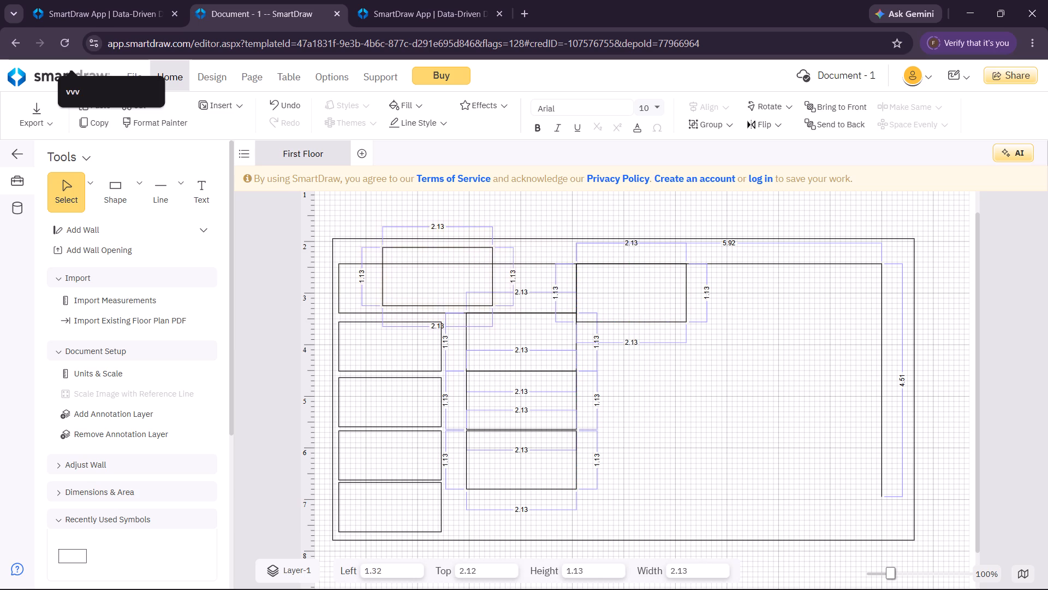
left_click_drag(538, 245, 769, 265)
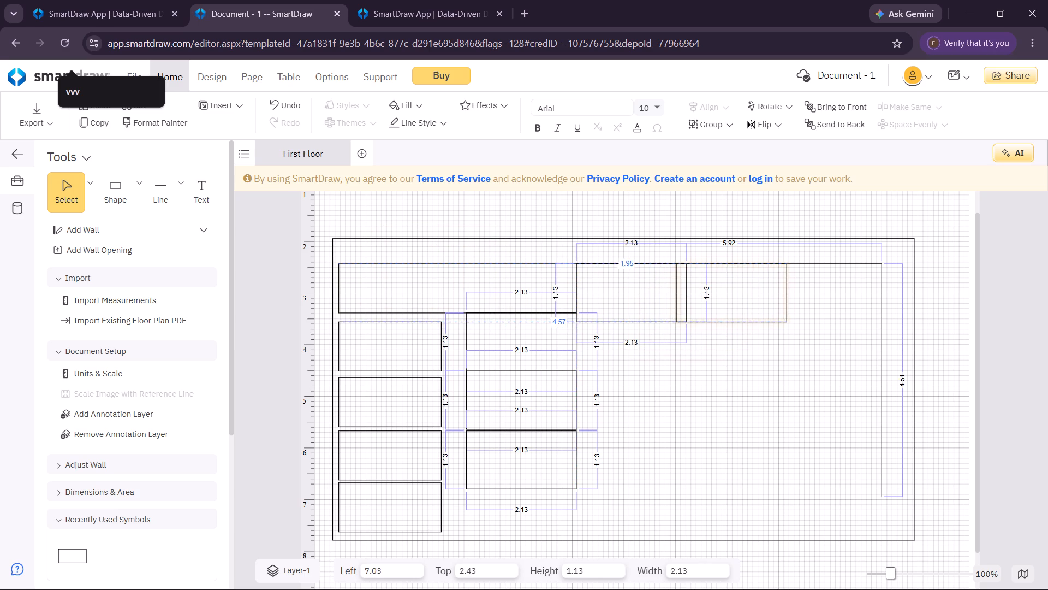
left_click_drag(769, 265, 776, 267)
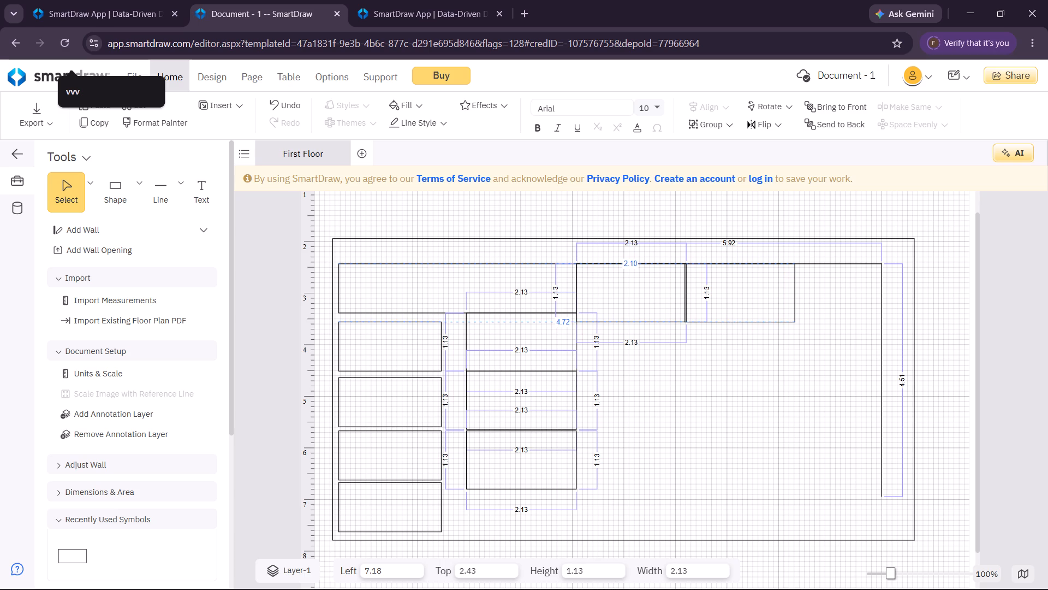
left_click_drag(776, 267, 777, 265)
left_click(794, 344)
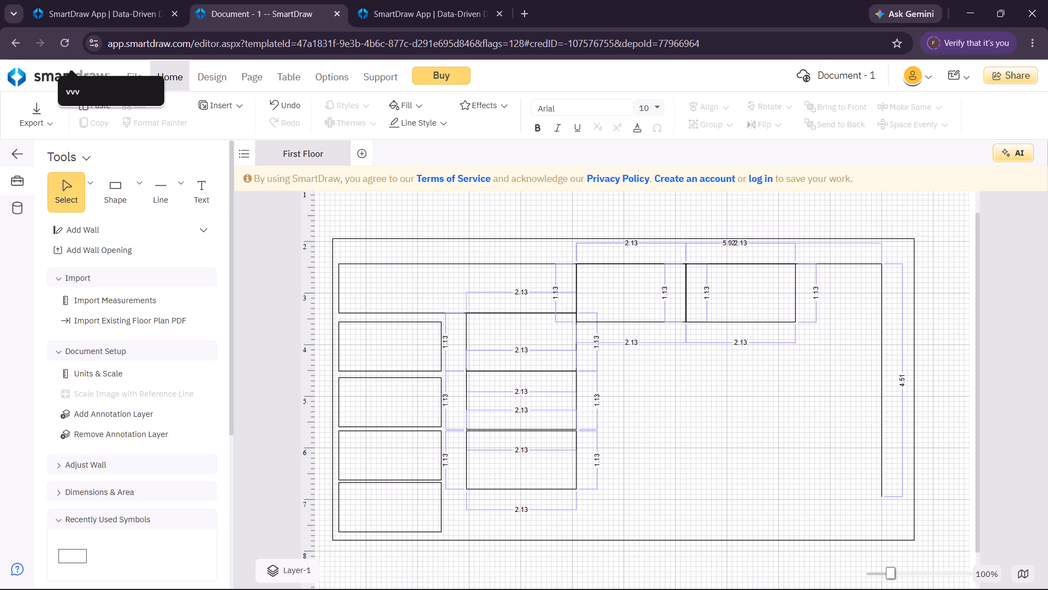
Paste another copy of the outline and place it against the right side of the middle stacked room, at left 5.08 and top 4.51.
key("ctrl+v")
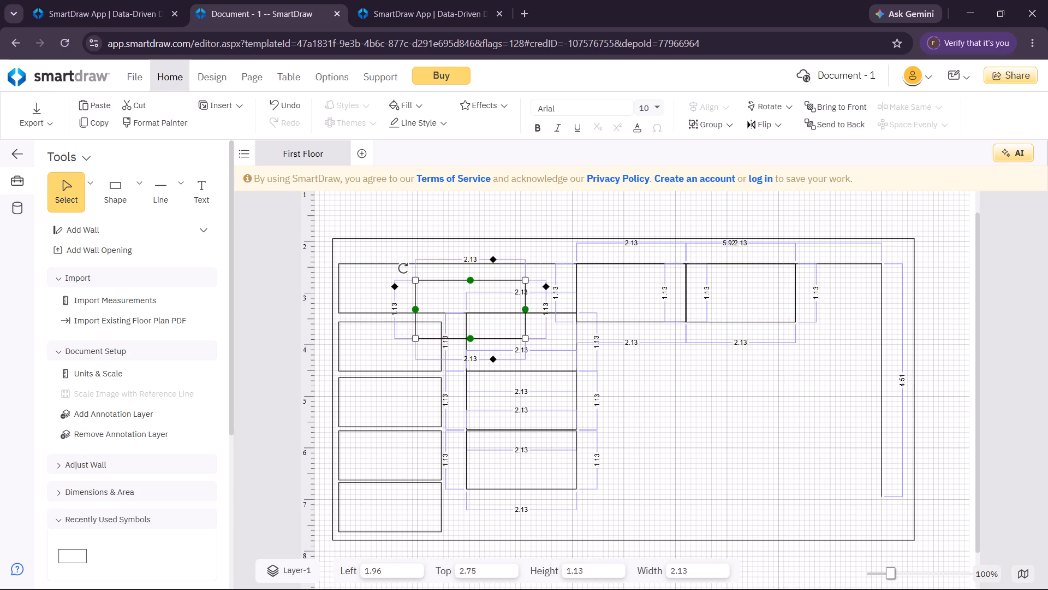
left_click_drag(482, 281, 835, 323)
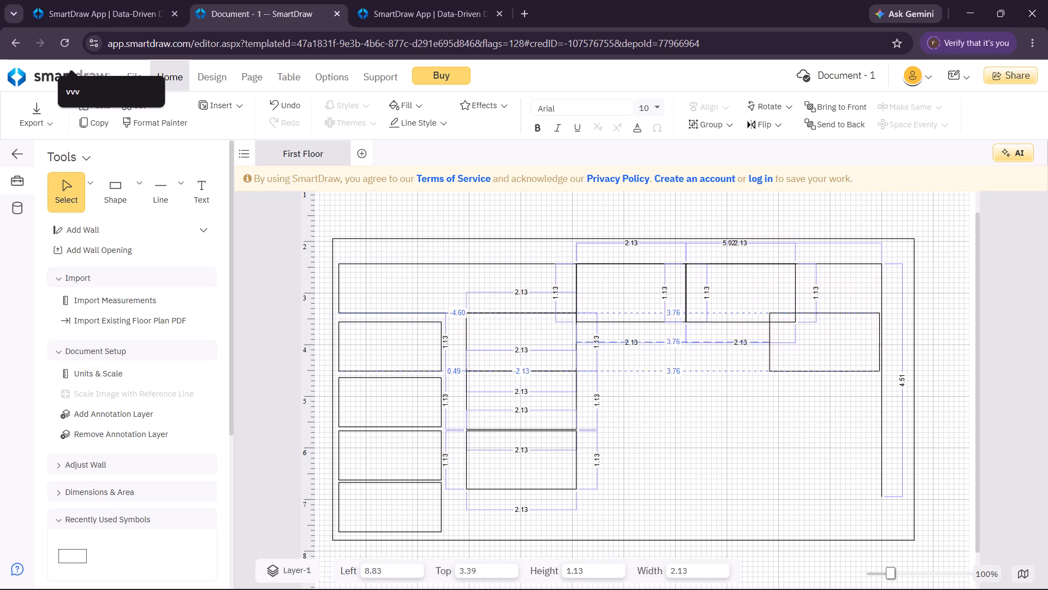
left_click_drag(835, 323, 766, 356)
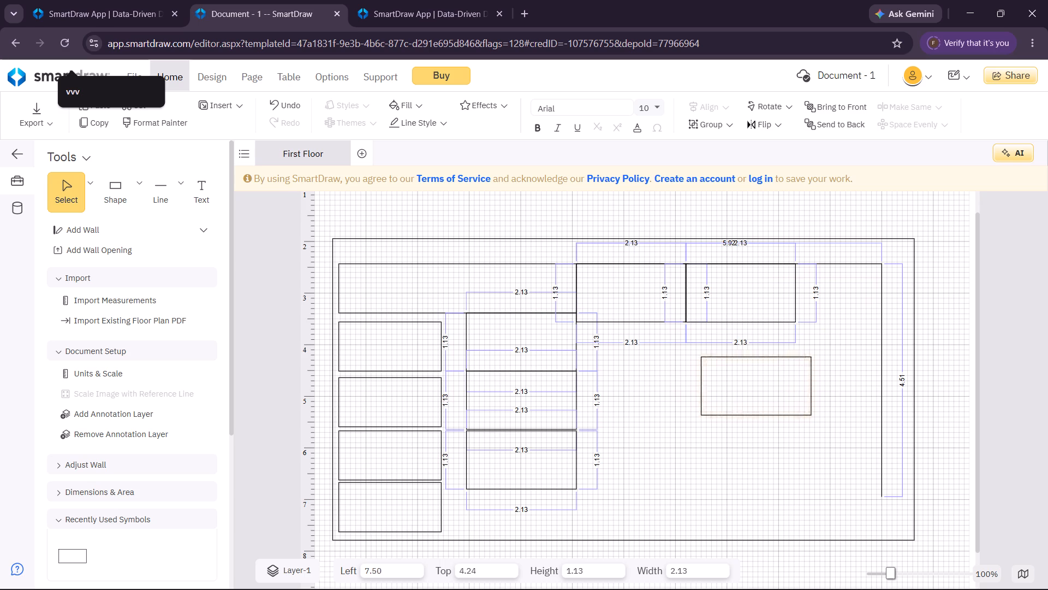
left_click_drag(766, 356, 749, 328)
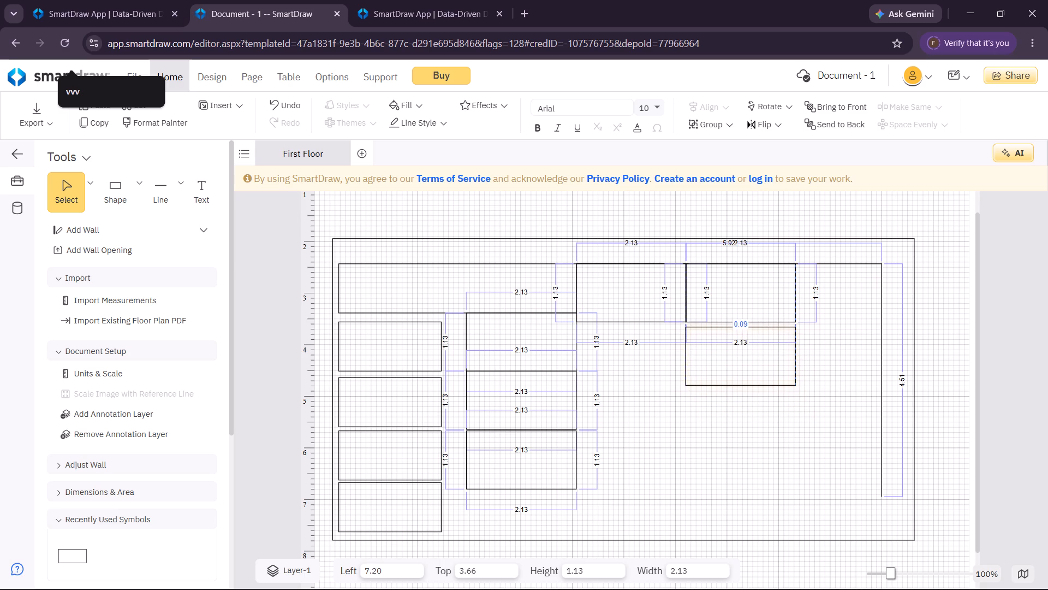
left_click_drag(749, 328, 658, 364)
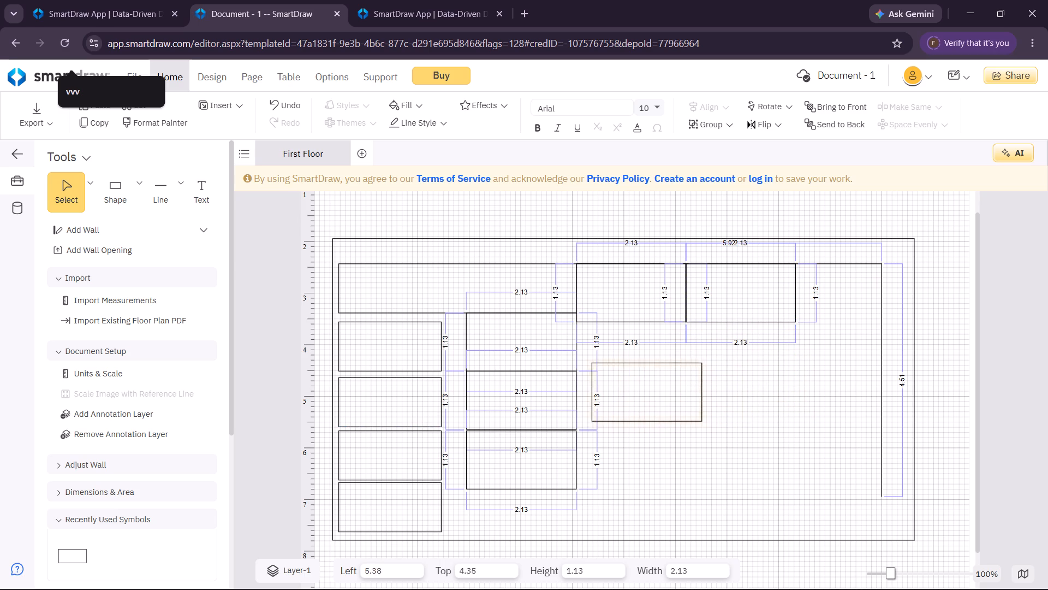
left_click_drag(658, 364, 647, 373)
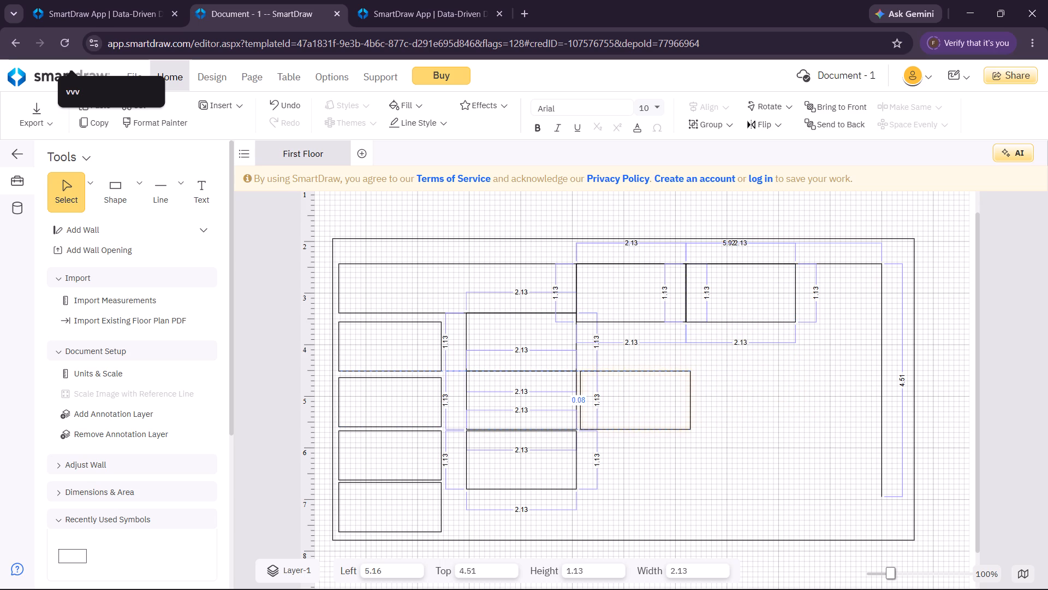
left_click_drag(647, 373, 646, 370)
left_click(677, 450)
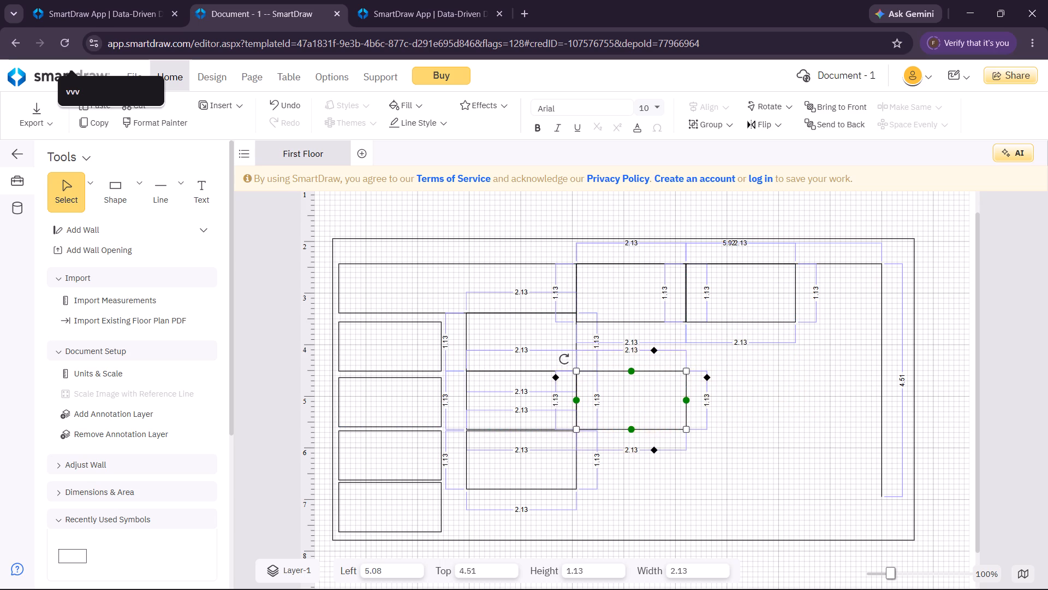
Nudge the lowest stacked inner room up to about left 2.94 and top 5.64 so it meets the room above.
left_click(599, 509)
left_click(576, 463)
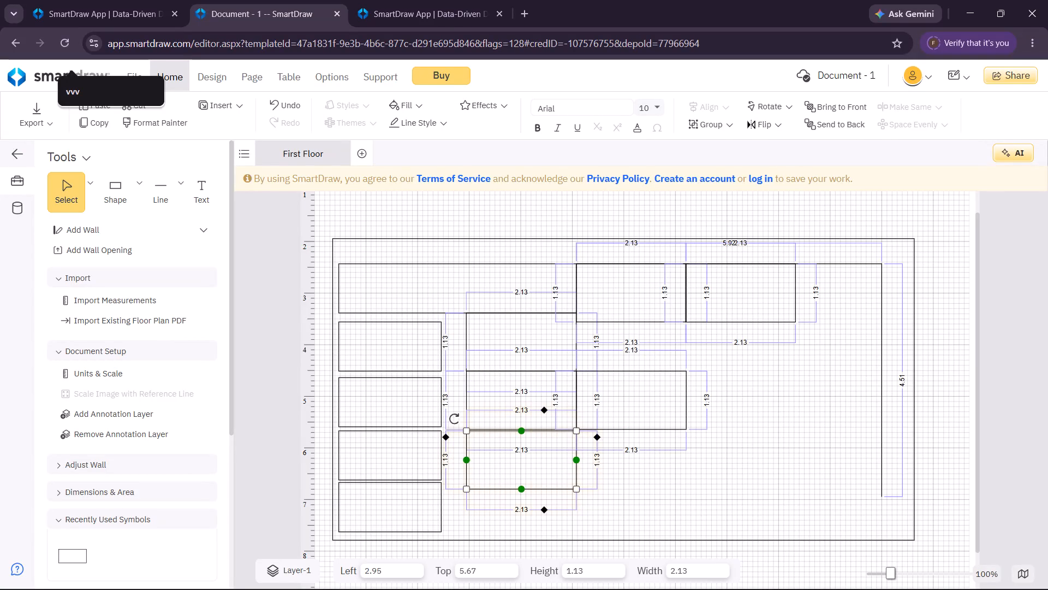
left_click(576, 463)
left_click(577, 468)
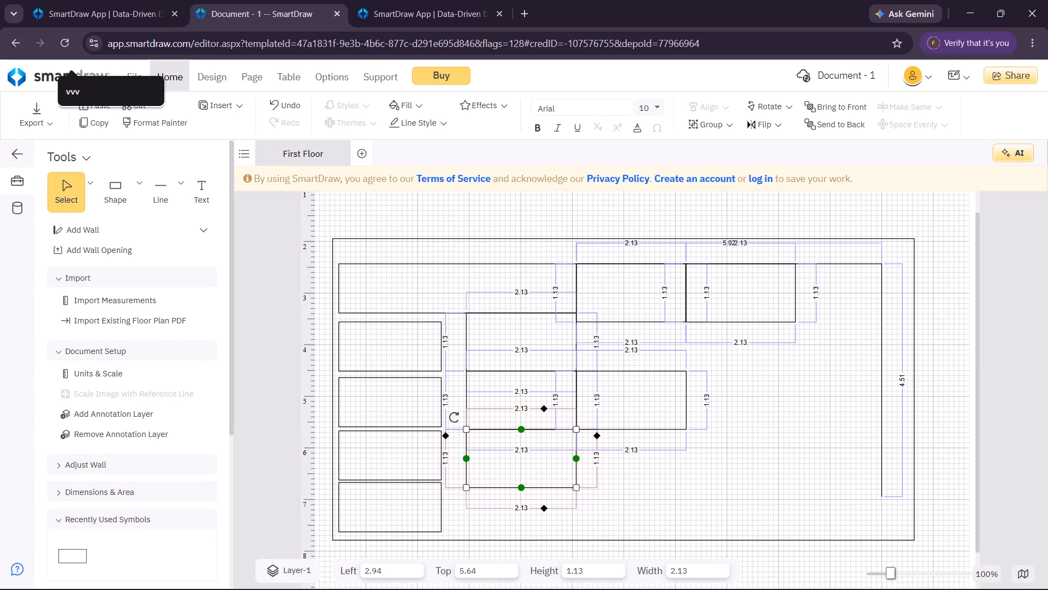
Paste another copy of the outline and place it against the right side of the lowest stacked room, at about top 5.64.
left_click(672, 480)
key("ctrl+v")
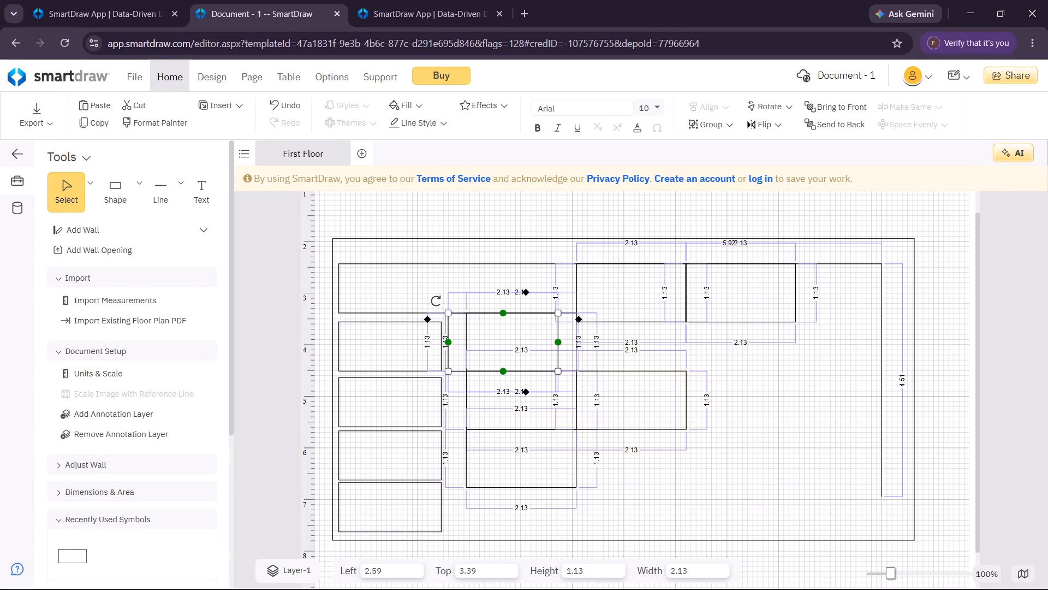
left_click_drag(526, 314, 620, 442)
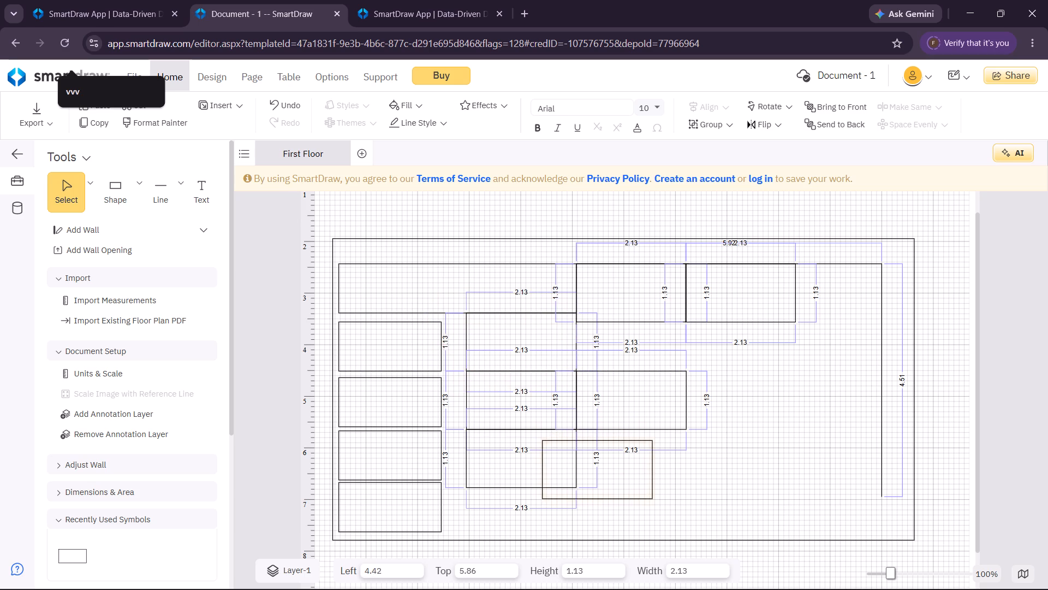
left_click_drag(620, 442, 658, 431)
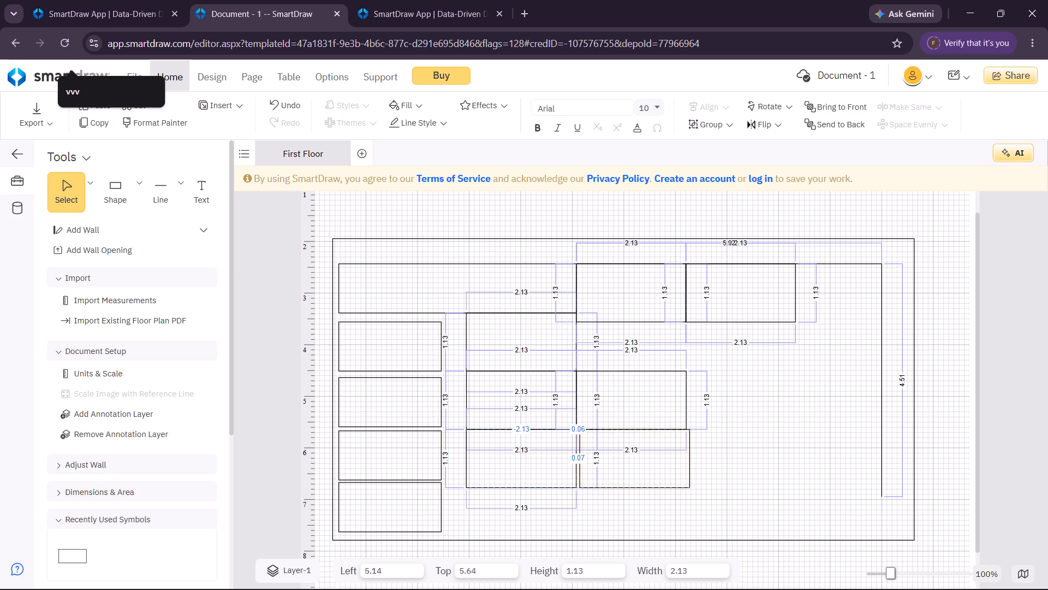
left_click_drag(658, 431, 656, 431)
left_click(741, 465)
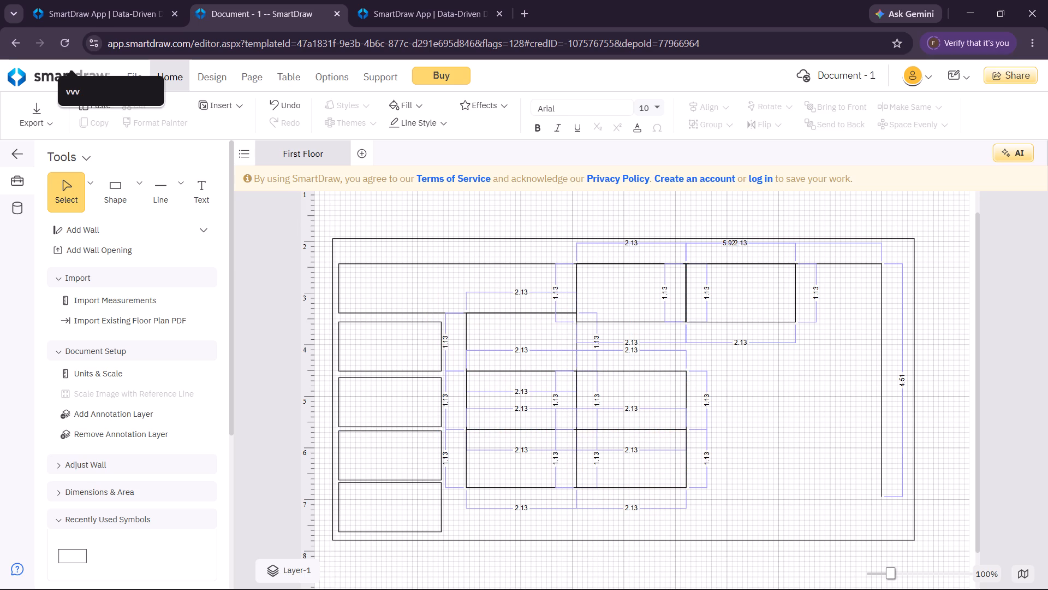
left_click(753, 441)
Select every object in the plan and apply a much heavier line thickness to all of the outlines and lines.
left_click(118, 476)
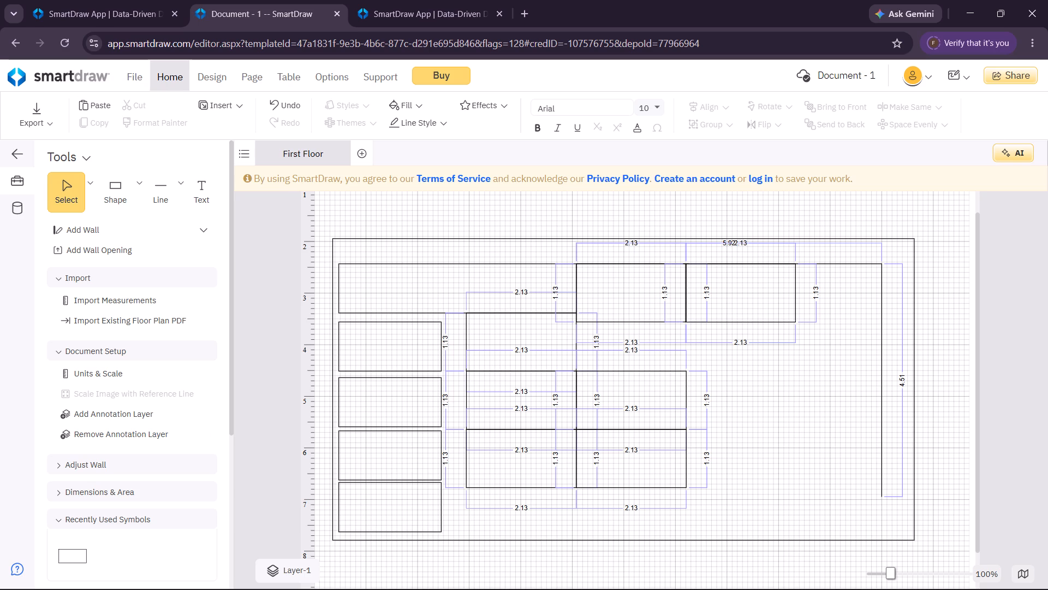
key("ctrl+a")
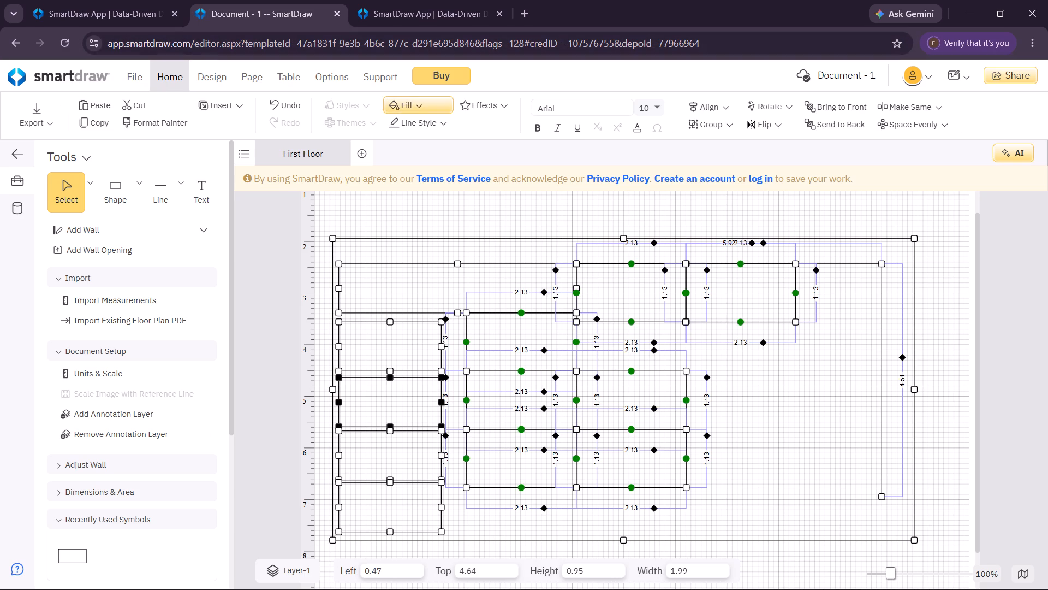
left_click(427, 120)
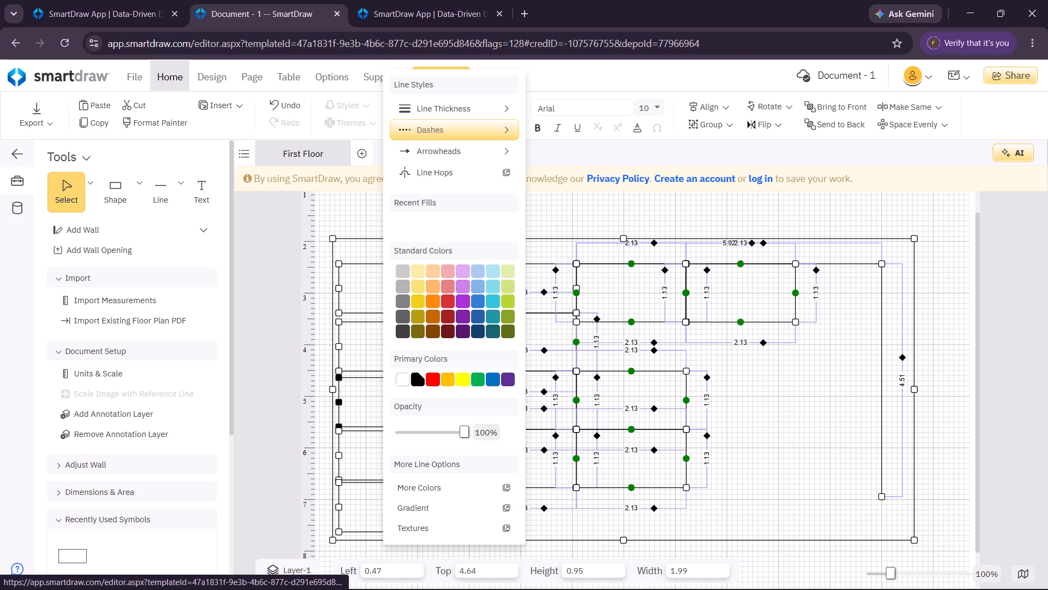
left_click(485, 103)
left_click(579, 210)
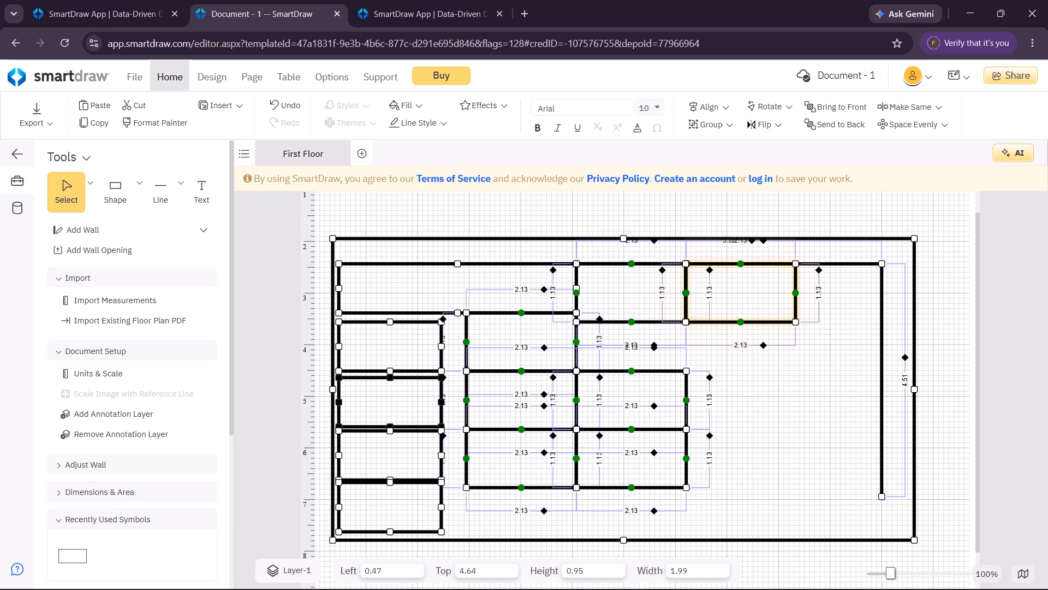
left_click(789, 377)
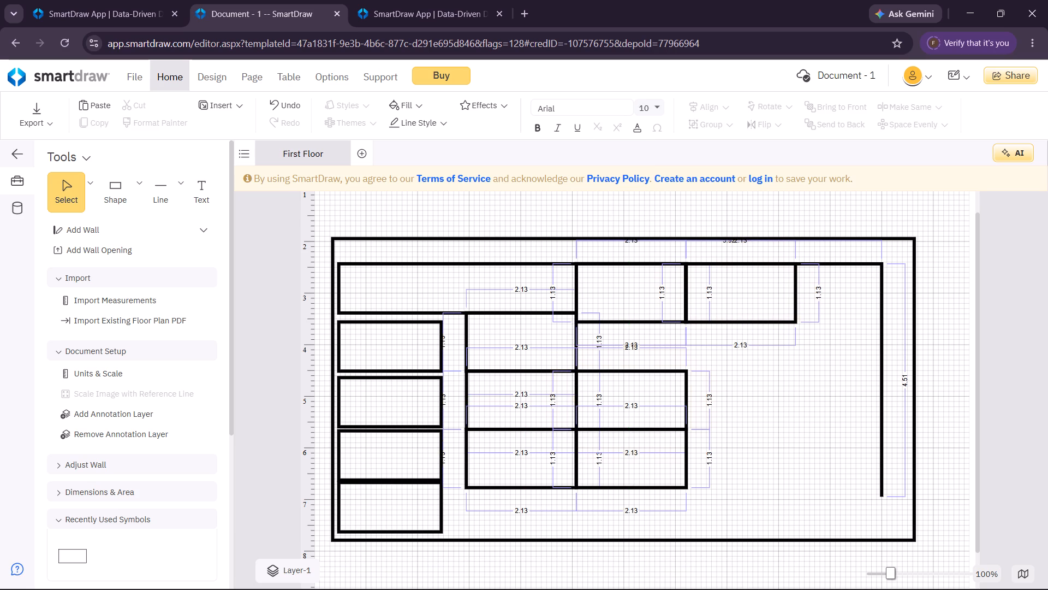
Move the uppermost of the four left-column rooms down to top 3.71 so it meets the room below it.
left_click(380, 369)
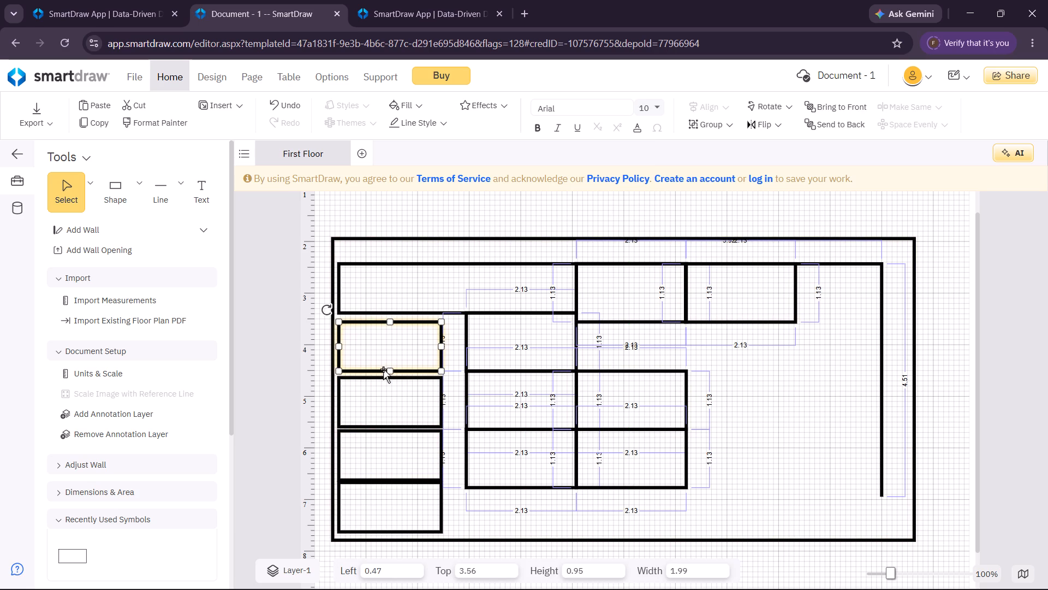
left_click_drag(381, 369, 383, 374)
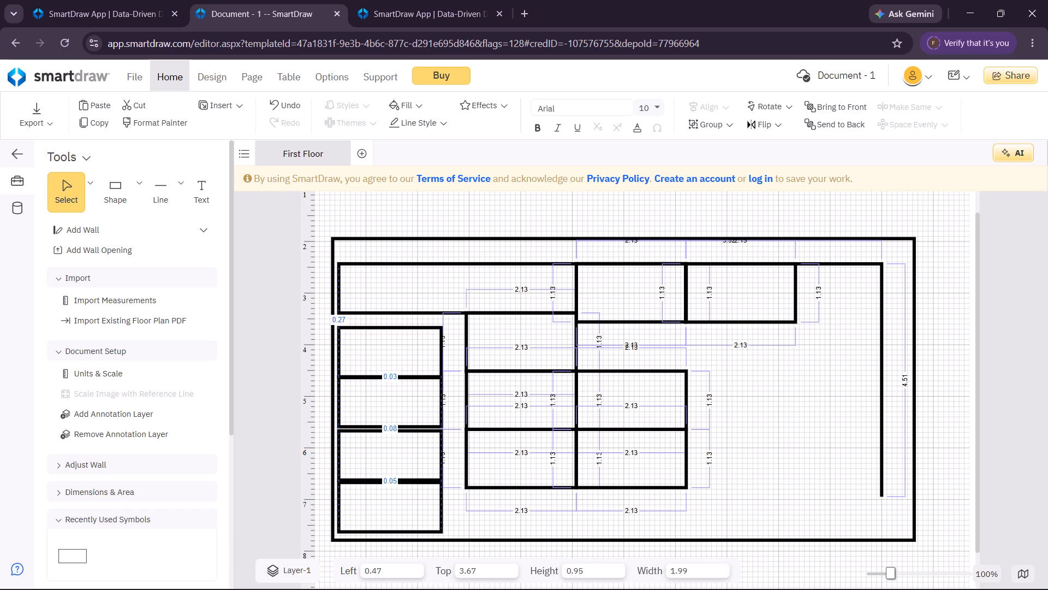
left_click_drag(383, 374, 382, 376)
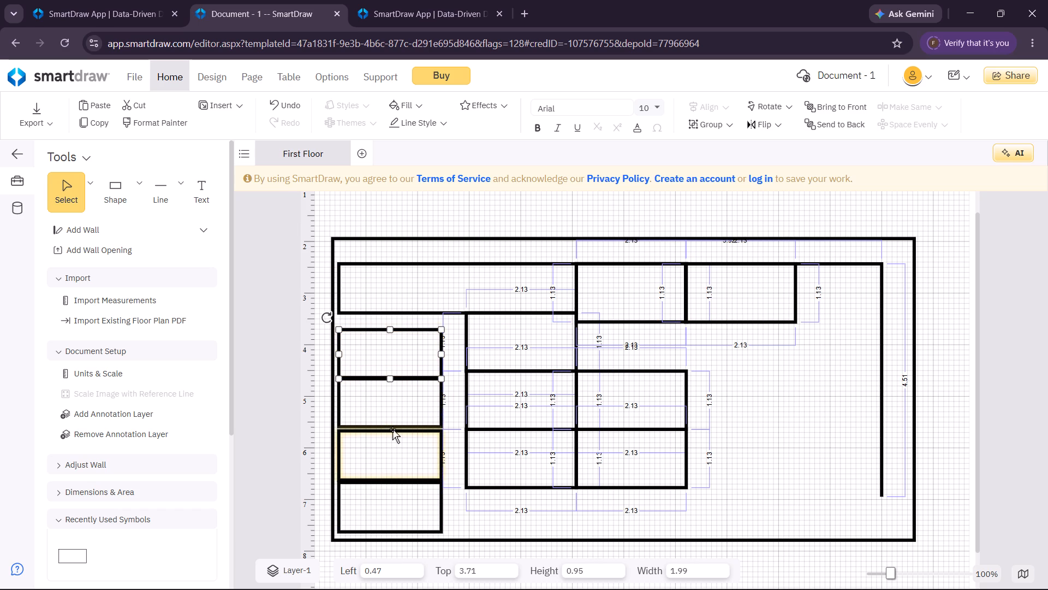
Move the two lower left-column rooms up to about top 5.64 and top 6.63 so the stacked rooms meet.
left_click(392, 428)
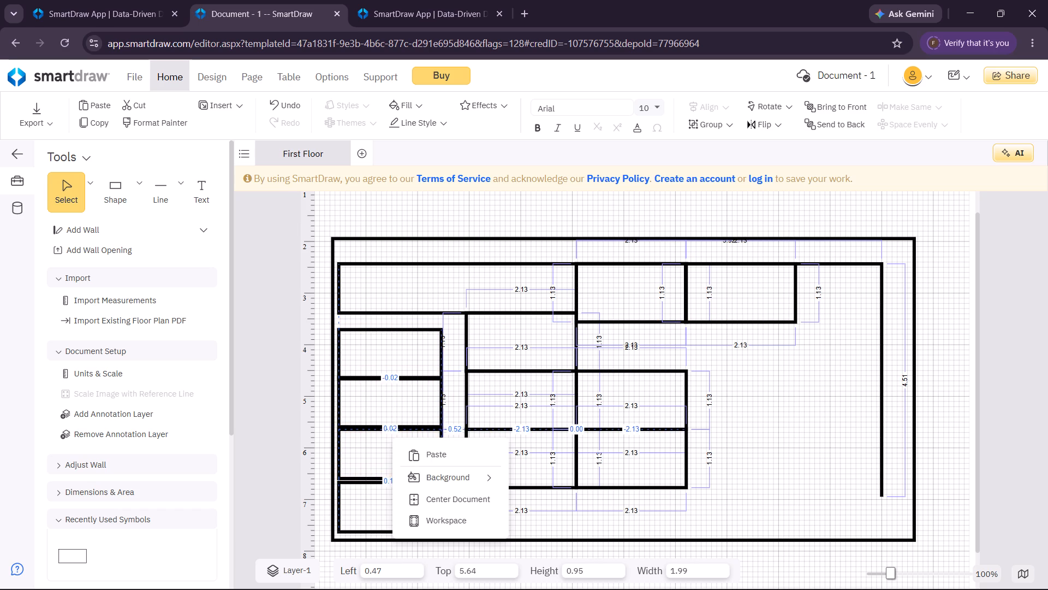
left_click(843, 358)
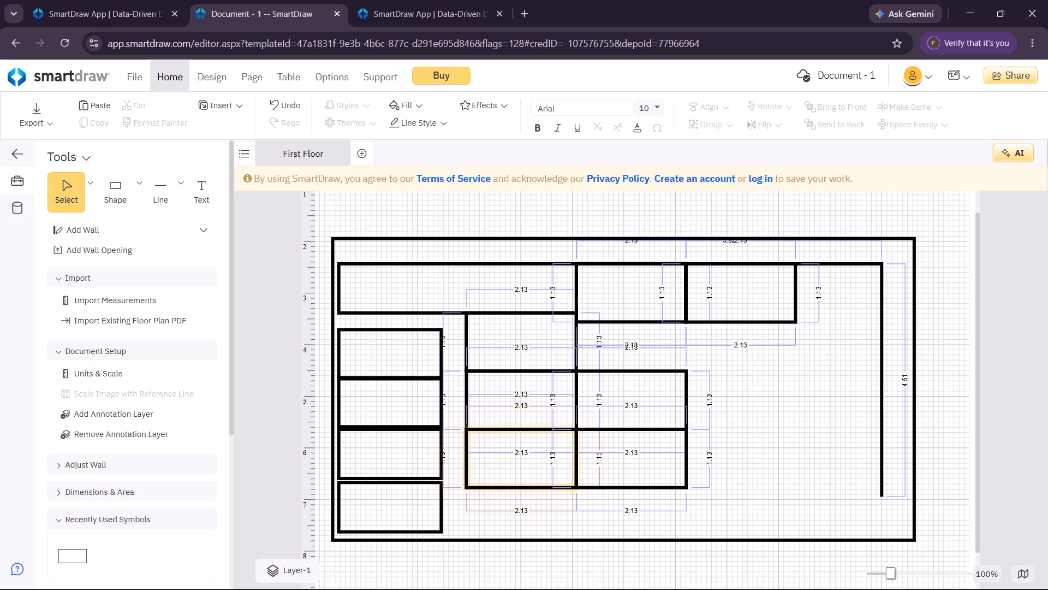
left_click(415, 482)
left_click(415, 482)
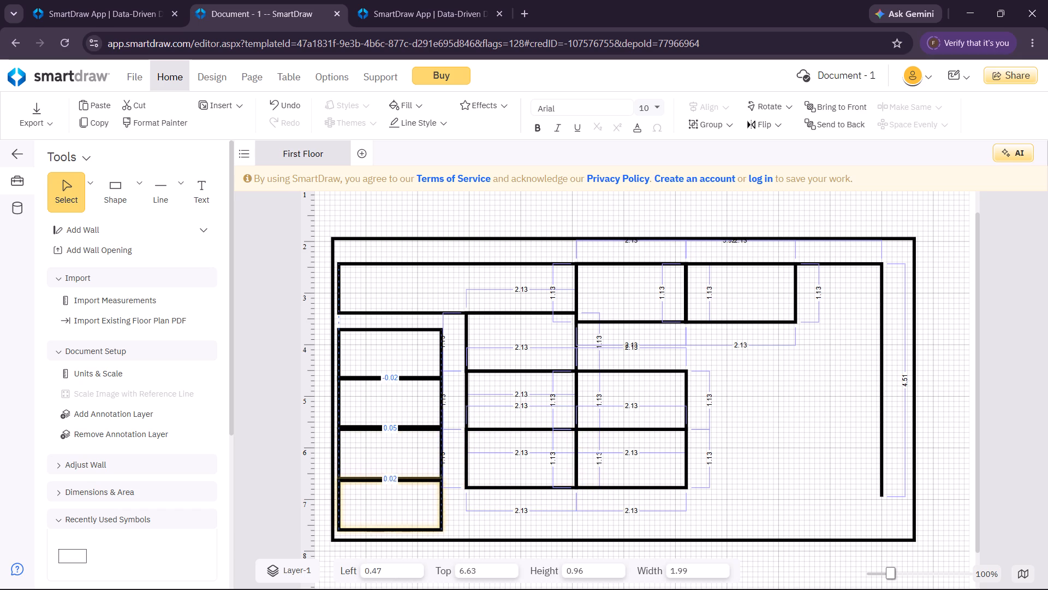
left_click(772, 464)
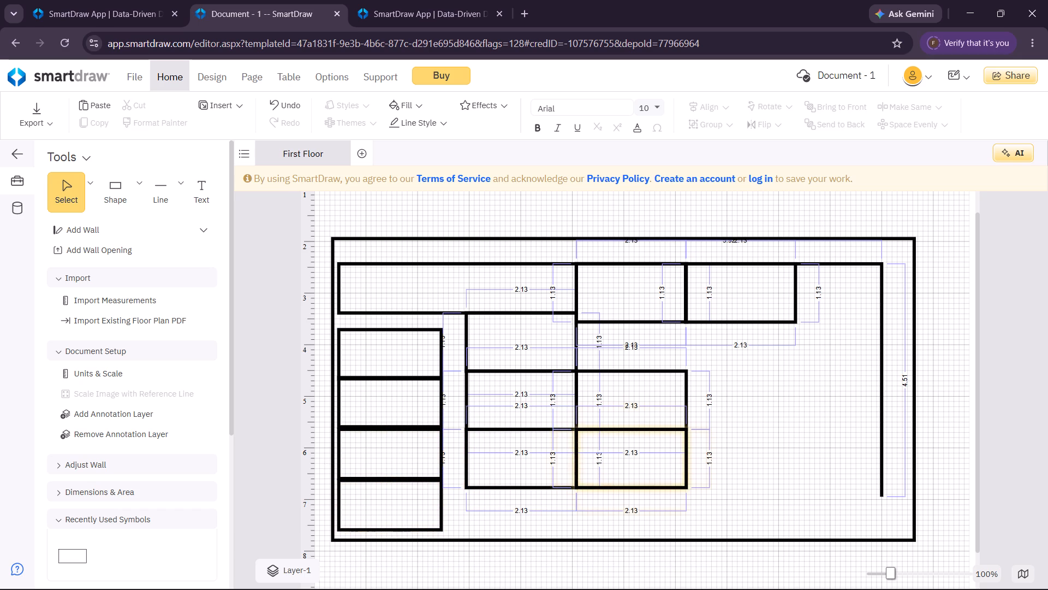
left_click(753, 382)
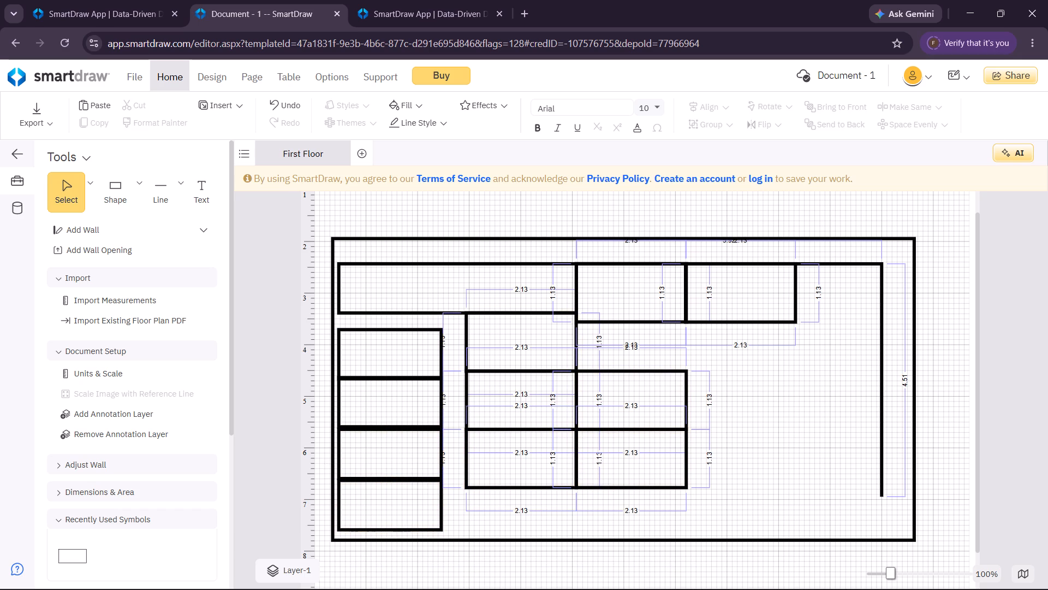
left_click(844, 473)
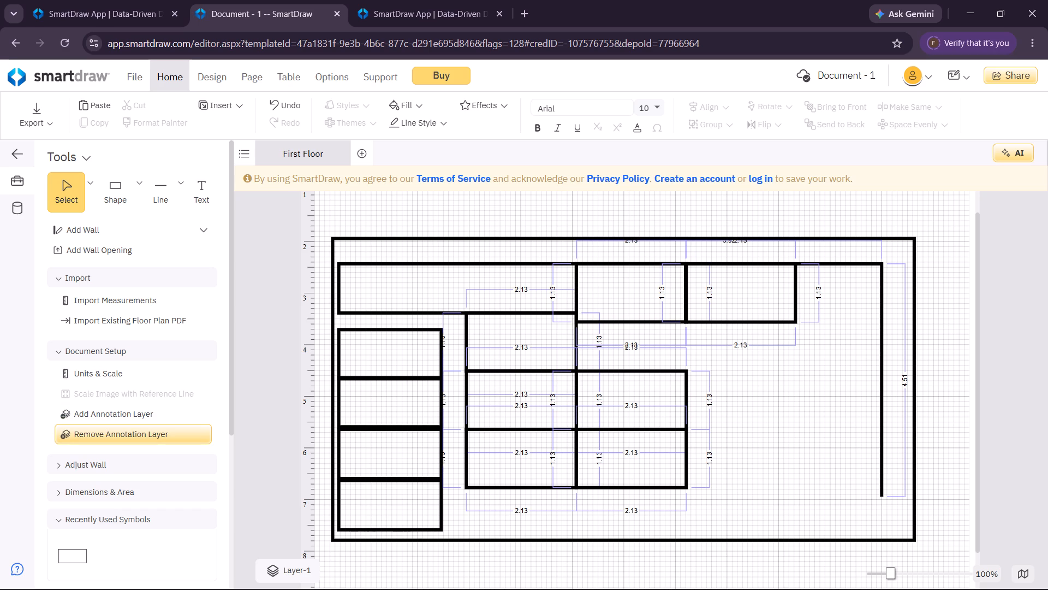
Look through the Couches & Sofas symbols in the symbol library and open the Toilets symbol set.
left_click_drag(234, 426, 237, 454)
left_click_drag(229, 425, 229, 439)
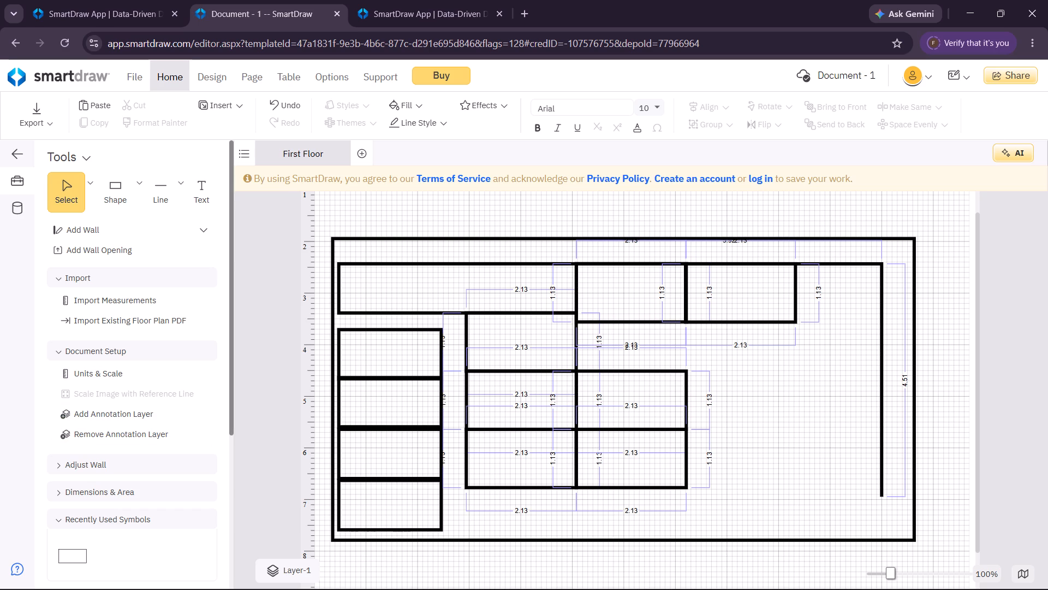
left_click_drag(229, 439, 241, 589)
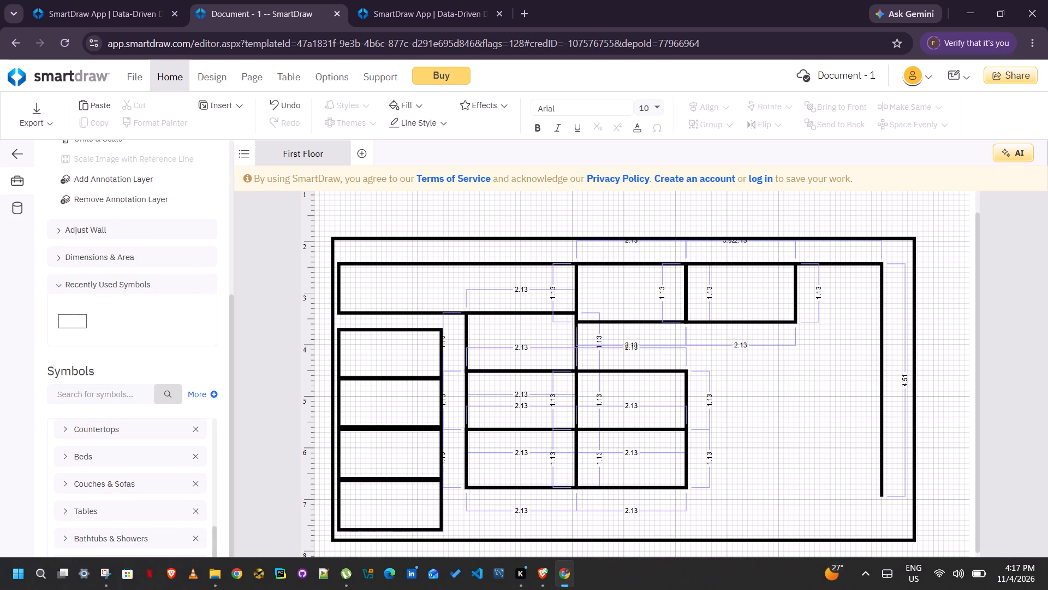
left_click(122, 483)
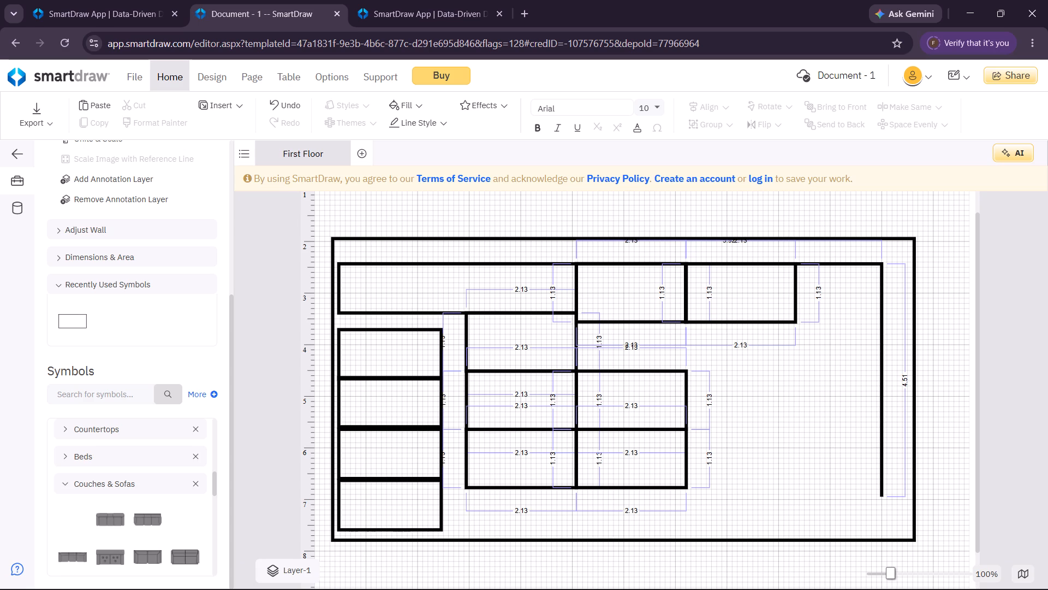
left_click(122, 516)
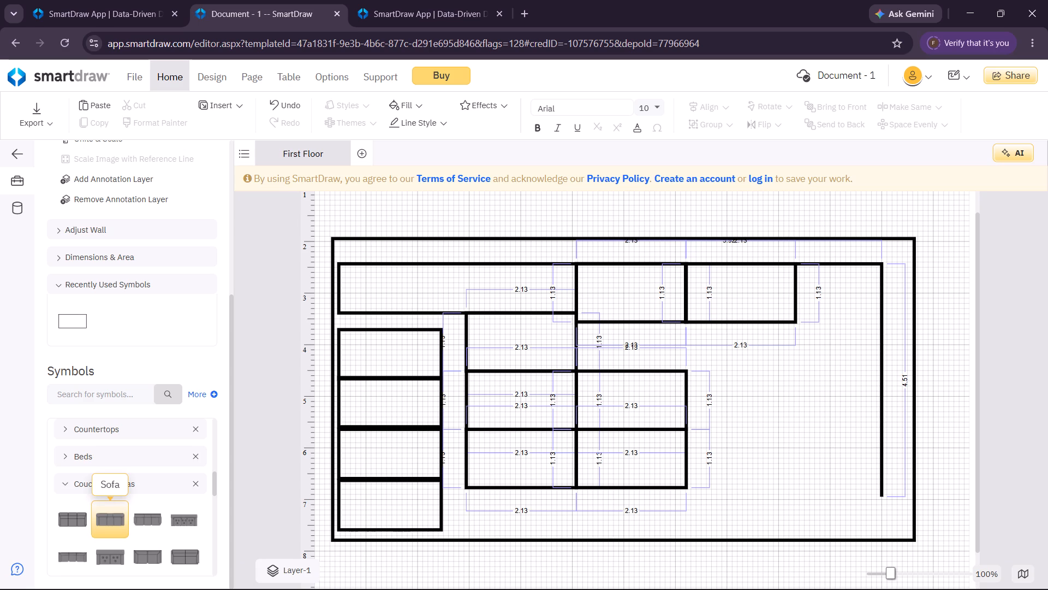
left_click_drag(217, 485, 217, 516)
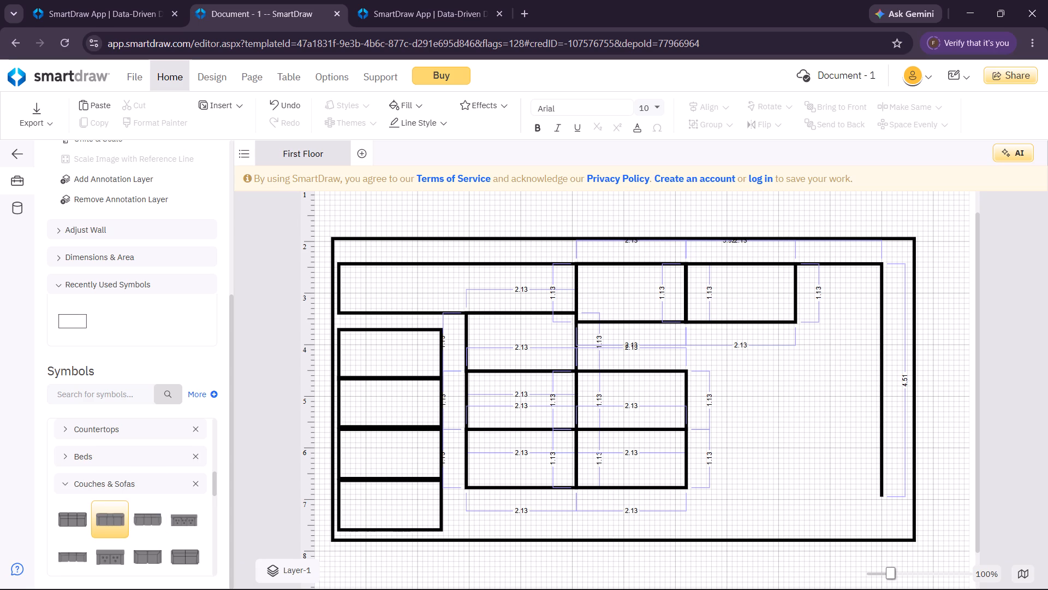
left_click_drag(217, 516, 217, 541)
left_click_drag(215, 483, 211, 529)
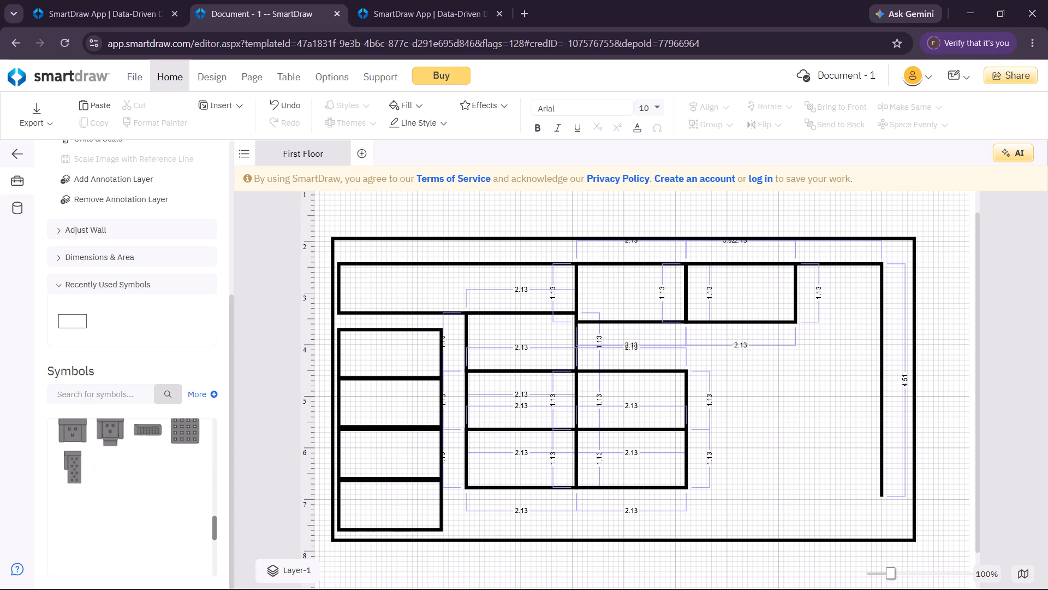
left_click_drag(211, 529, 212, 576)
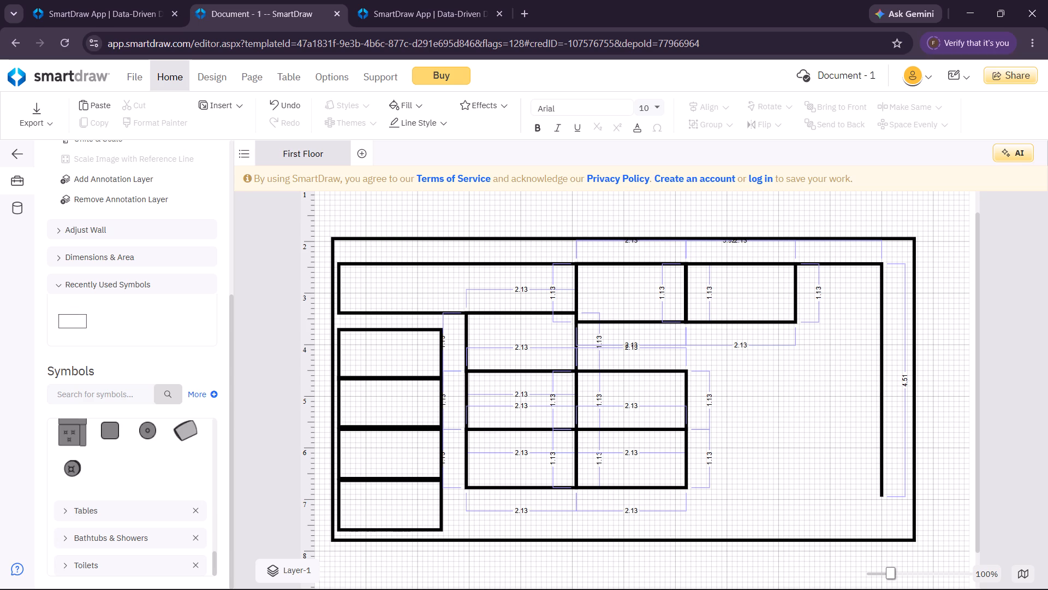
left_click(104, 558)
left_click(105, 569)
left_click(62, 562)
left_click_drag(216, 547, 216, 570)
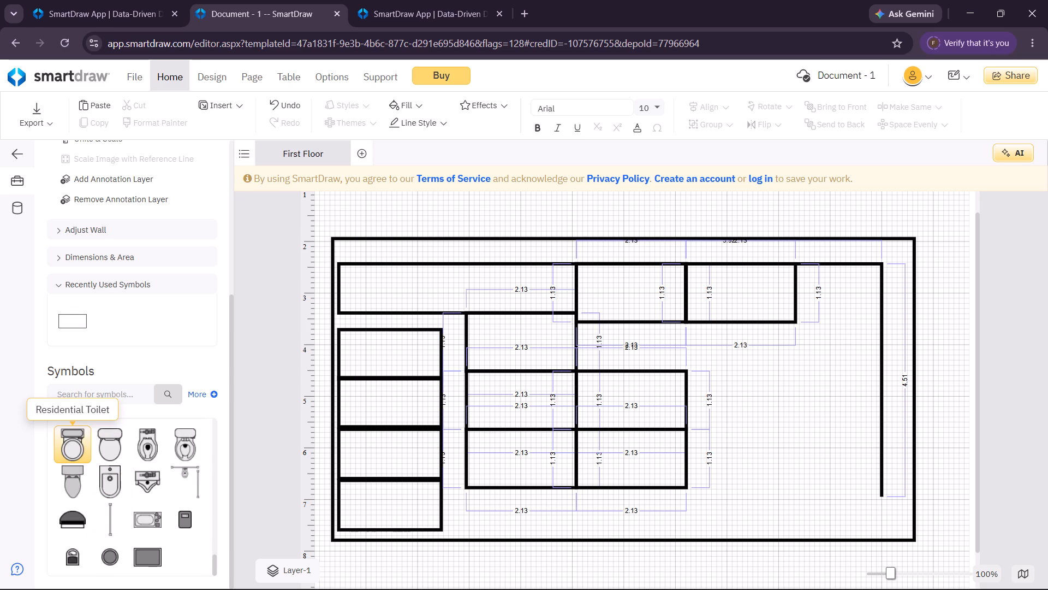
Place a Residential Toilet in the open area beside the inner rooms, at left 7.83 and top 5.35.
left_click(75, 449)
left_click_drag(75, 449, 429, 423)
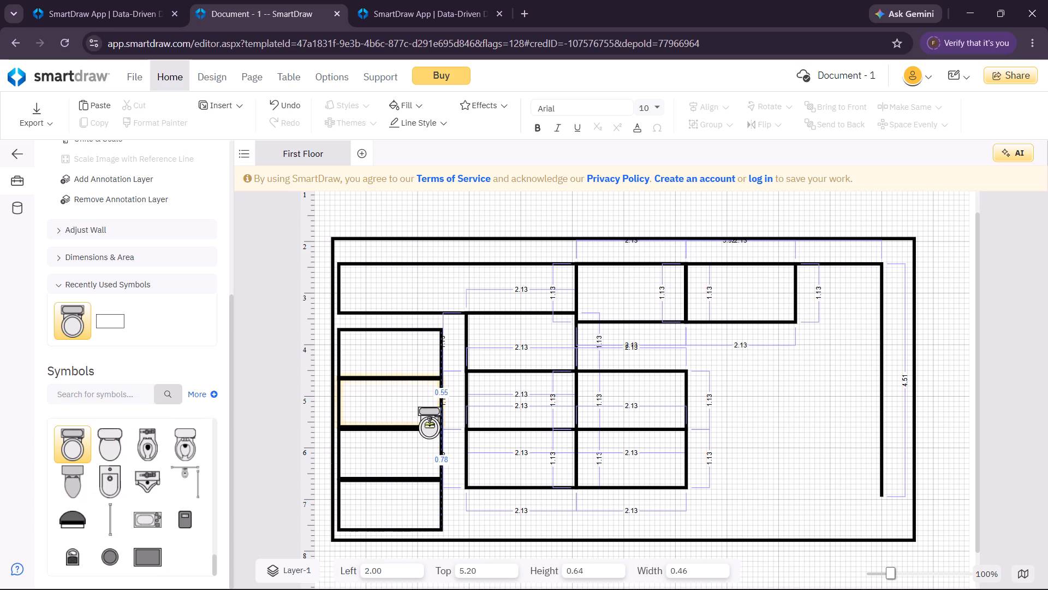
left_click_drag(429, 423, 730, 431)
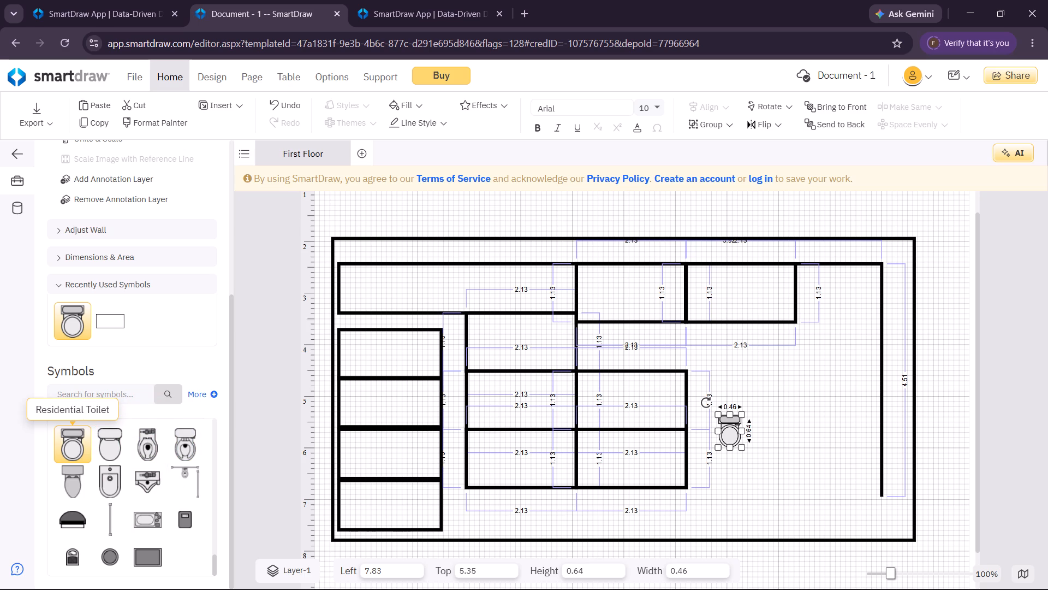
Place two Commercial Toilets in the open area near the inner vertical wall, at left 9.55, top 4.51 and left 9.71, top 5.50.
left_click_drag(153, 439, 788, 391)
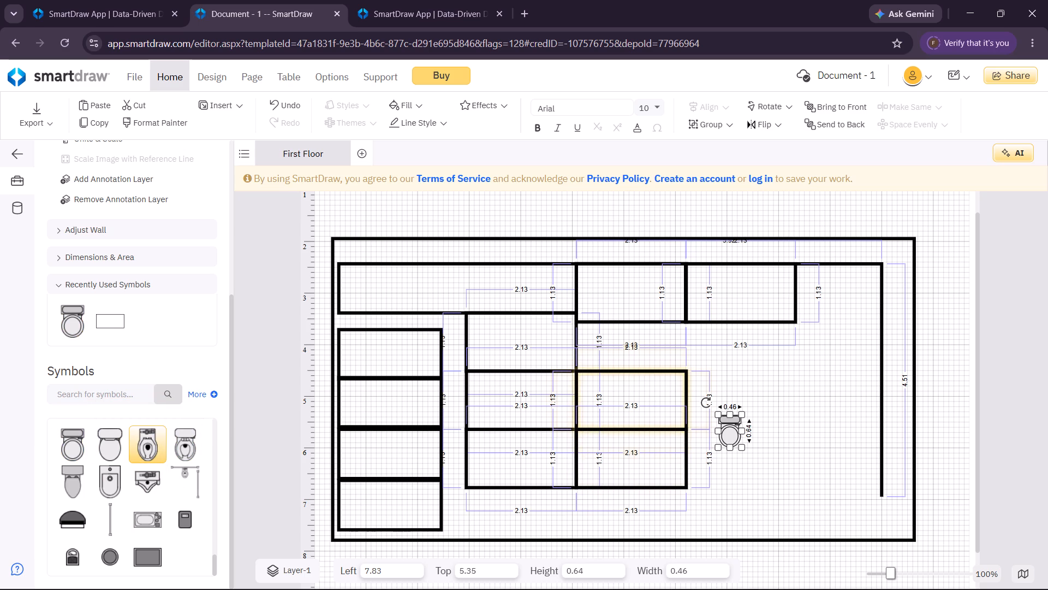
left_click_drag(788, 391, 788, 391)
left_click_drag(153, 444, 818, 388)
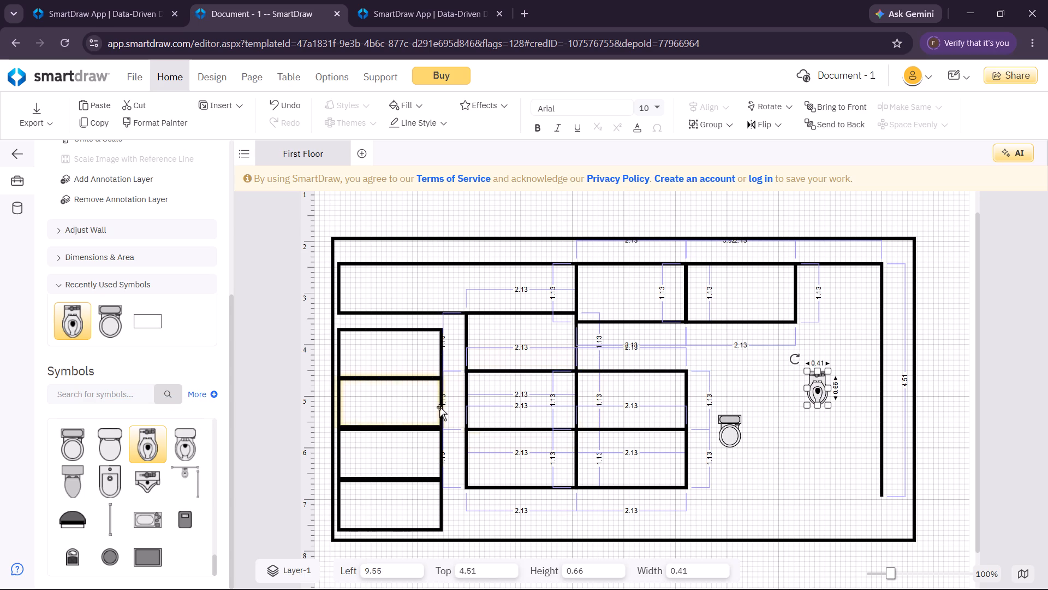
left_click_drag(148, 444, 150, 442)
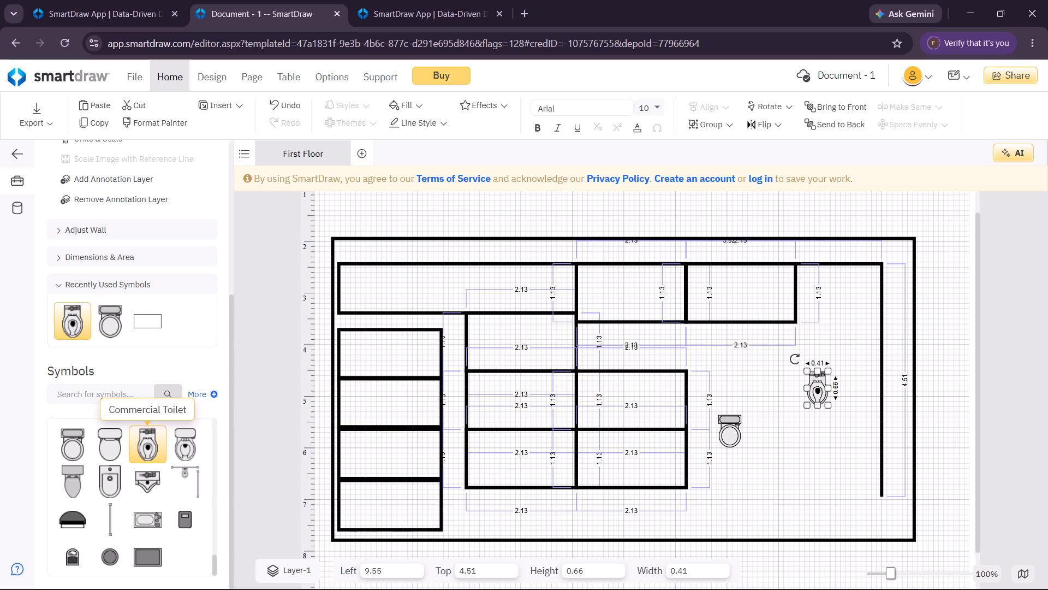
left_click_drag(150, 442, 826, 439)
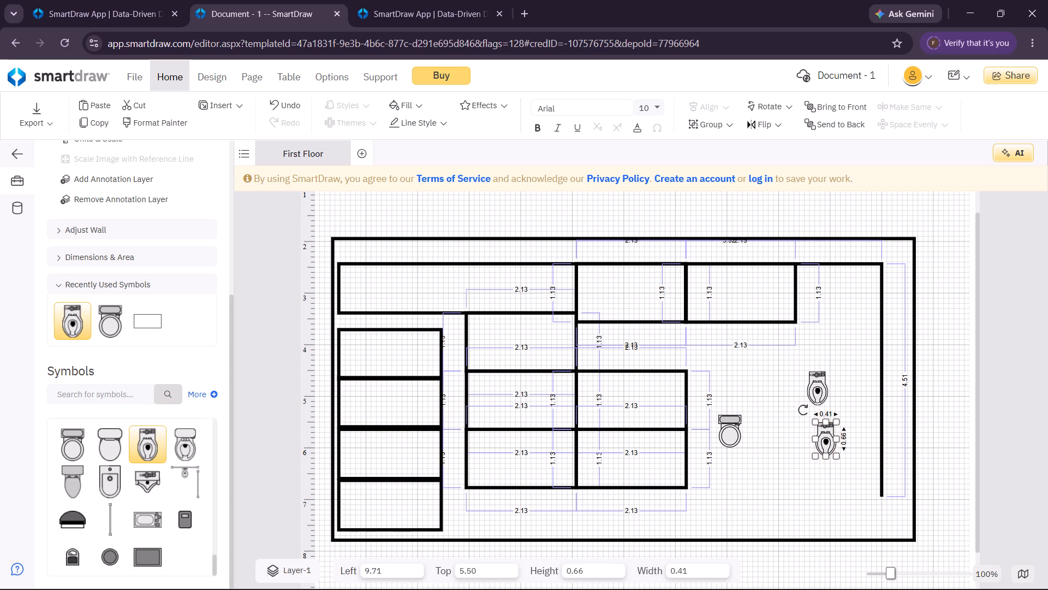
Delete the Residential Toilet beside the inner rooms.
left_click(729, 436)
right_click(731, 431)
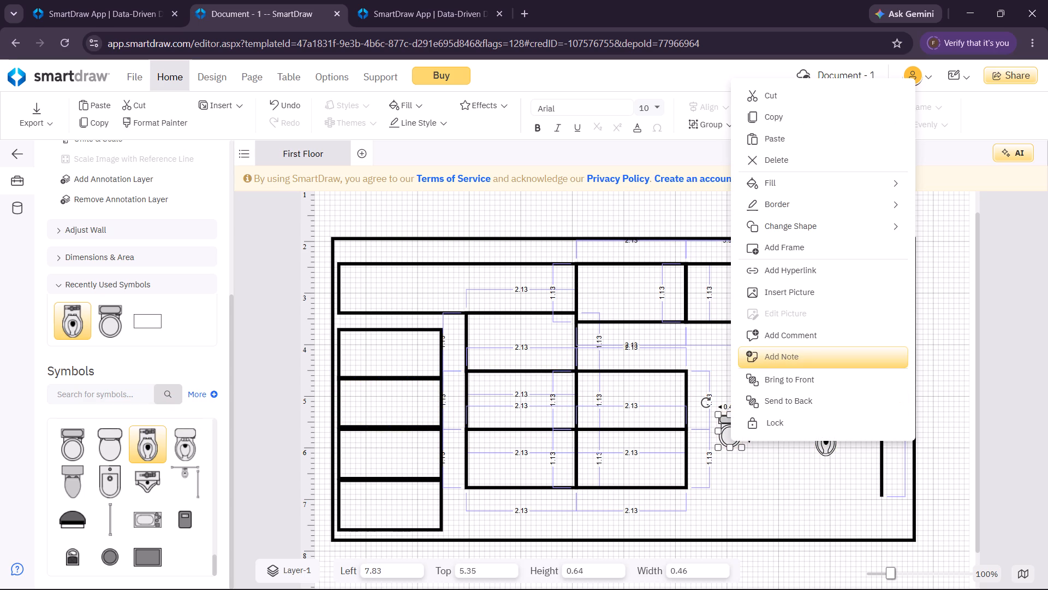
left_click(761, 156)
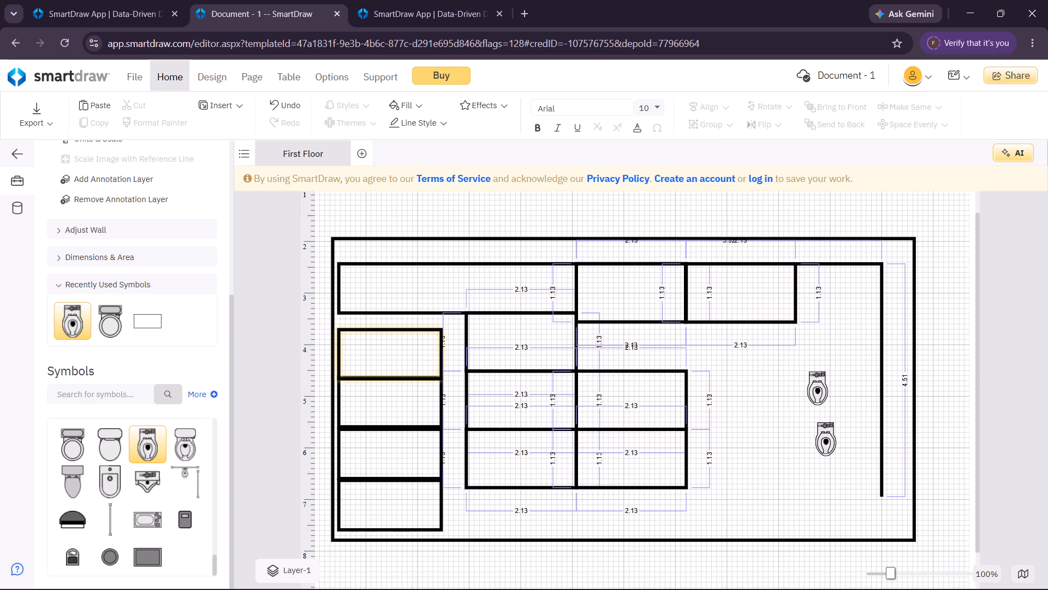
Paste the copied 2.13 by 1.13 room outline and place it against the inner vertical wall, below the top row of rooms.
key("ctrl+v")
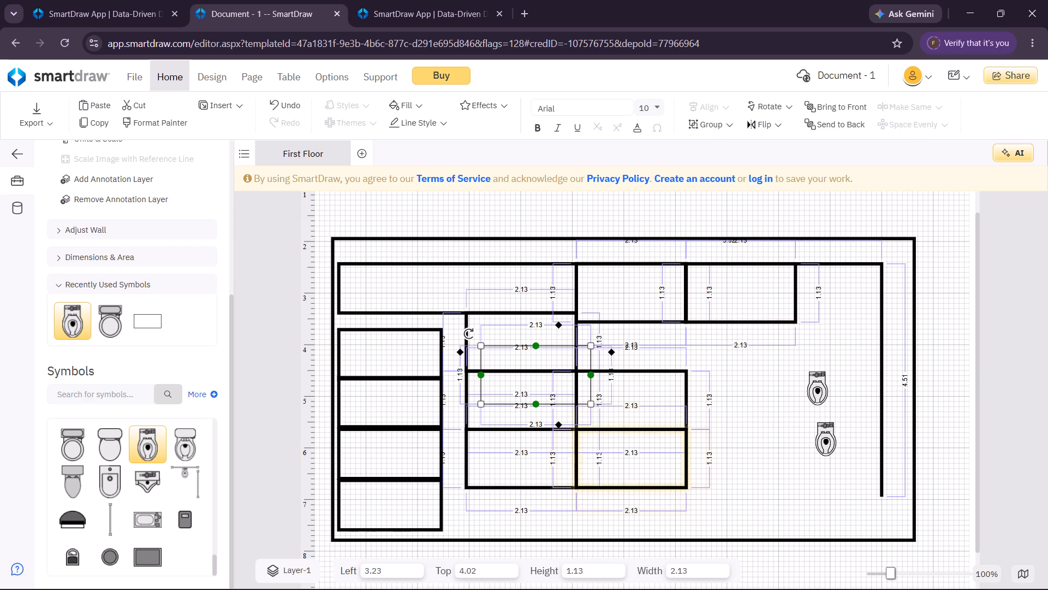
left_click_drag(562, 343, 779, 430)
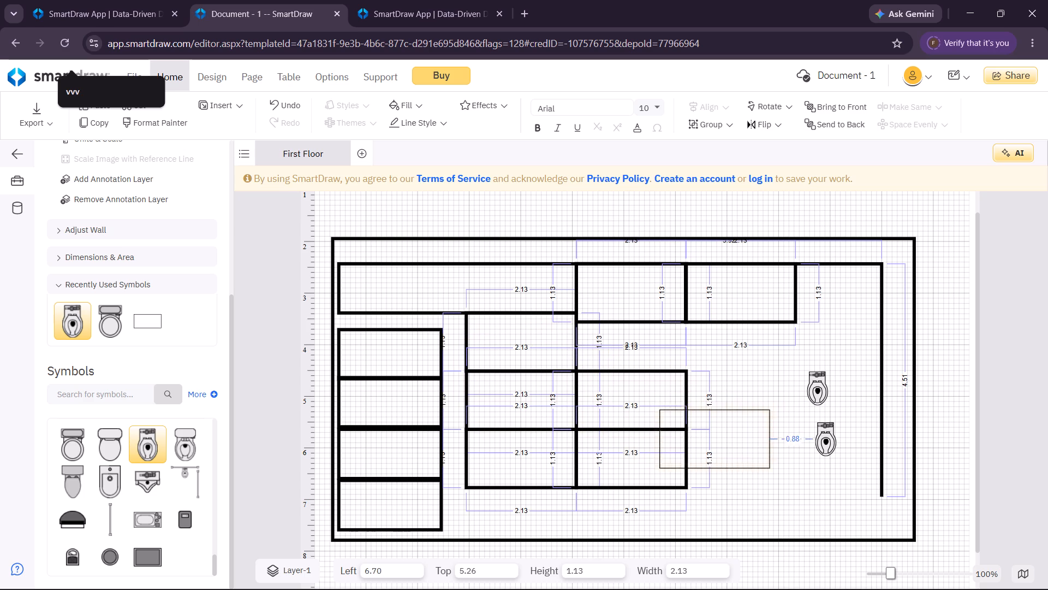
left_click_drag(779, 430, 840, 472)
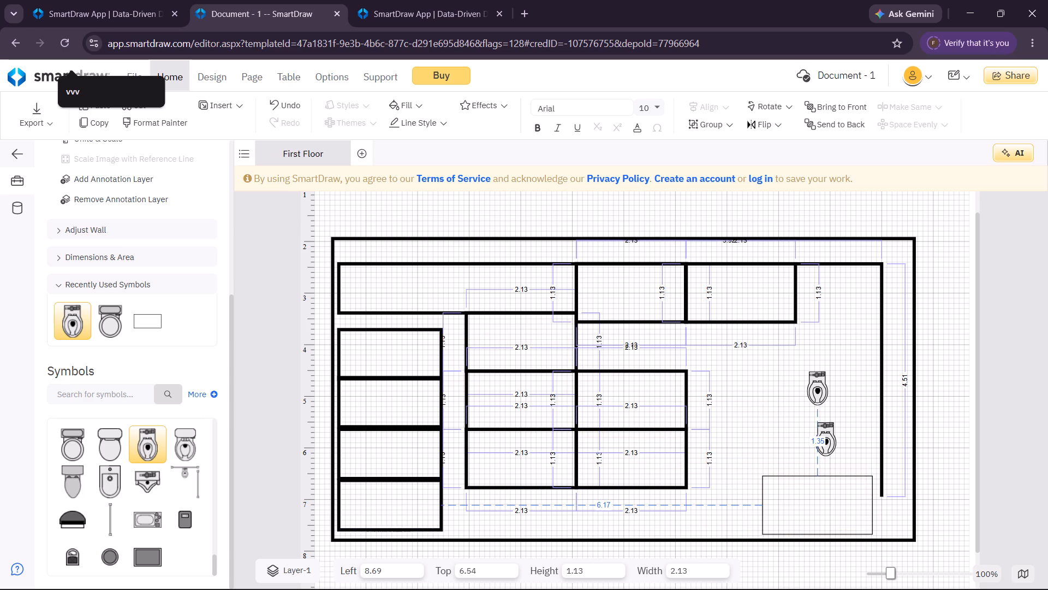
left_click_drag(840, 472, 842, 323)
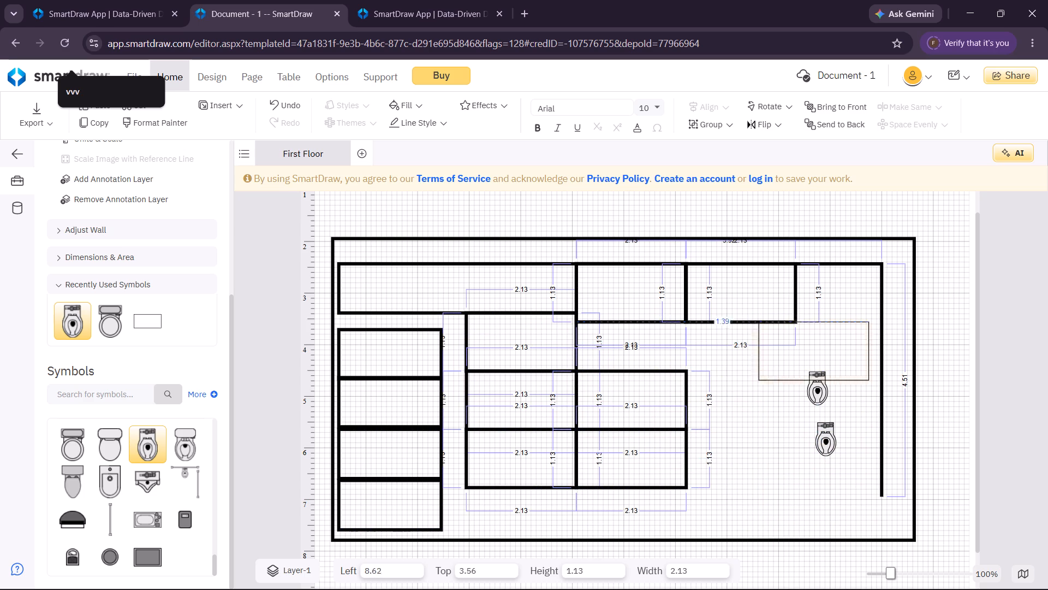
left_click_drag(842, 323, 851, 349)
Move the two Commercial Toilets side by side into the new room, at left 10.35 and left 9.75, both at top 4.34.
left_click(823, 376)
left_click_drag(823, 376, 848, 370)
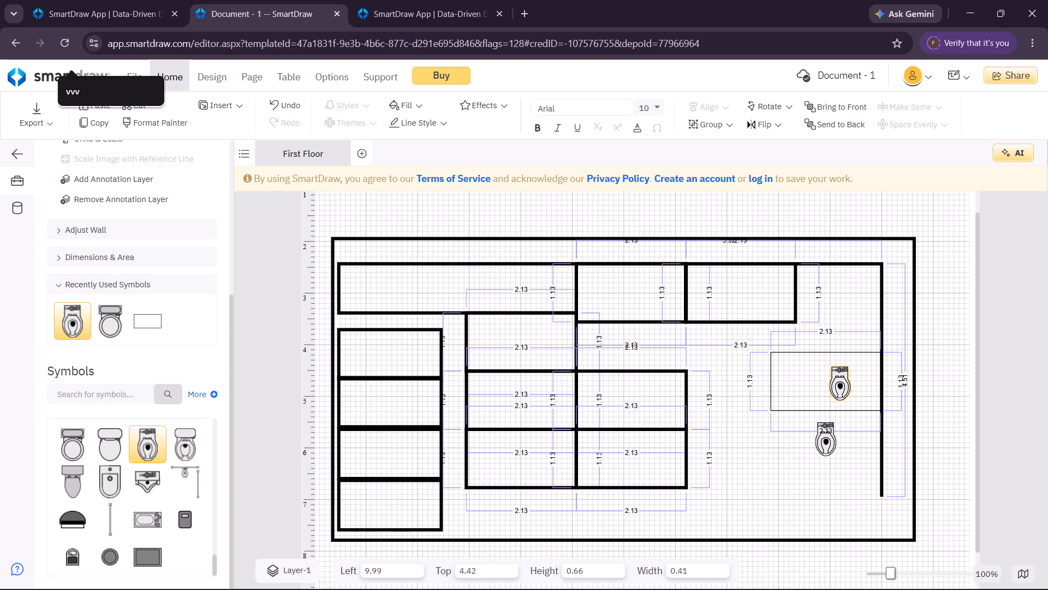
left_click_drag(848, 370, 865, 368)
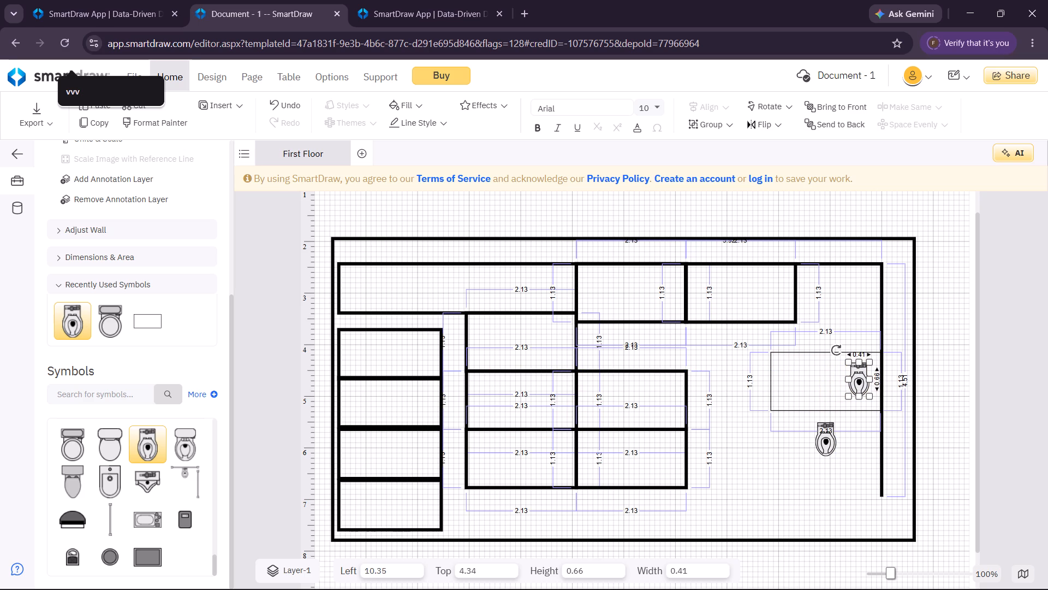
left_click_drag(825, 442, 812, 381)
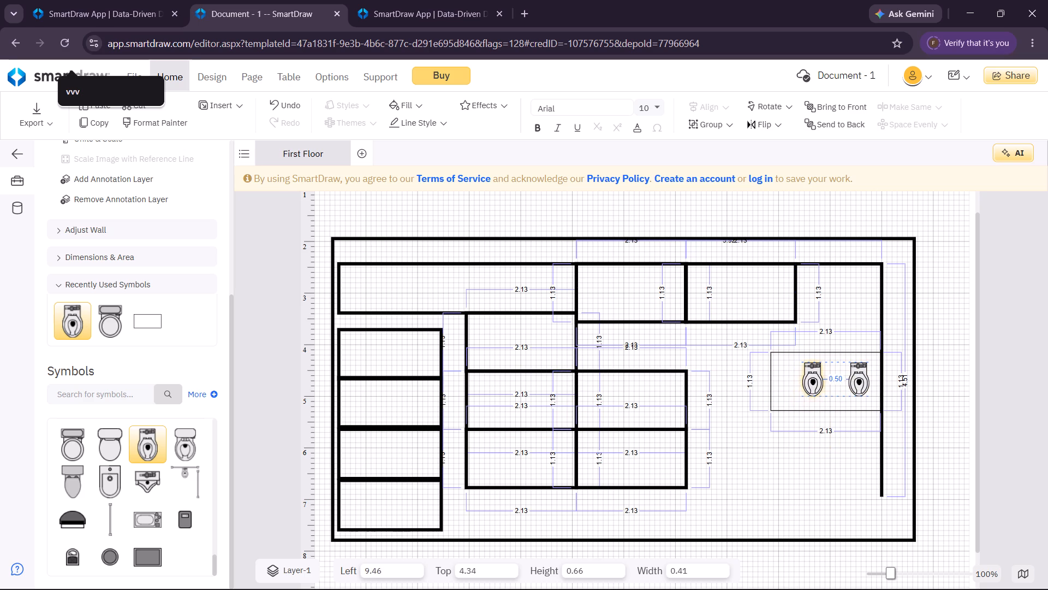
left_click_drag(812, 381, 826, 381)
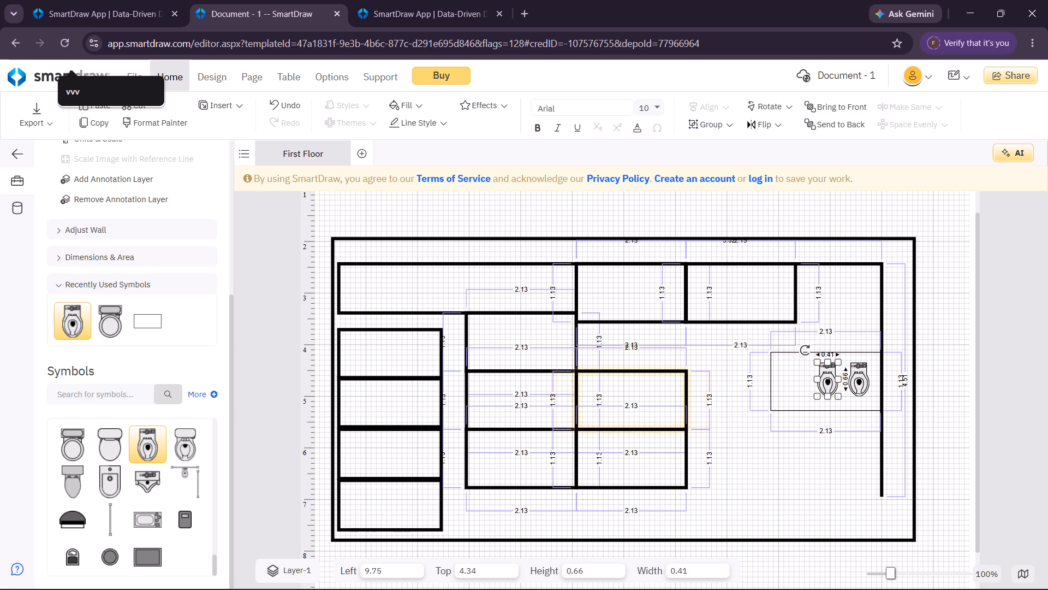
Add a third Commercial Toilet to the toilet room, in line with the other two and farthest from the inner vertical wall.
left_click(157, 436)
left_click_drag(157, 436, 791, 380)
left_click(806, 464)
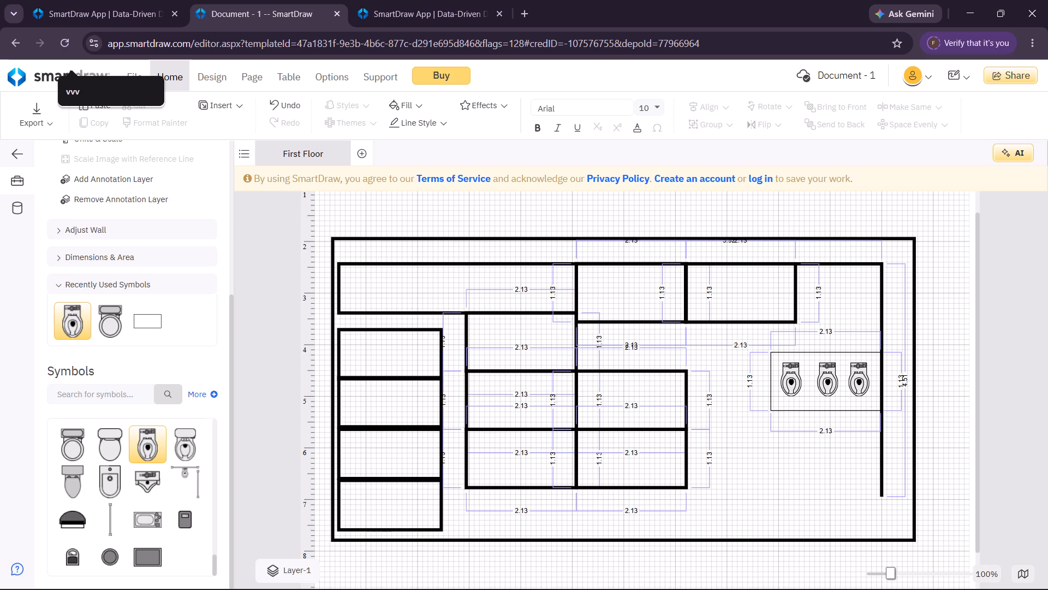
Paste another 2.13 by 1.13 room outline and place it below the toilet room against the inner vertical wall, at left 8.85, top 5.82.
key("ctrl+v")
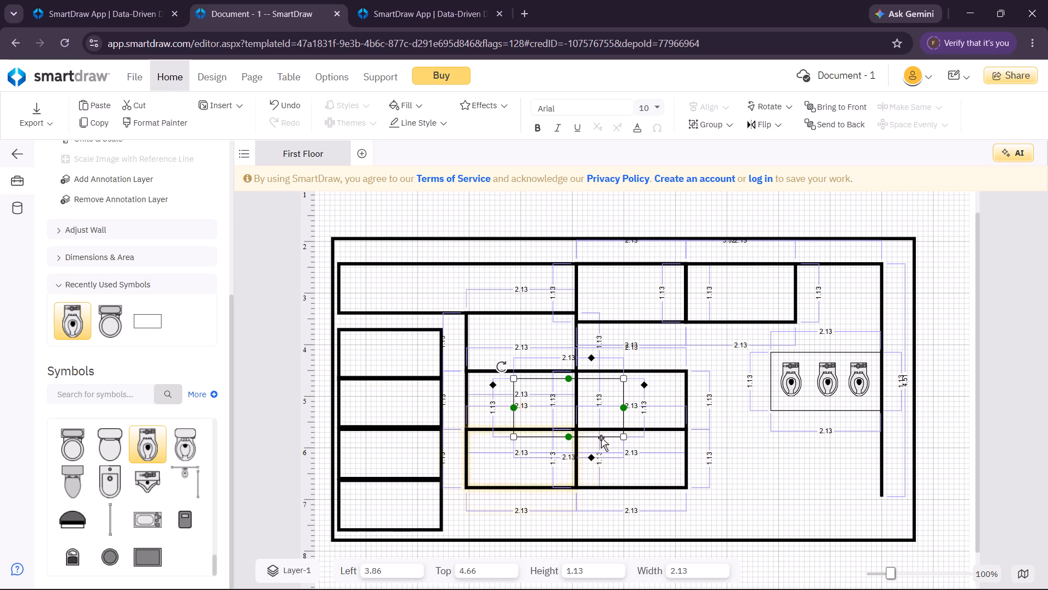
left_click_drag(601, 438, 844, 481)
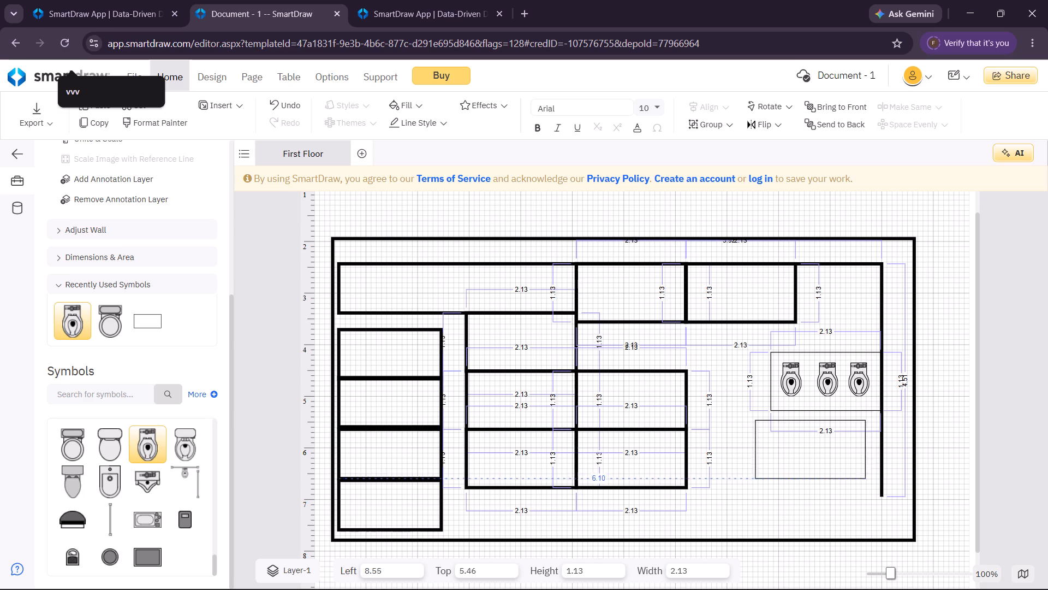
left_click_drag(844, 481, 857, 492)
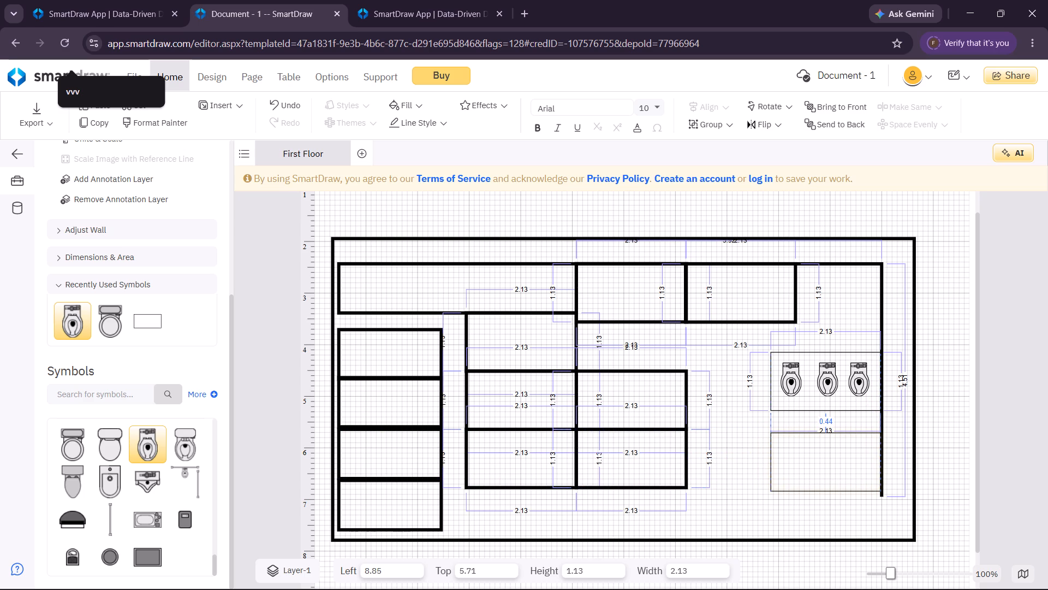
left_click_drag(857, 492, 857, 497)
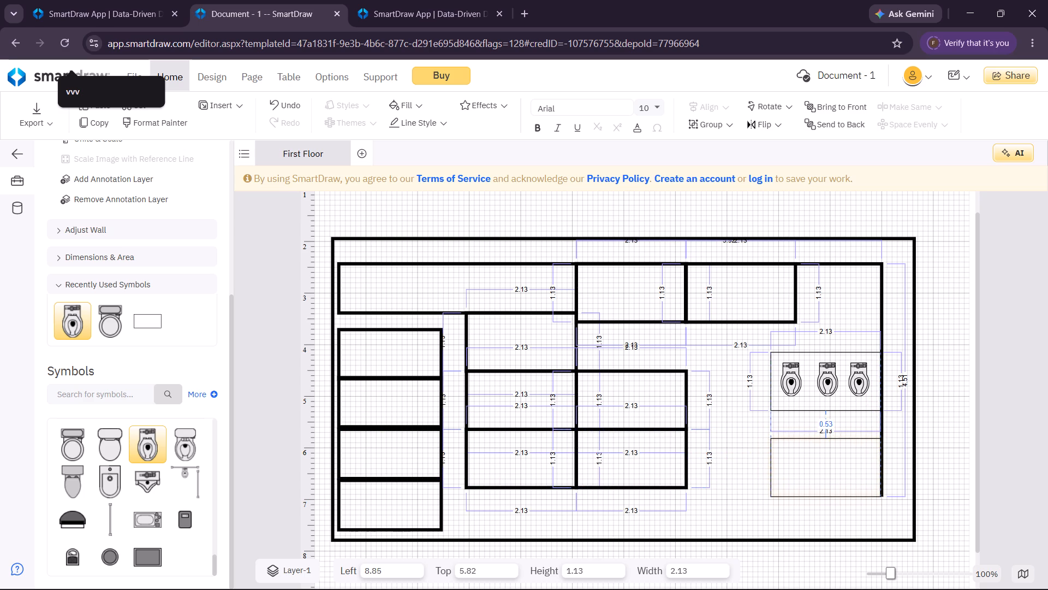
left_click_drag(857, 497, 857, 498)
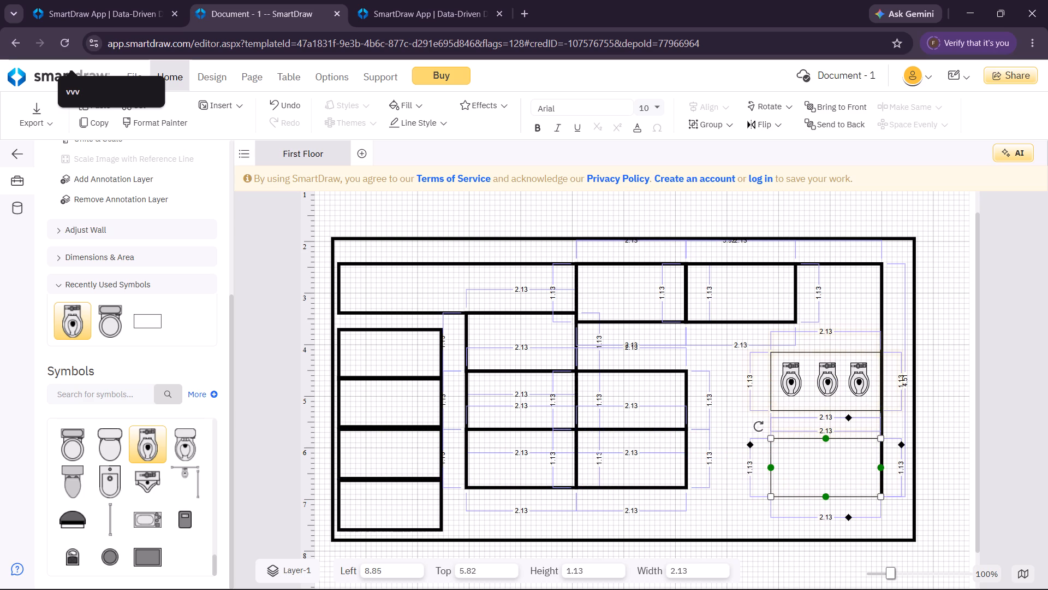
Extend the toilet room upward by its top edge to a height of about 1.44.
left_click(827, 353)
left_click_drag(827, 353, 825, 341)
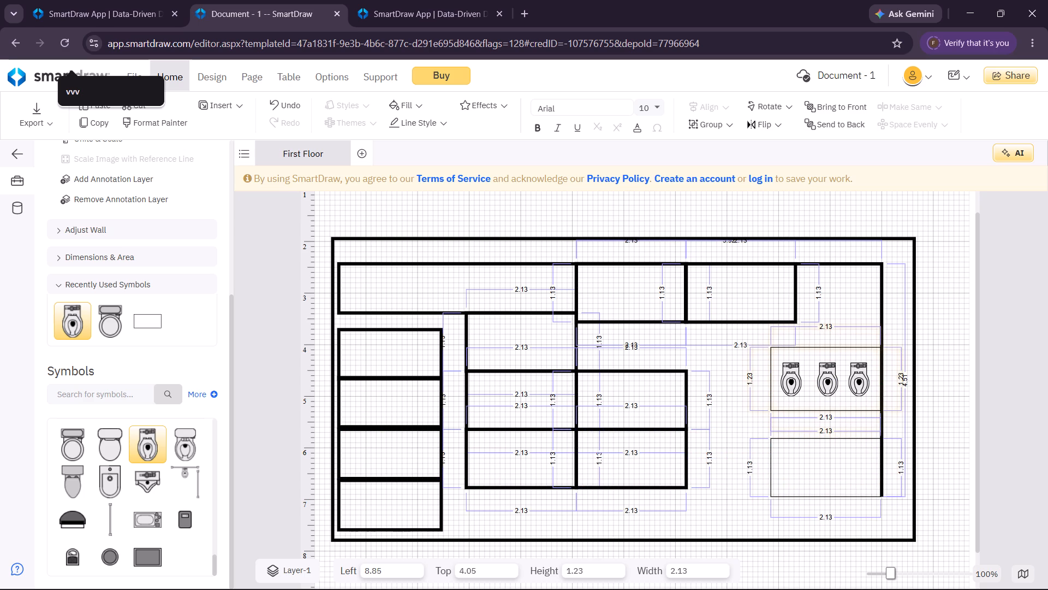
left_click_drag(825, 341, 824, 337)
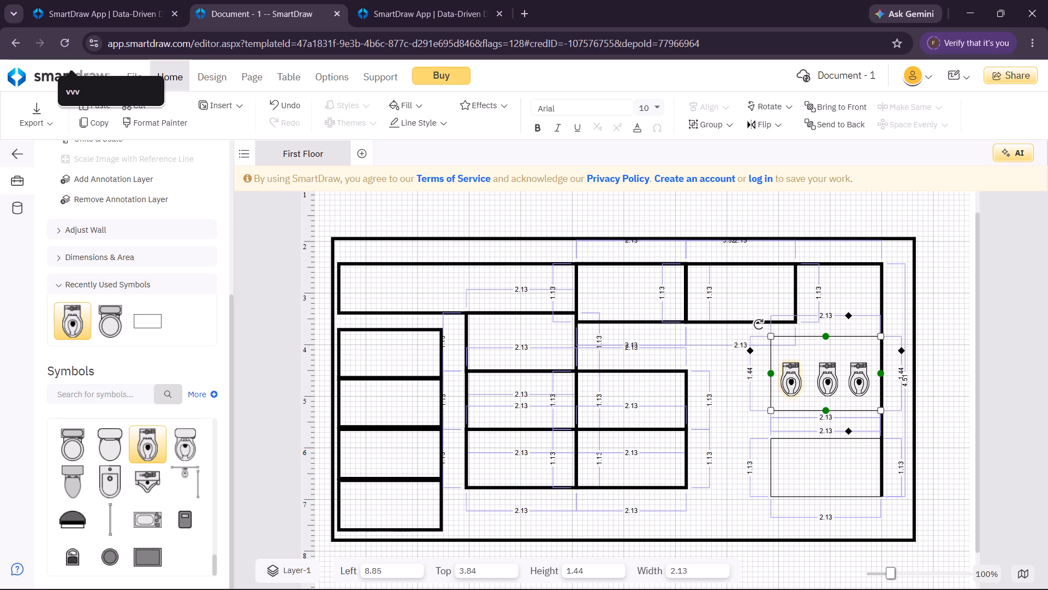
Move the three Commercial Toilets against the toilet room's top wall at top 3.85, with the outer two at left 8.92 and 10.31.
left_click_drag(789, 379, 783, 351)
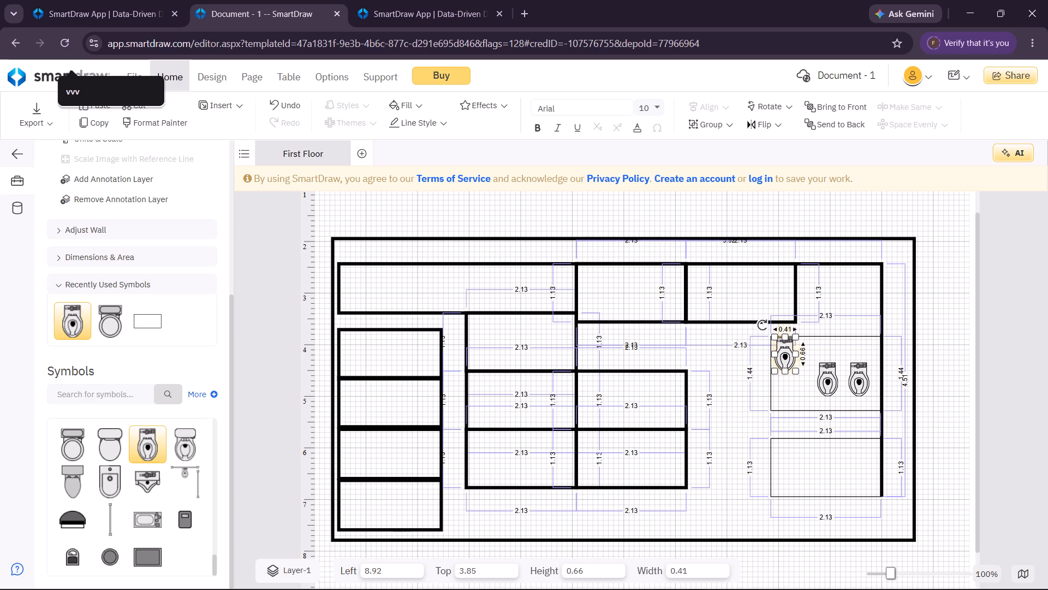
left_click_drag(820, 372, 814, 348)
left_click_drag(852, 370, 853, 355)
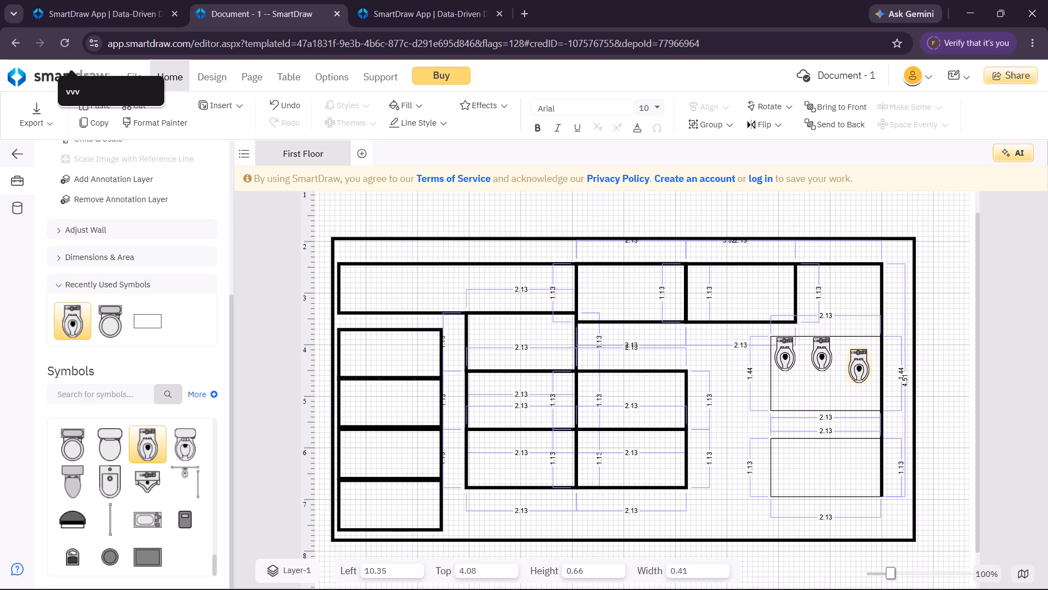
left_click_drag(853, 355, 854, 346)
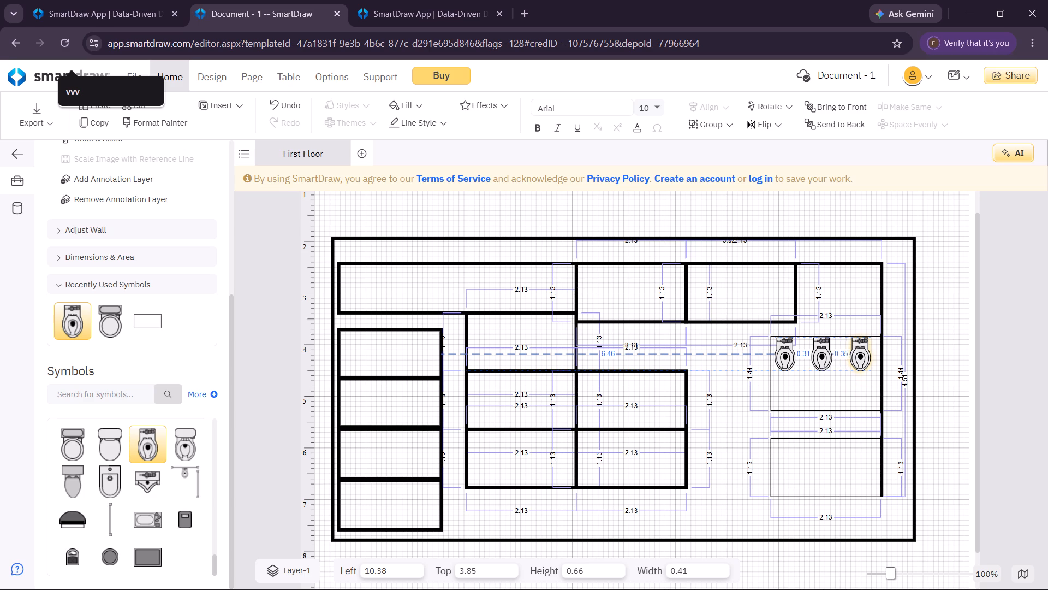
left_click_drag(854, 346, 850, 345)
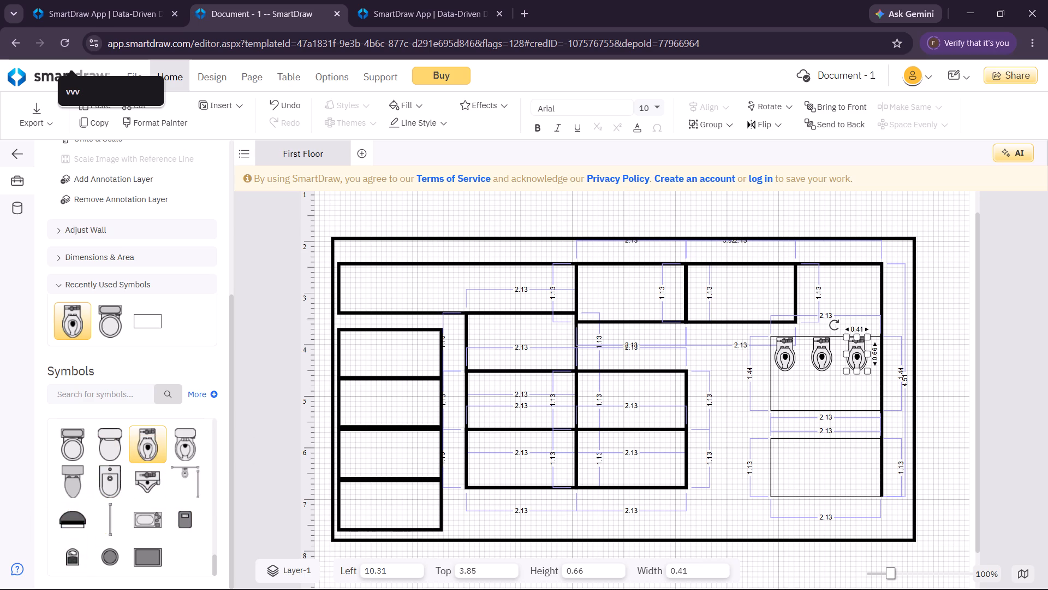
Place a Door (28") from the Doors & Windows symbols just below the toilet room's bottom wall, at left 8.92, top 5.12.
left_click_drag(212, 557, 212, 545)
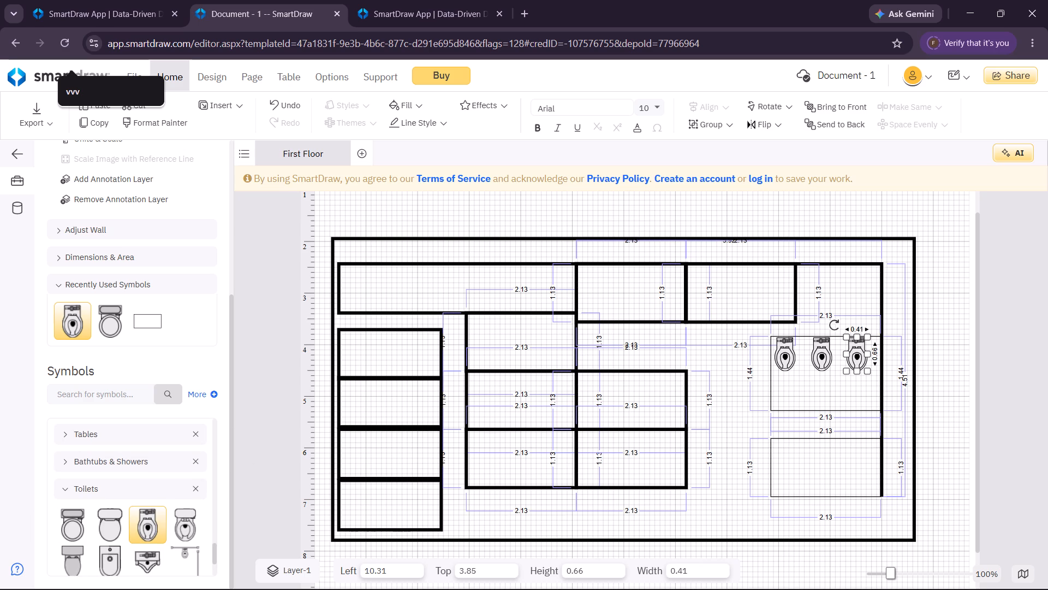
left_click_drag(213, 550, 213, 541)
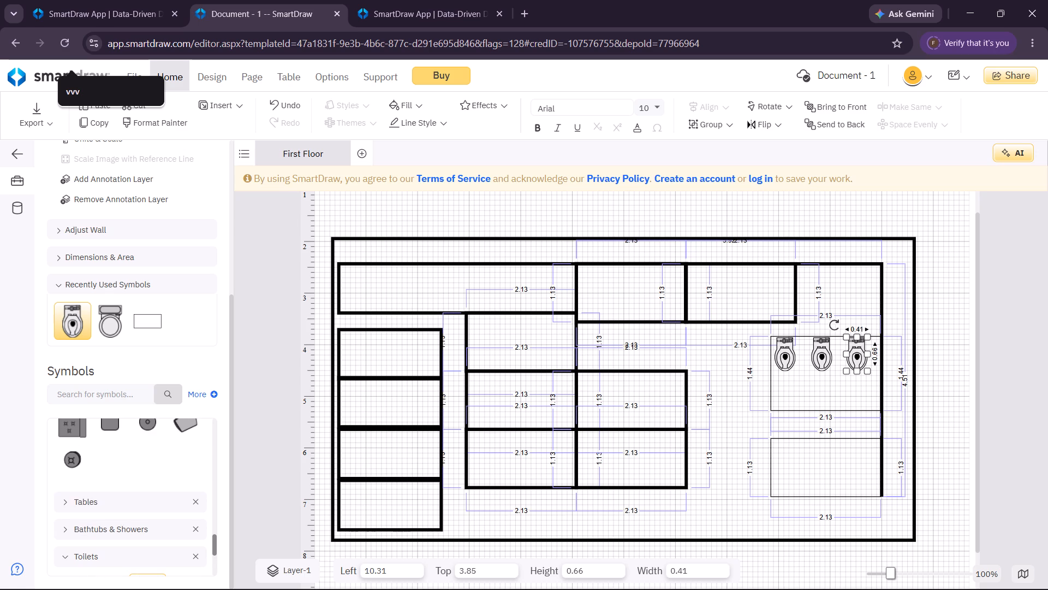
left_click_drag(213, 541, 206, 501)
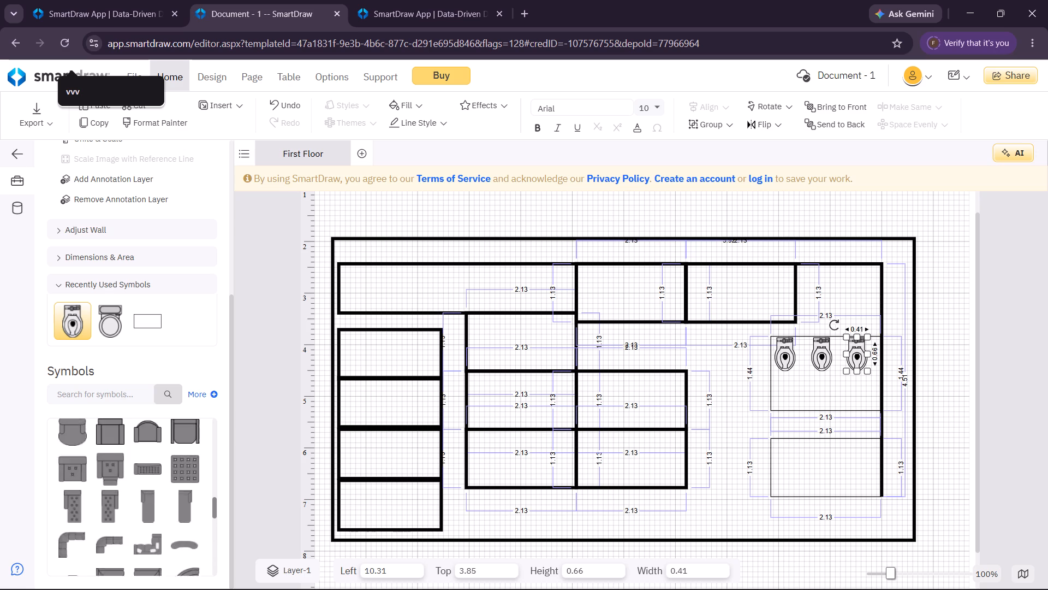
left_click_drag(206, 501, 200, 461)
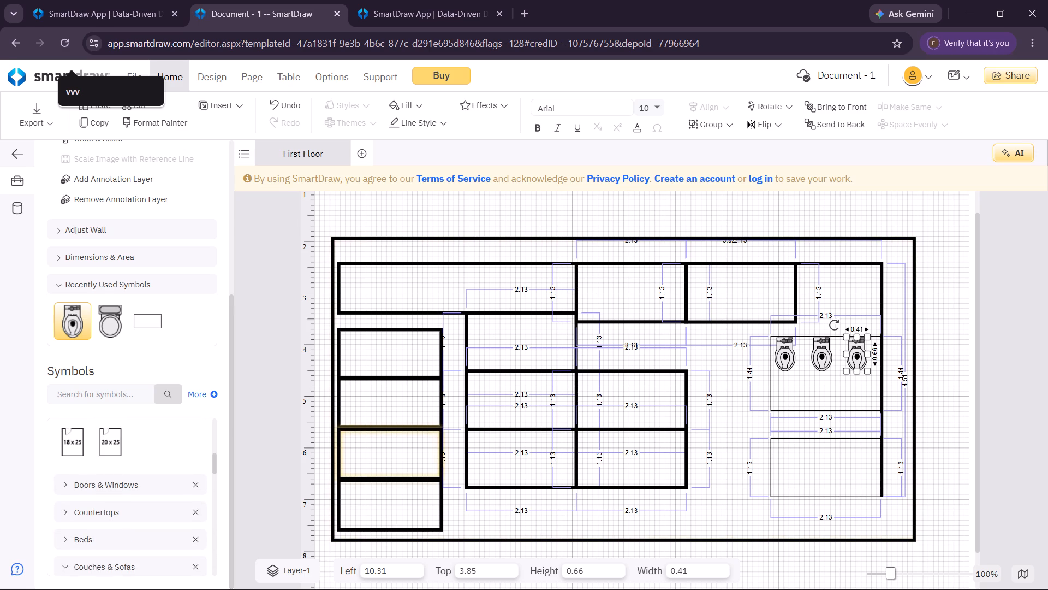
left_click(110, 479)
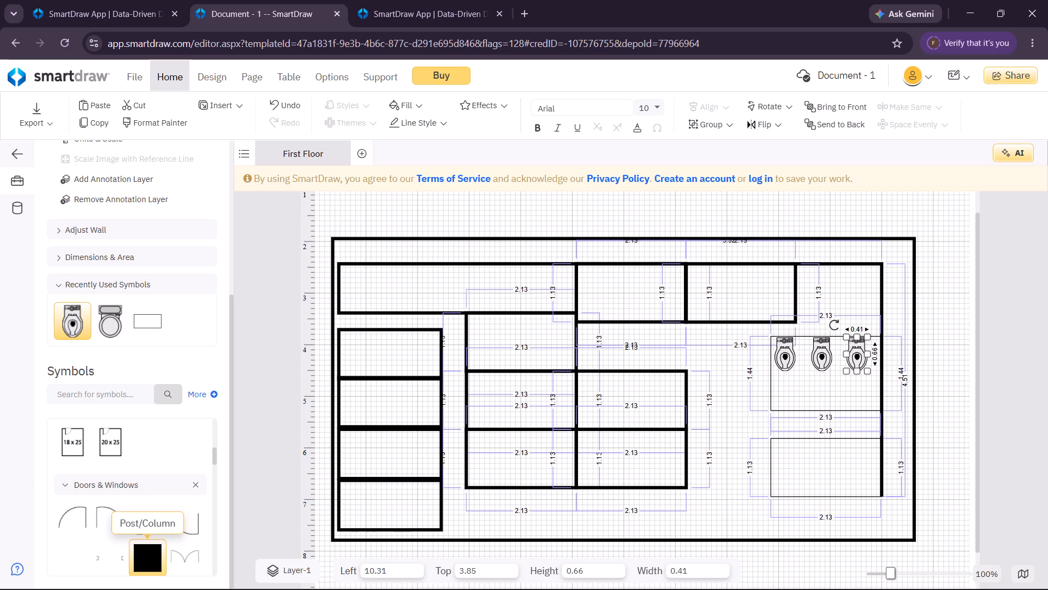
left_click(186, 518)
left_click_drag(186, 518, 684, 450)
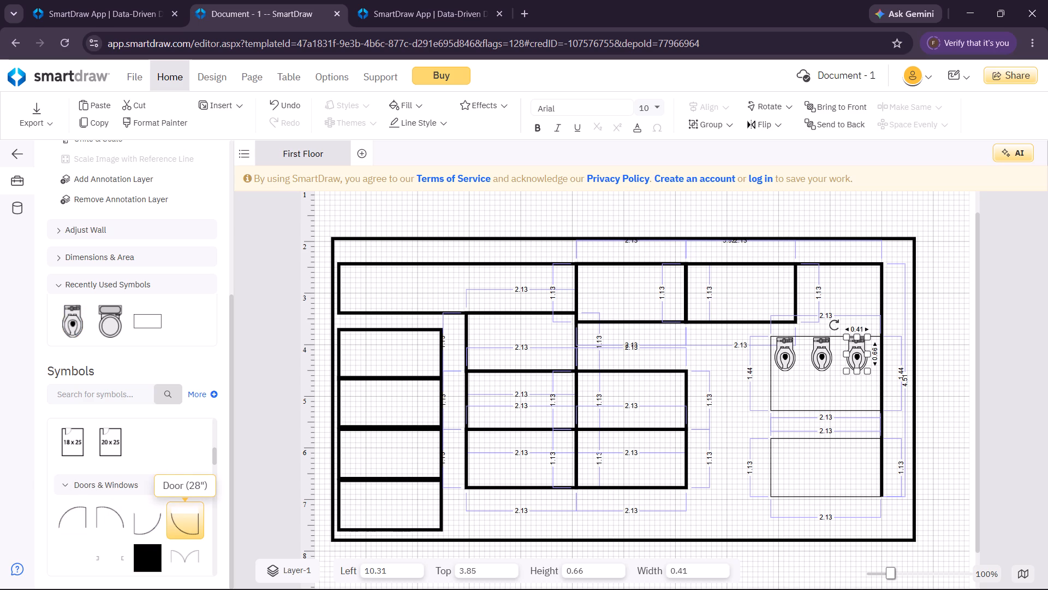
left_click_drag(684, 450, 795, 416)
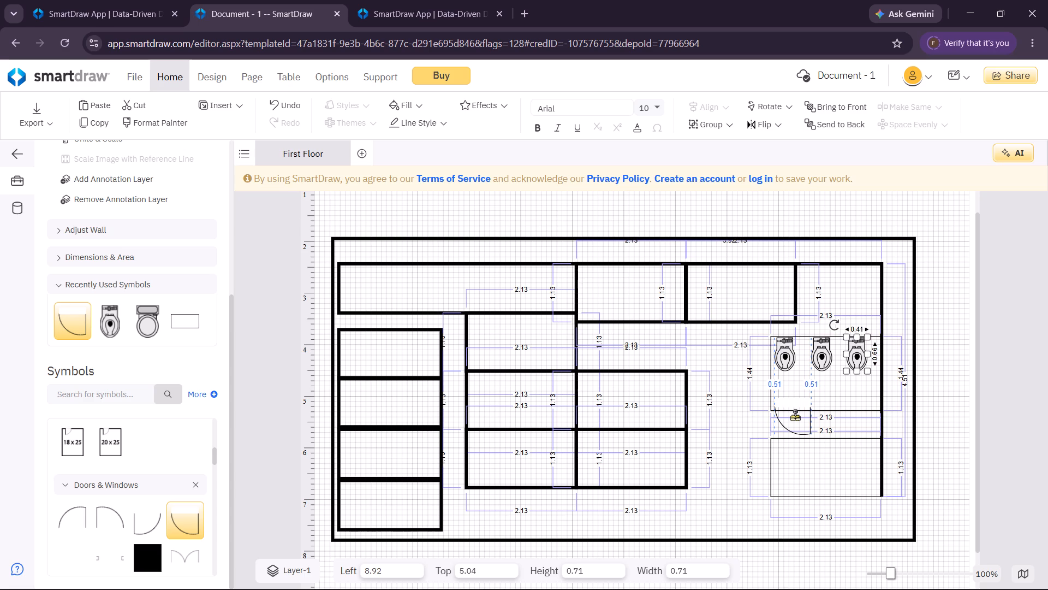
left_click_drag(795, 416, 795, 420)
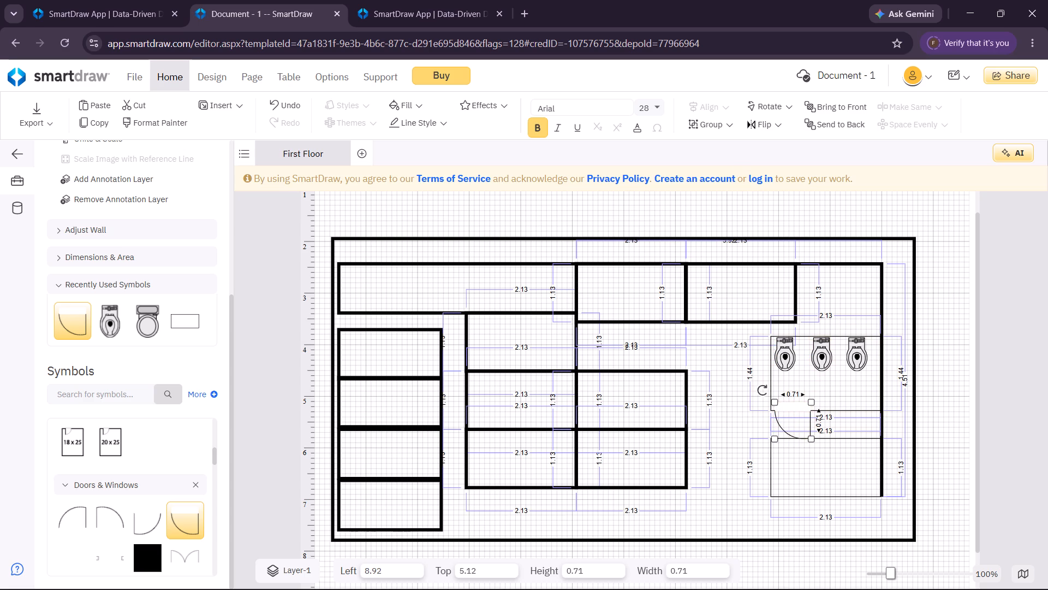
Flip the door horizontally, vertically and horizontally again so its swing arc faces up toward the toilet room.
left_click(769, 127)
left_click(801, 156)
left_click(770, 123)
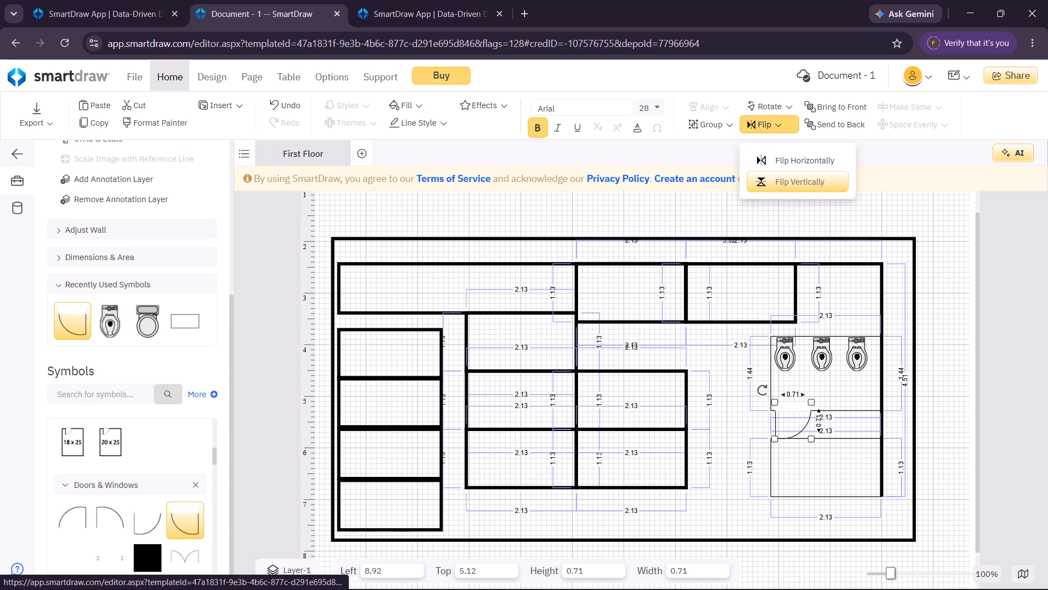
left_click(795, 186)
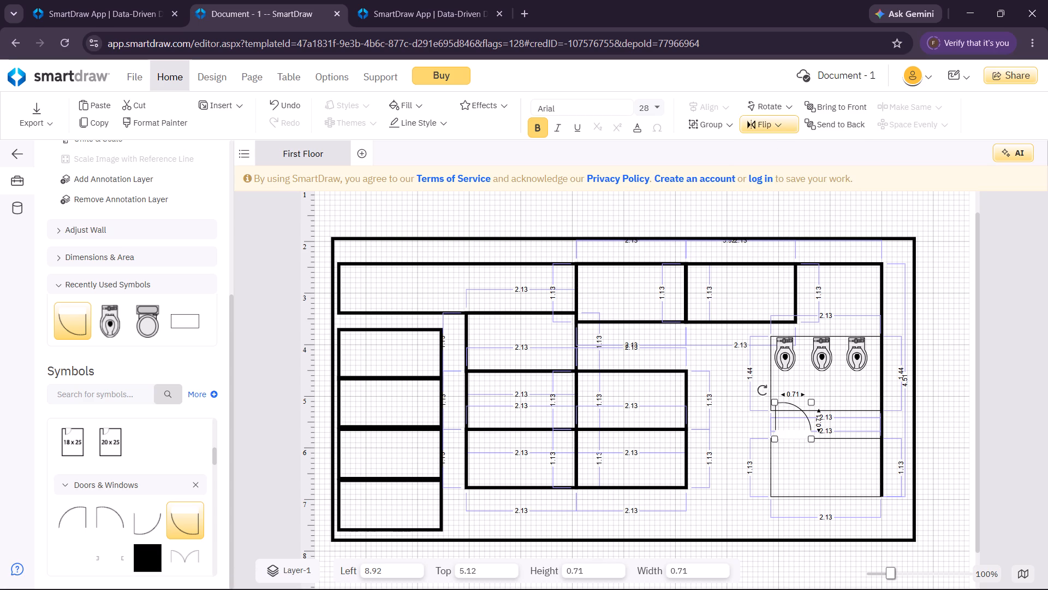
left_click(769, 128)
left_click(802, 158)
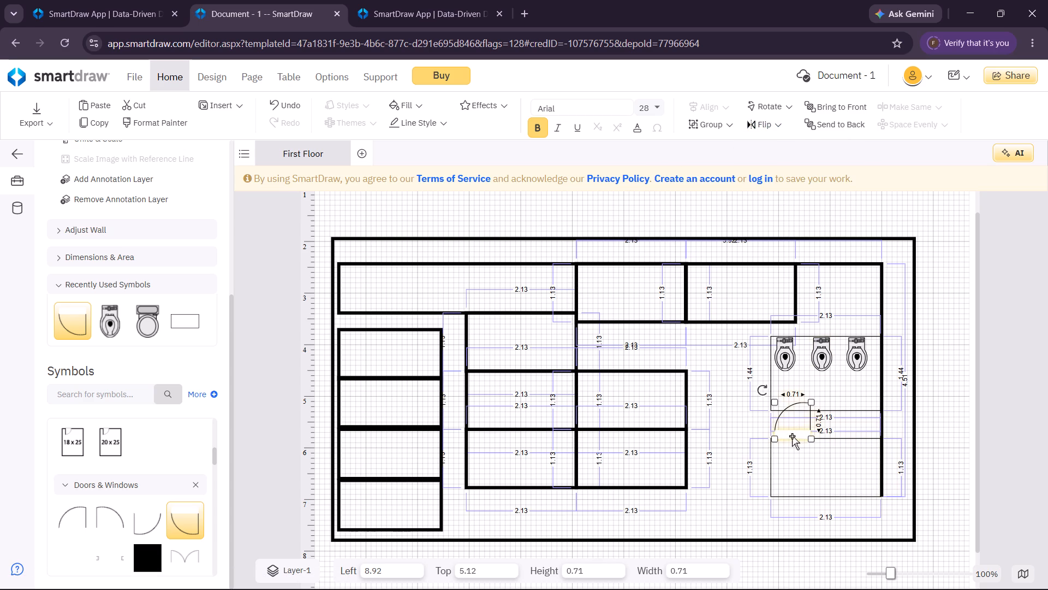
Shift the door onto the top wall of the empty lower room, at left 8.92, top 5.19, and flip it horizontally.
left_click_drag(792, 436, 796, 444)
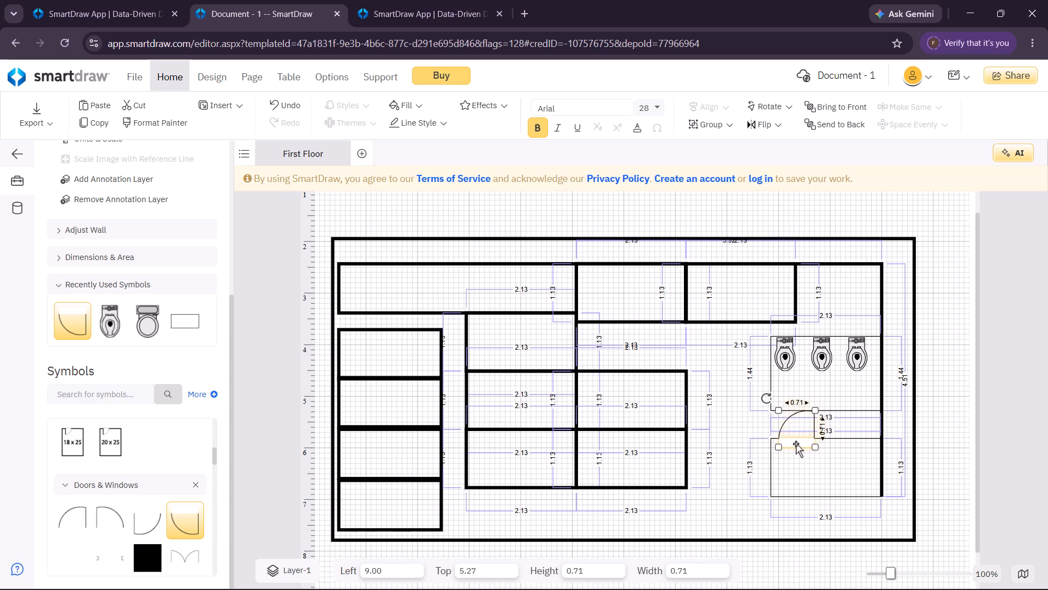
right_click(798, 442)
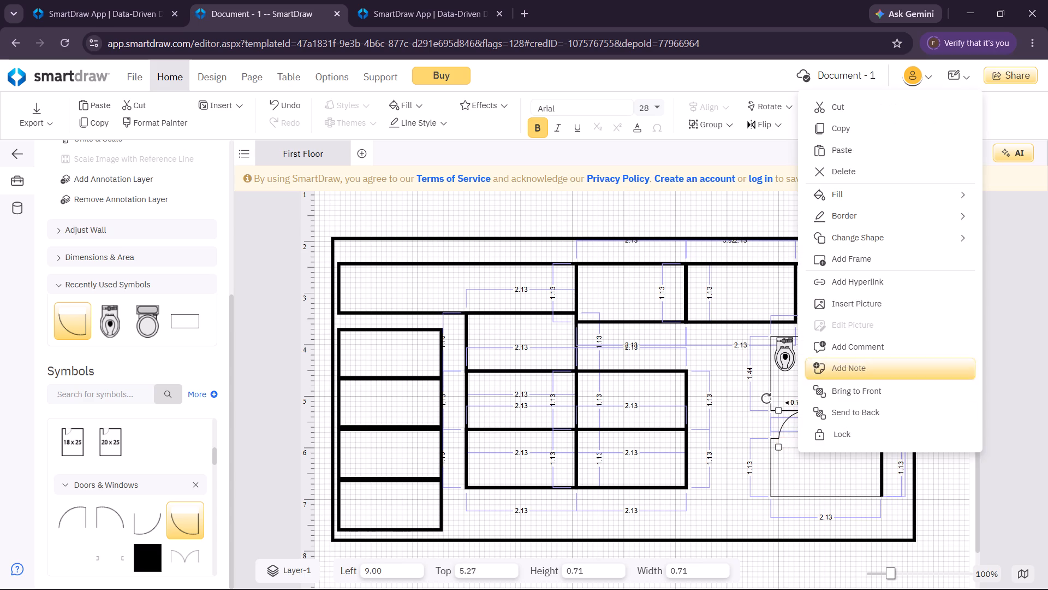
left_click(799, 487)
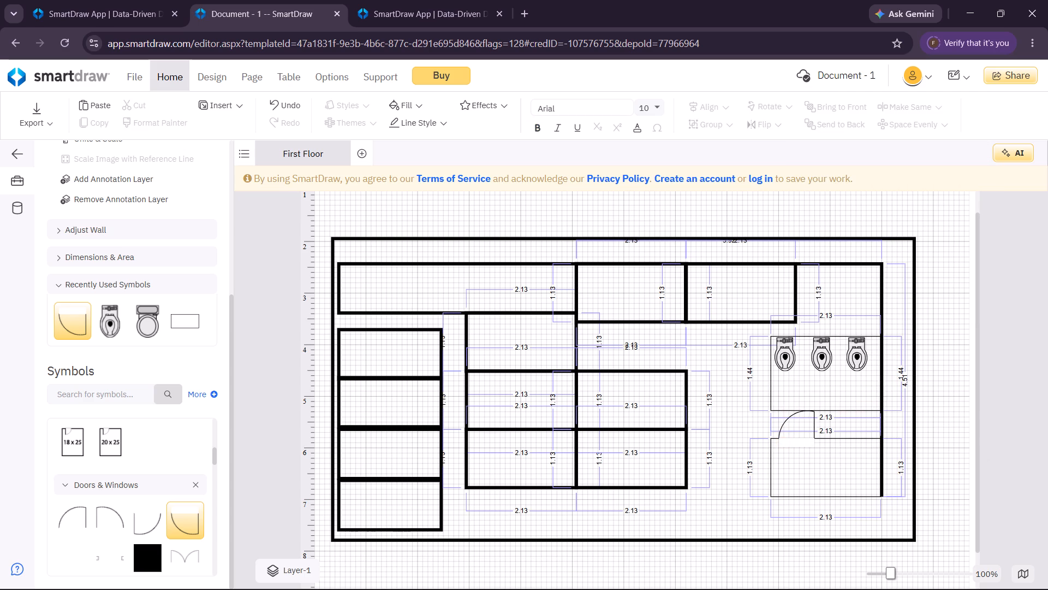
left_click(795, 441)
left_click(795, 441)
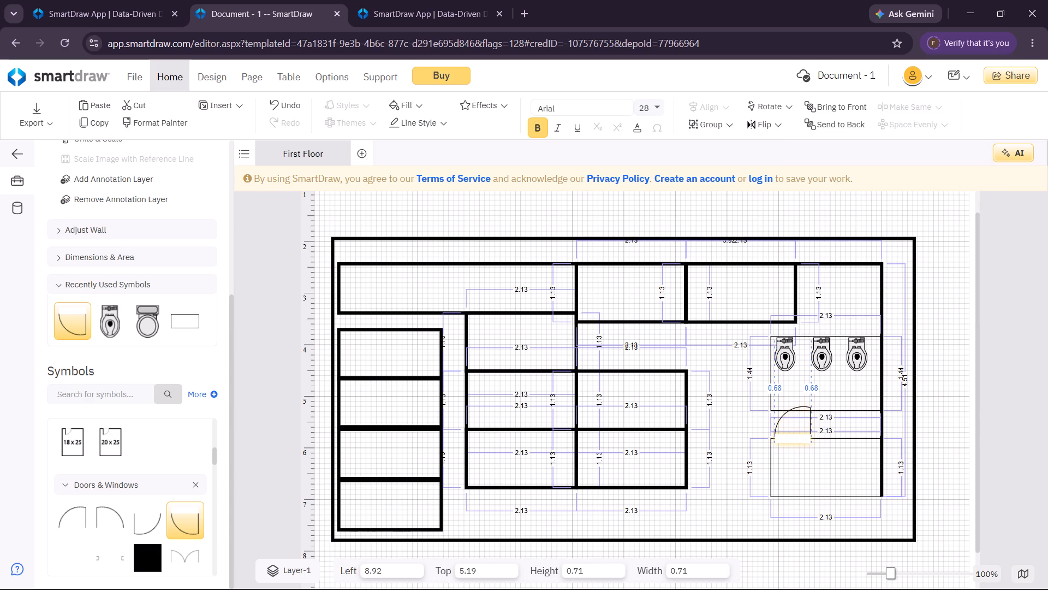
left_click(763, 123)
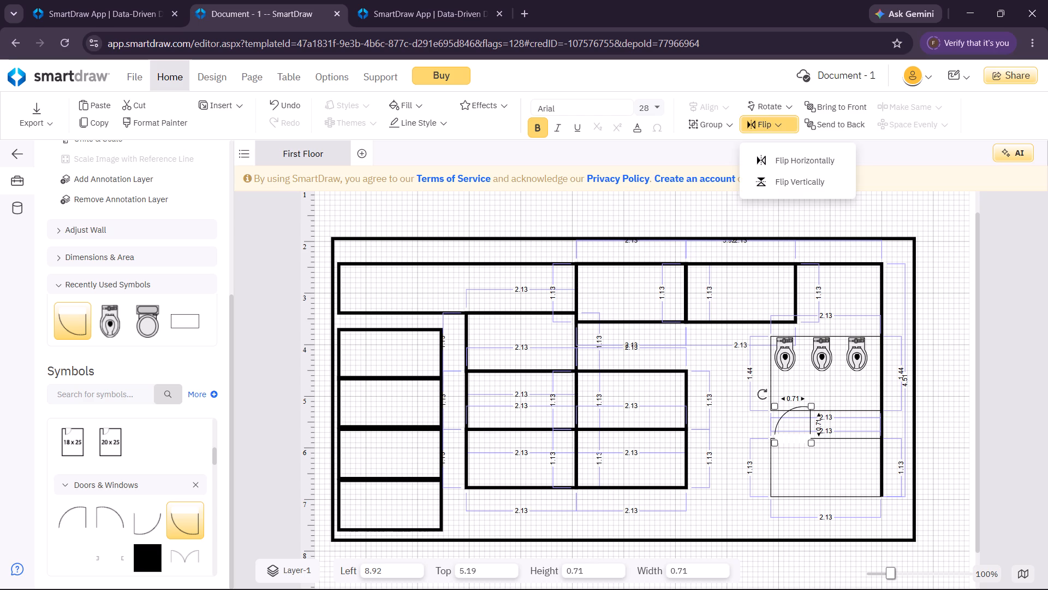
left_click(787, 153)
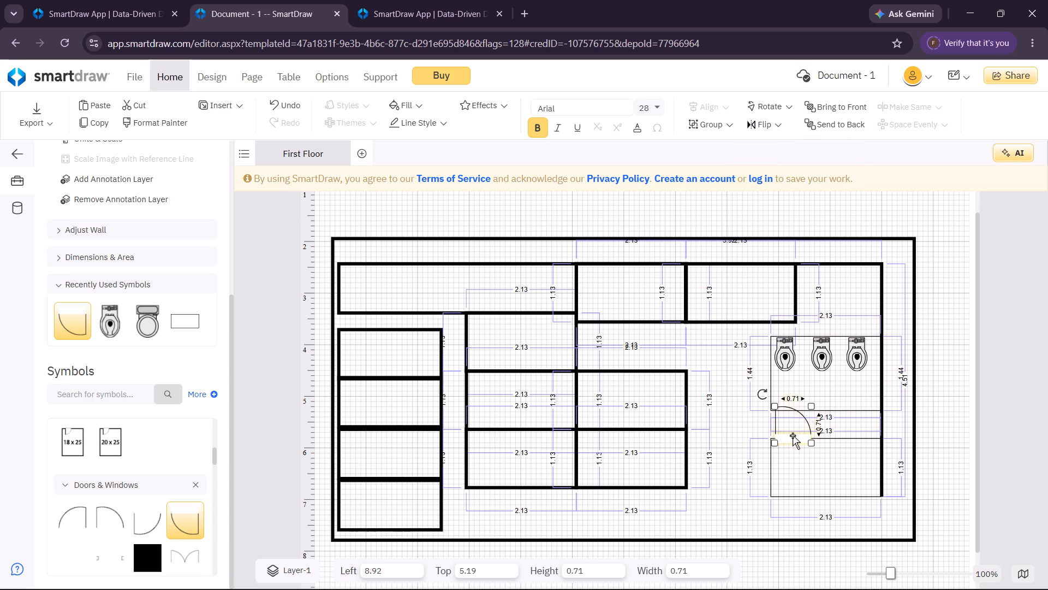
Move the door to the top wall of the right-hand inner room at left 5.16, top 4.37, flipped horizontally and vertically to swing inward.
left_click_drag(793, 440, 605, 369)
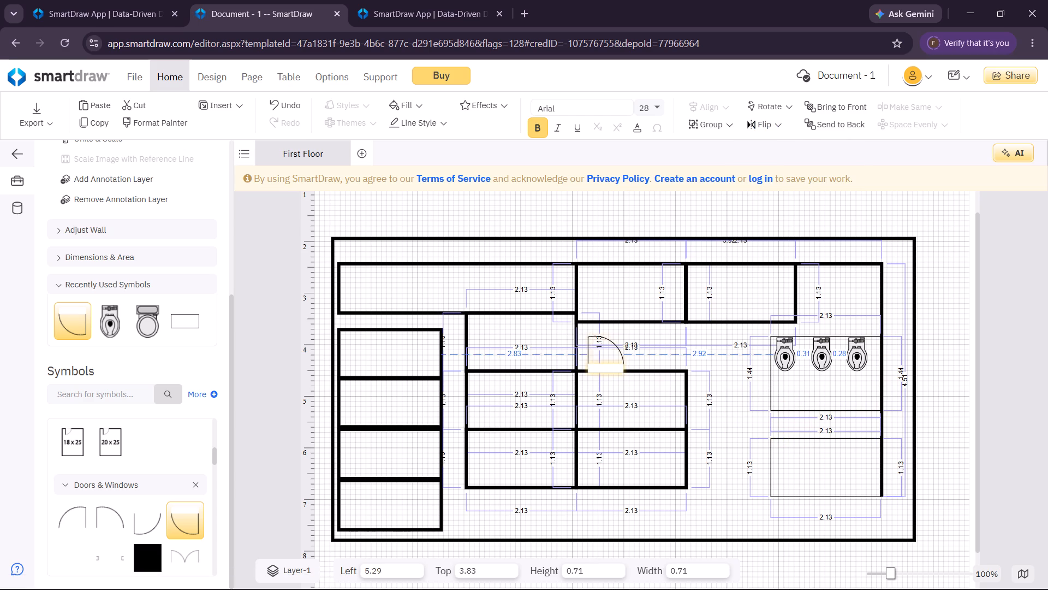
left_click_drag(605, 369, 604, 373)
left_click(604, 373)
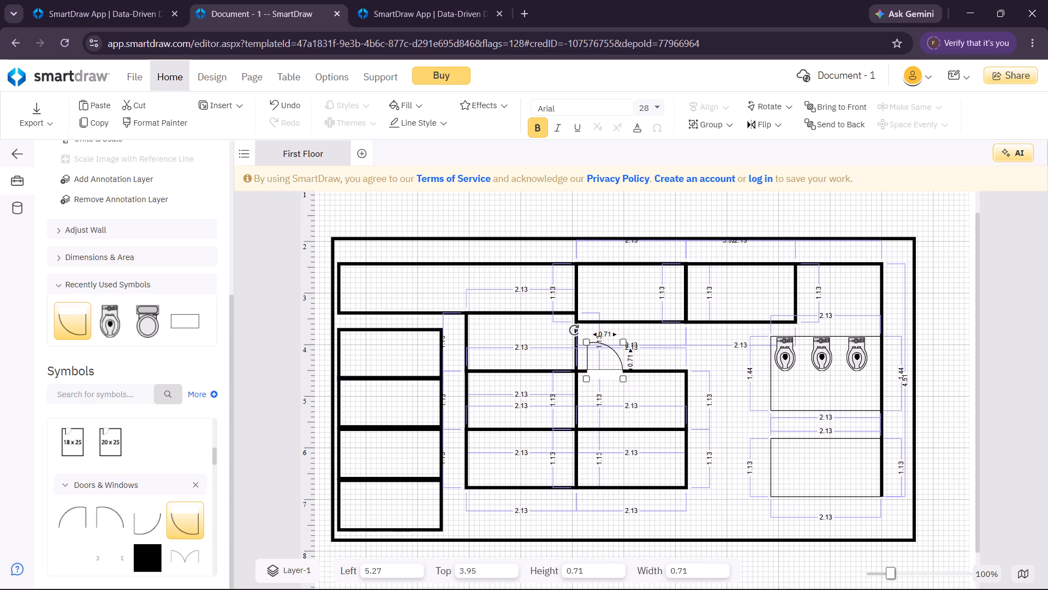
left_click(767, 129)
left_click(791, 161)
left_click(760, 125)
left_click(770, 184)
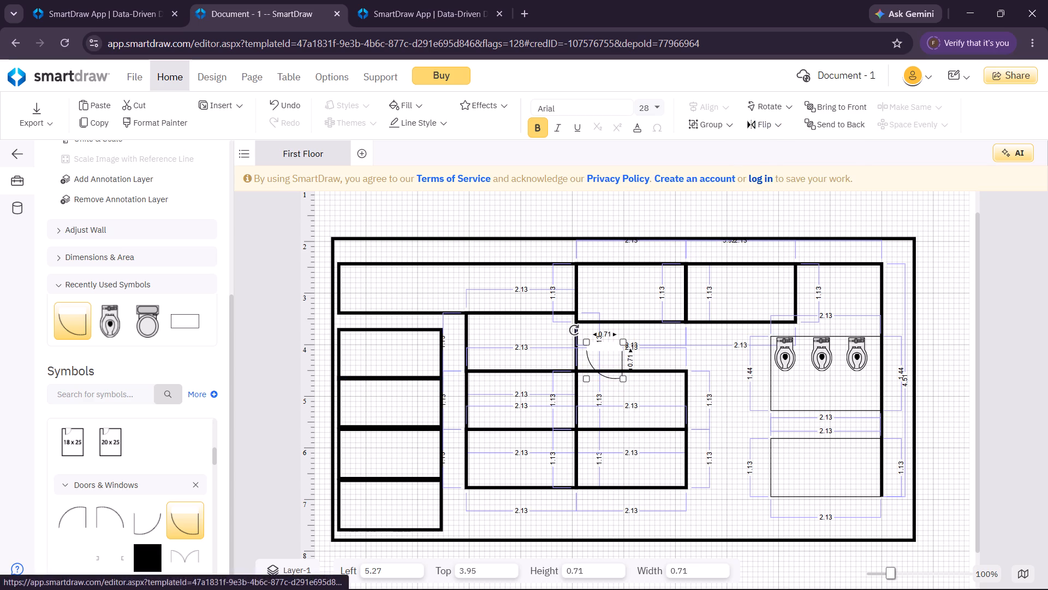
left_click_drag(615, 347, 609, 370)
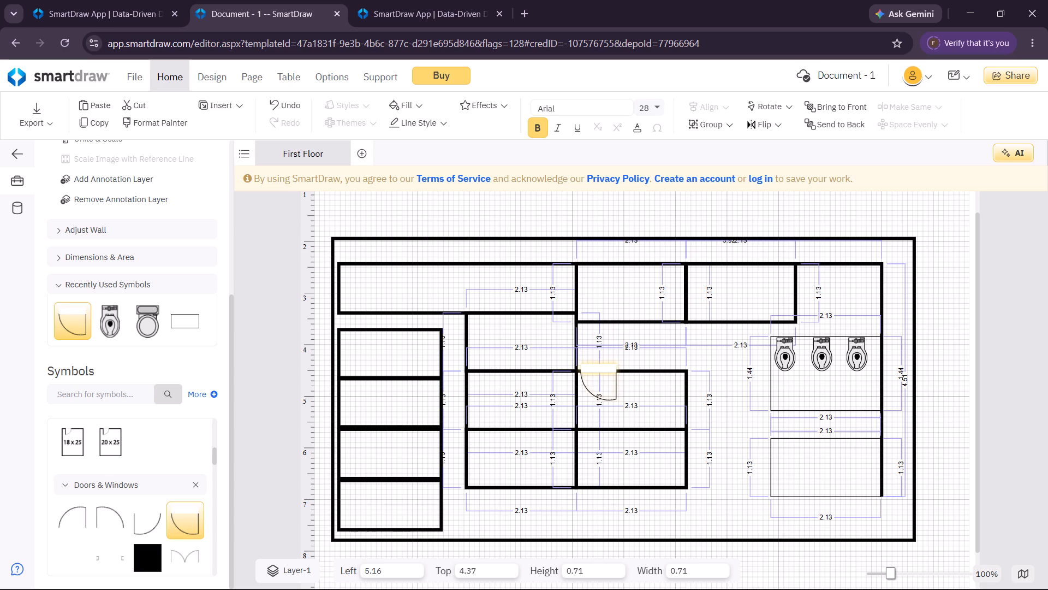
Shift the inner room's door slightly so it sits on the room's top wall at left 5.23, top 4.43.
left_click_drag(609, 370, 612, 372)
left_click(718, 404)
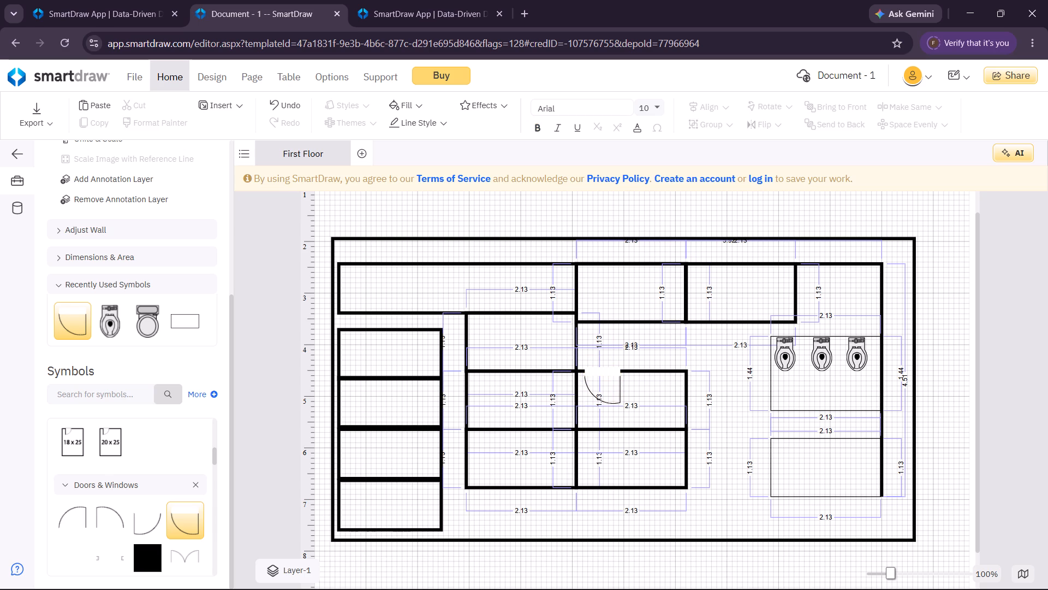
Copy the inner room's door onto the top wall of the empty room below the toilet room, at left 8.92, top 5.76.
left_click(608, 392)
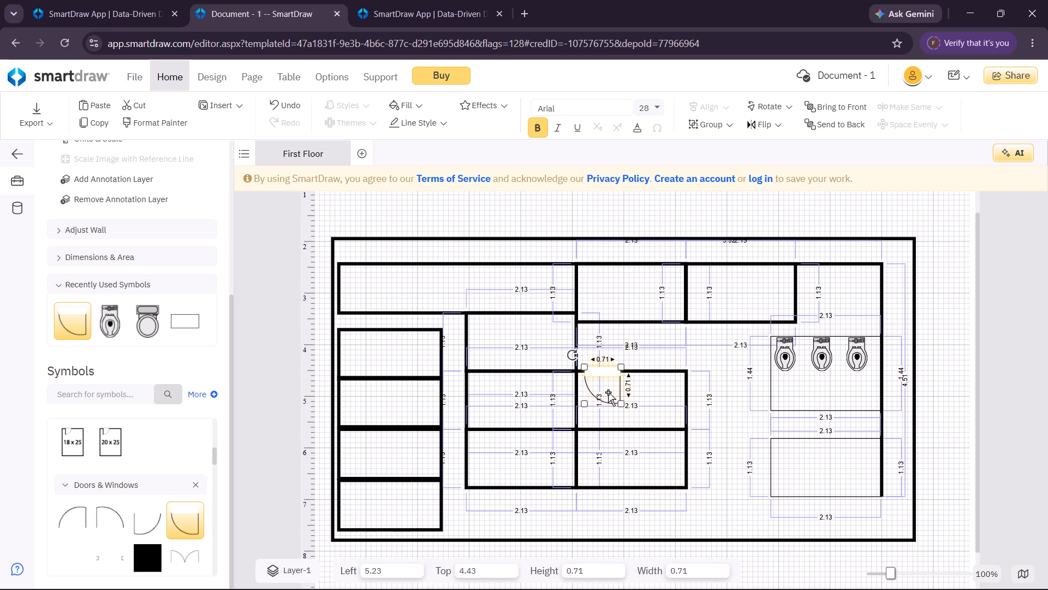
key("ctrl+c")
key("ctrl+v")
left_click_drag(563, 411, 710, 422)
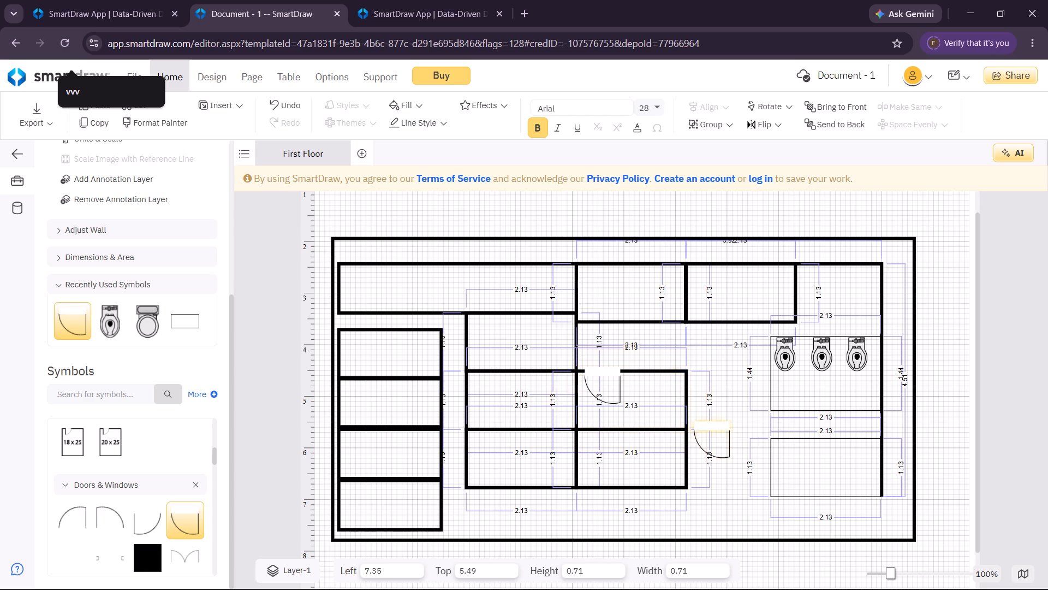
left_click_drag(710, 422, 802, 442)
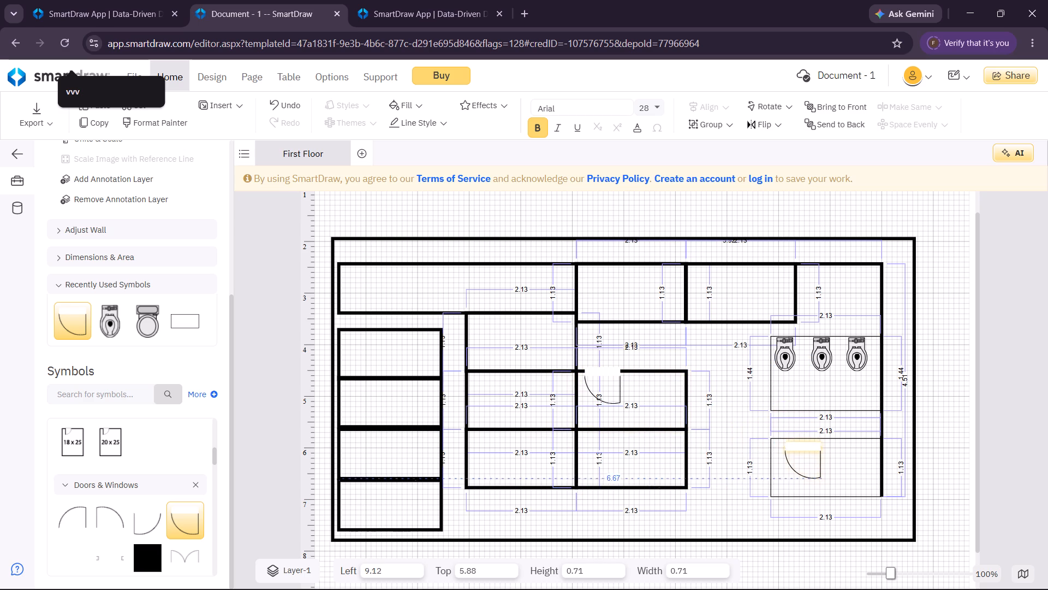
left_click_drag(802, 442, 792, 438)
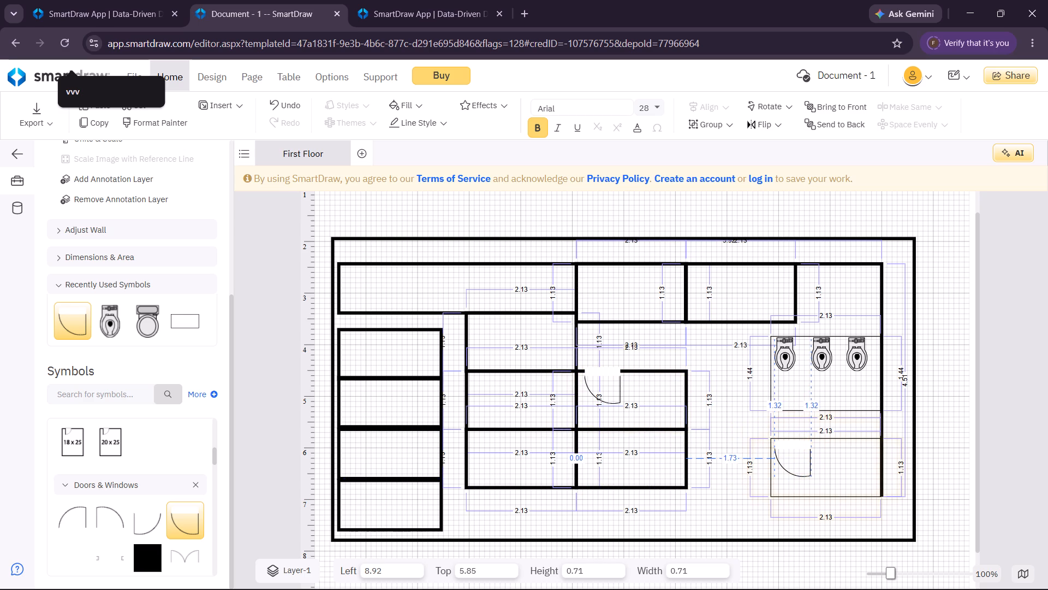
left_click_drag(792, 438, 790, 432)
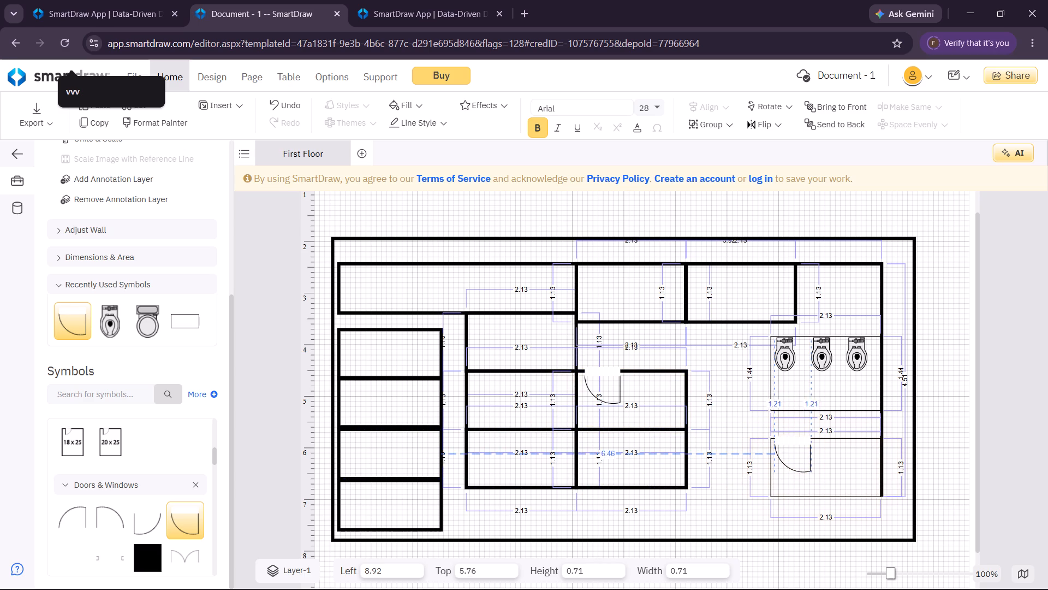
left_click_drag(790, 432, 790, 435)
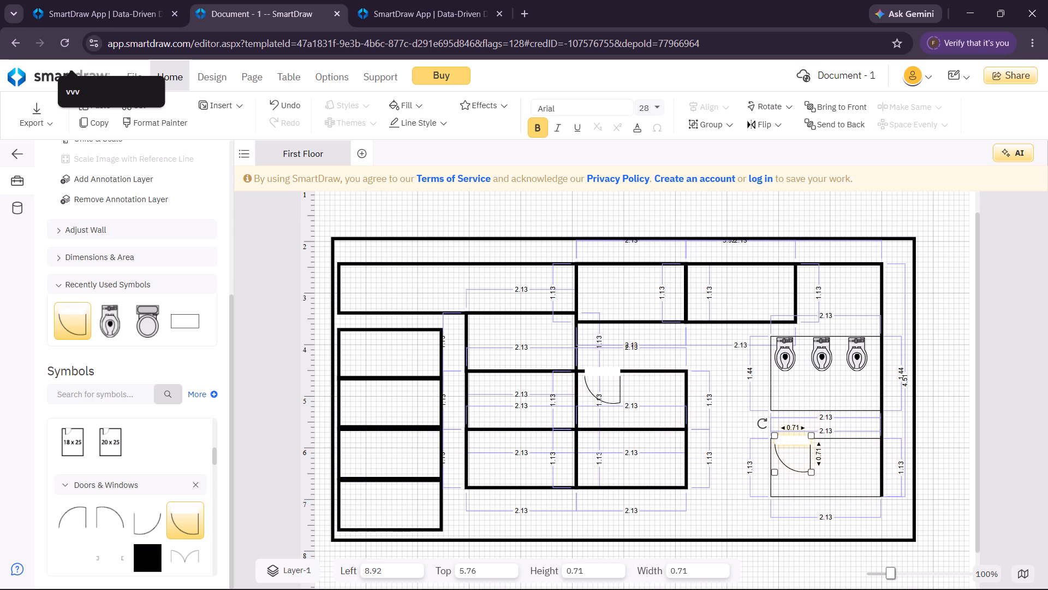
Shrink the copied door on the empty lower room's top wall to 0.31 by 0.31.
left_click_drag(809, 469, 798, 456)
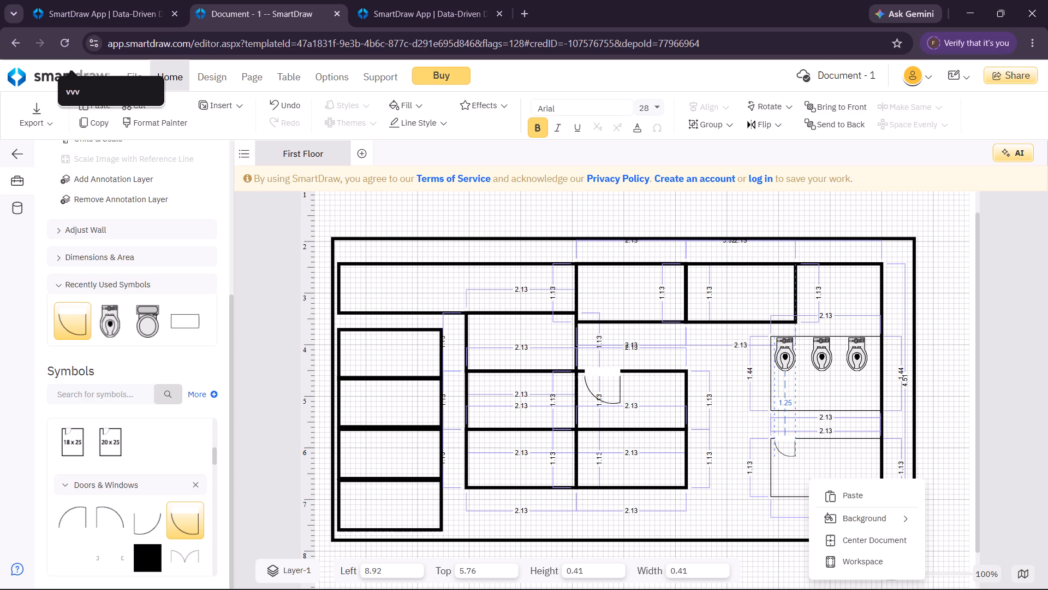
left_click_drag(798, 456, 790, 451)
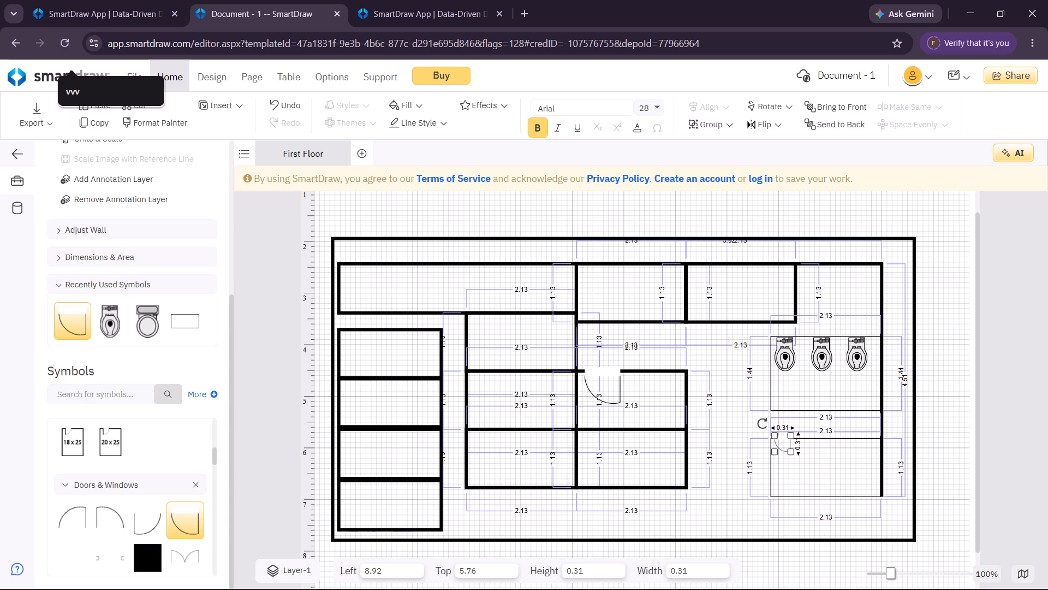
Shrink the door on the inner room's top wall to 0.36 by 0.36.
left_click(608, 374)
left_click_drag(621, 403, 605, 383)
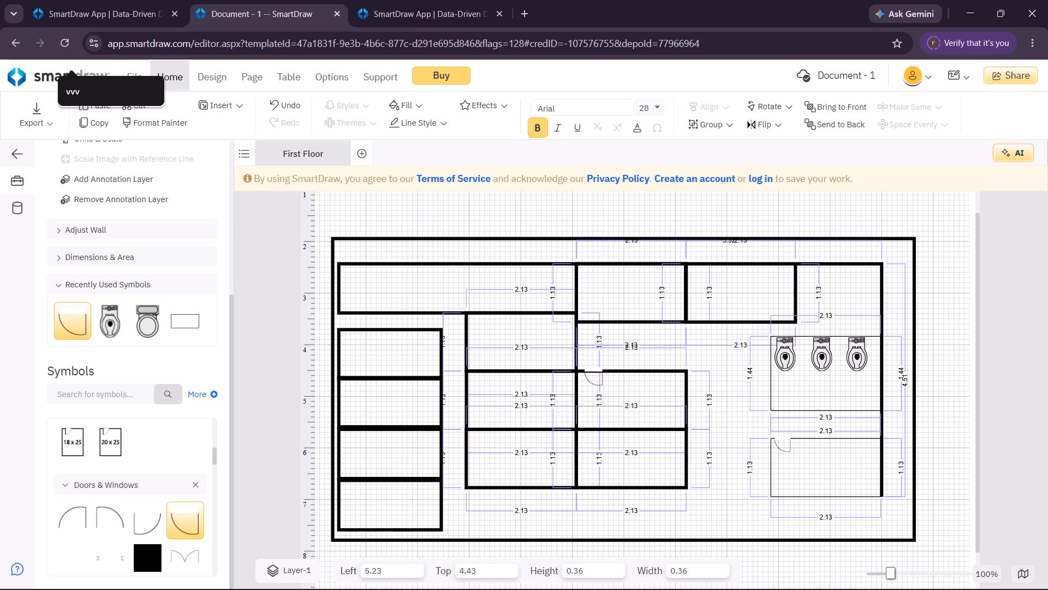
left_click_drag(605, 383, 605, 383)
left_click(711, 440)
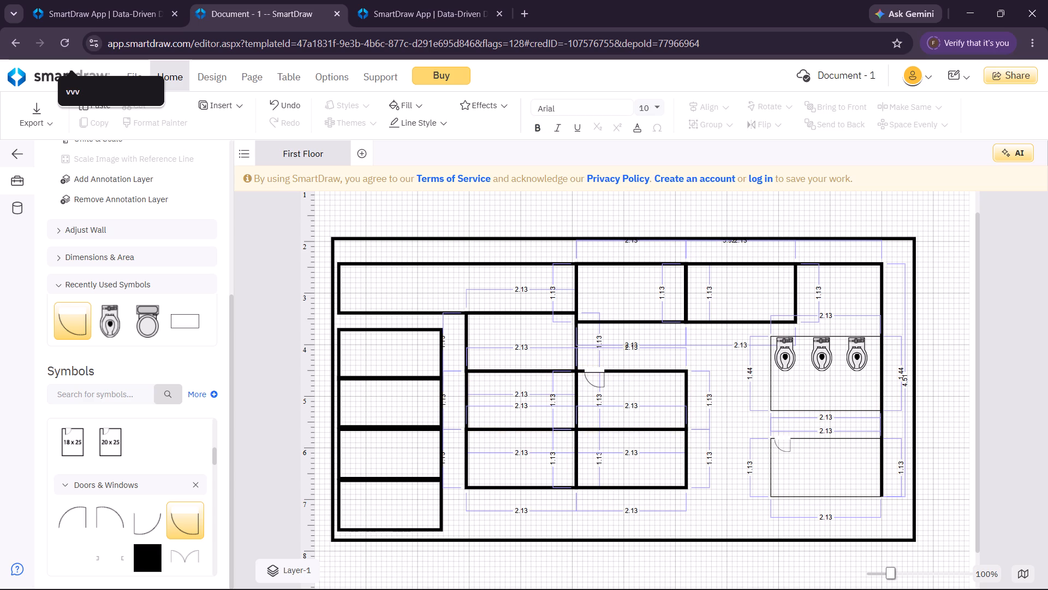
left_click(778, 451)
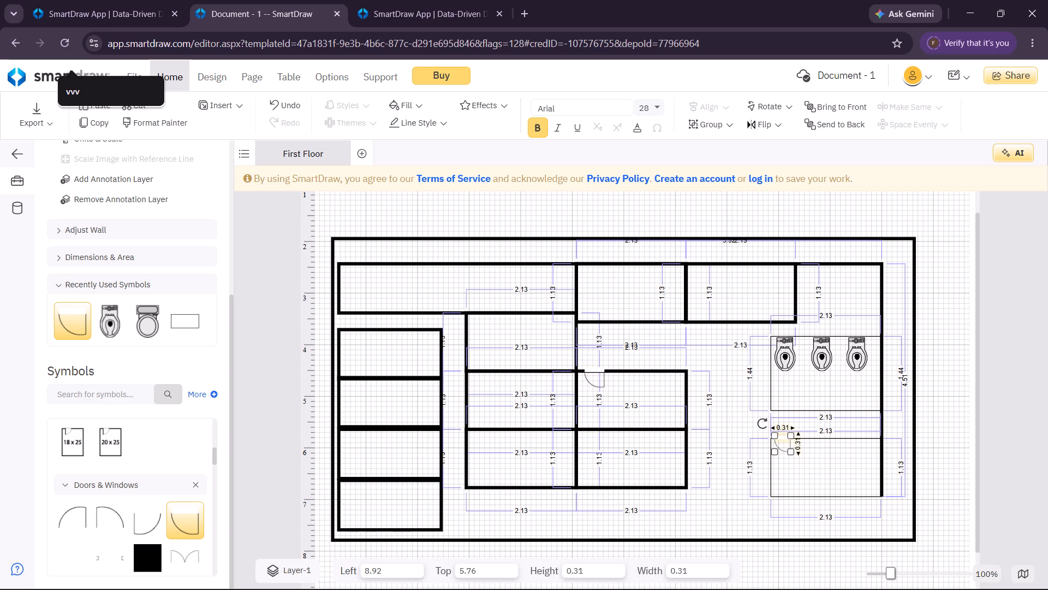
left_click(603, 383)
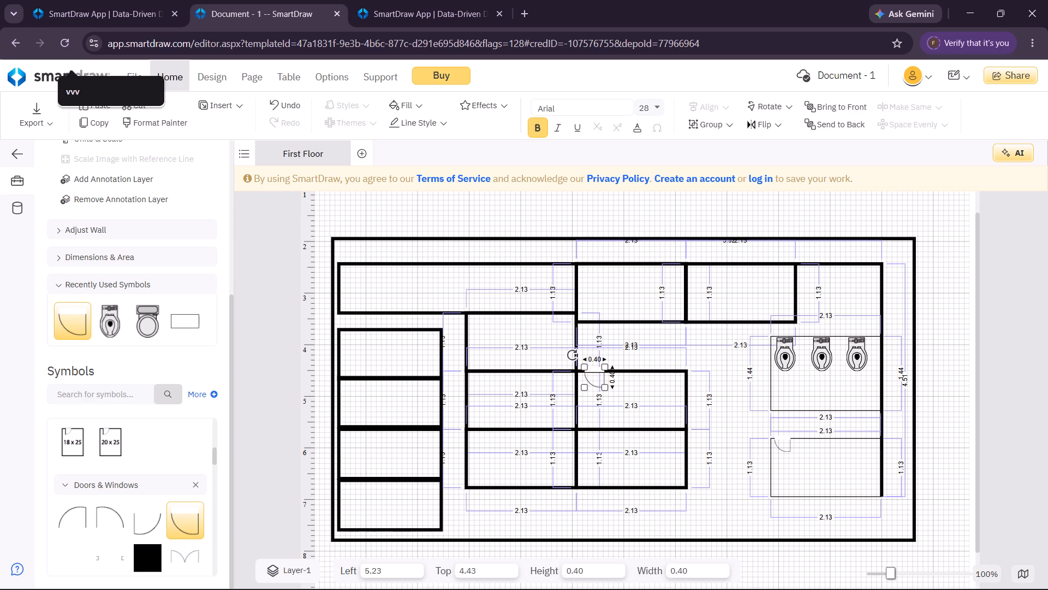
left_click(608, 387)
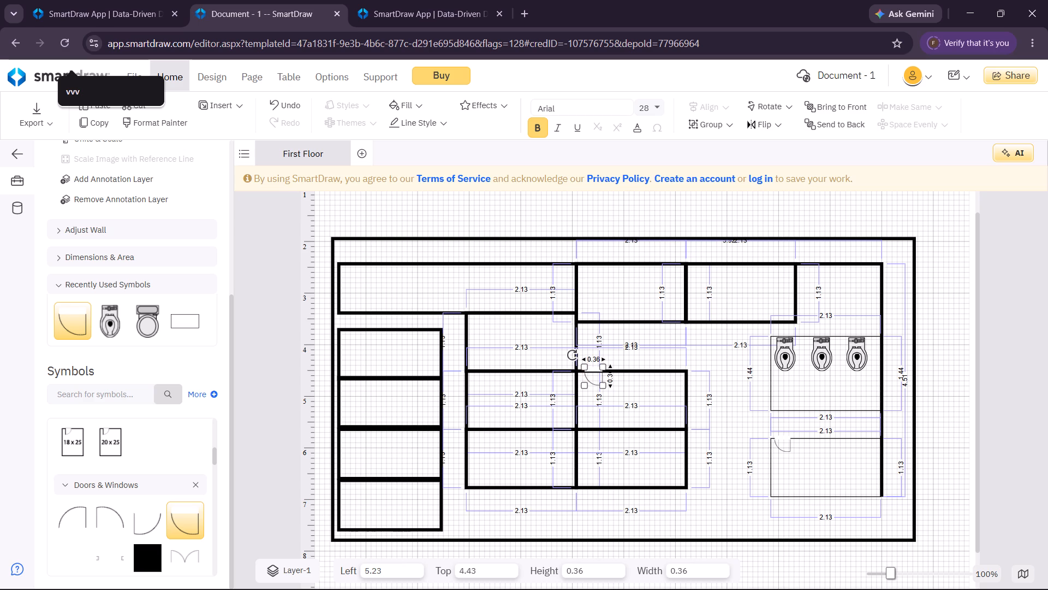
left_click(694, 424)
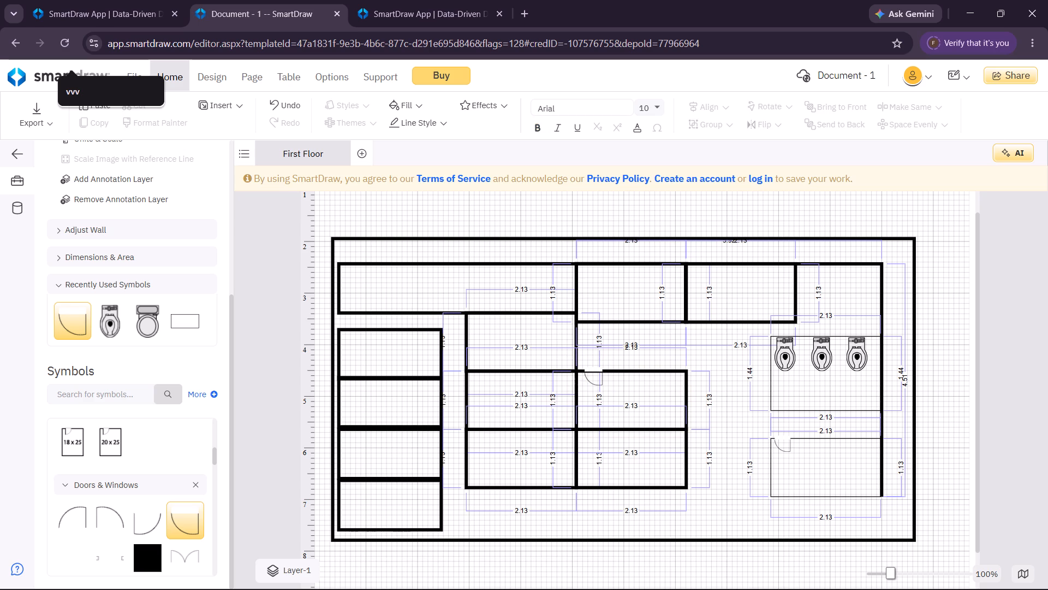
Copy the 0.36 door to the toilet room's bottom wall at left 8.97, top 5.08, and flip it vertically.
left_click(597, 384)
key("ctrl+c")
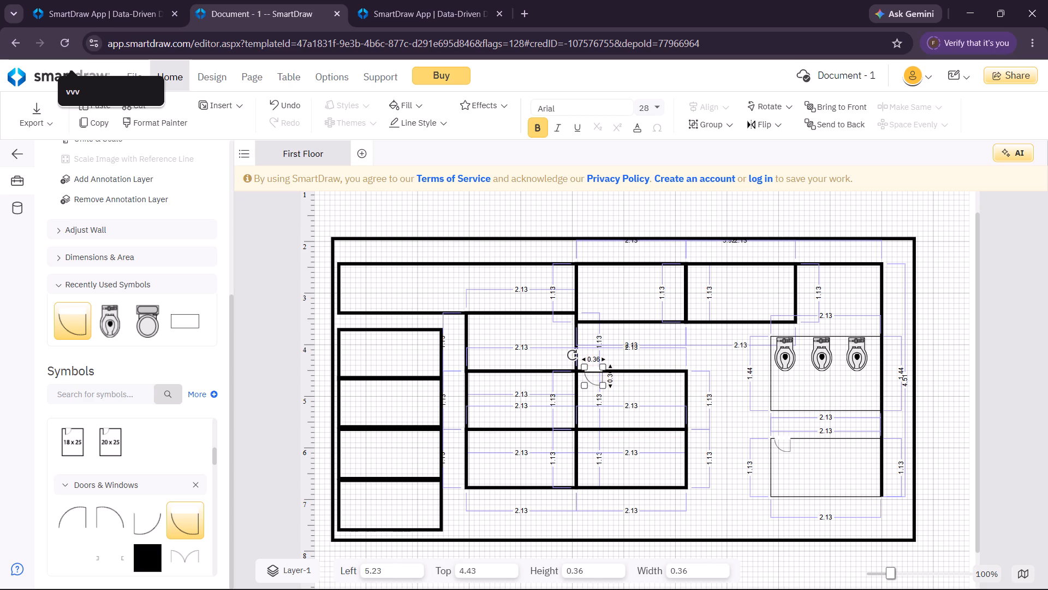
key("ctrl+v")
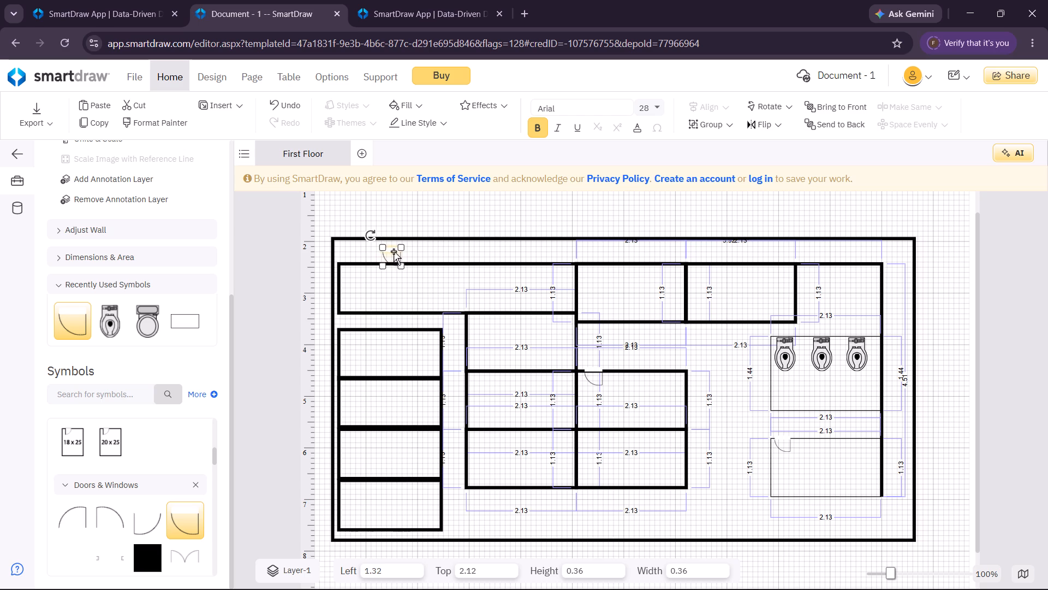
left_click_drag(394, 251, 791, 404)
left_click(758, 128)
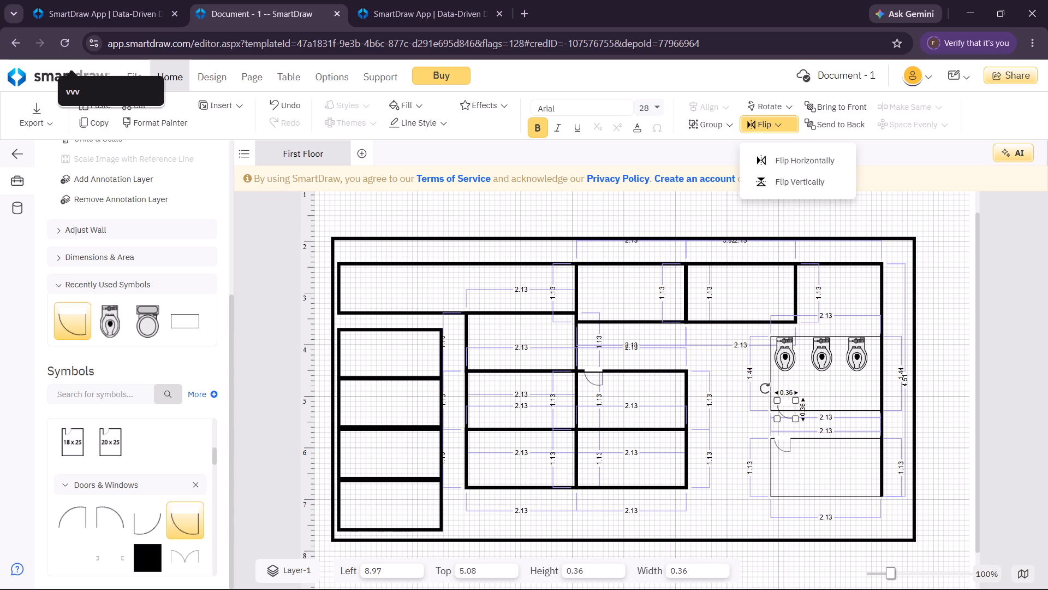
left_click(785, 174)
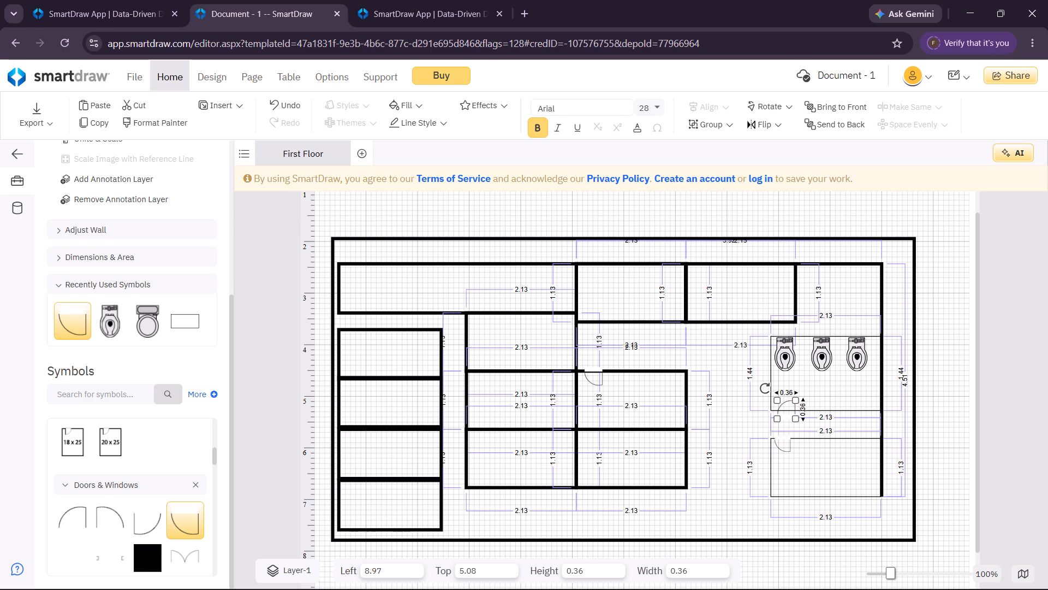
Move the flipped door so it fits into the toilet room's bottom wall at left 8.92, top 4.94.
left_click_drag(790, 420, 784, 409)
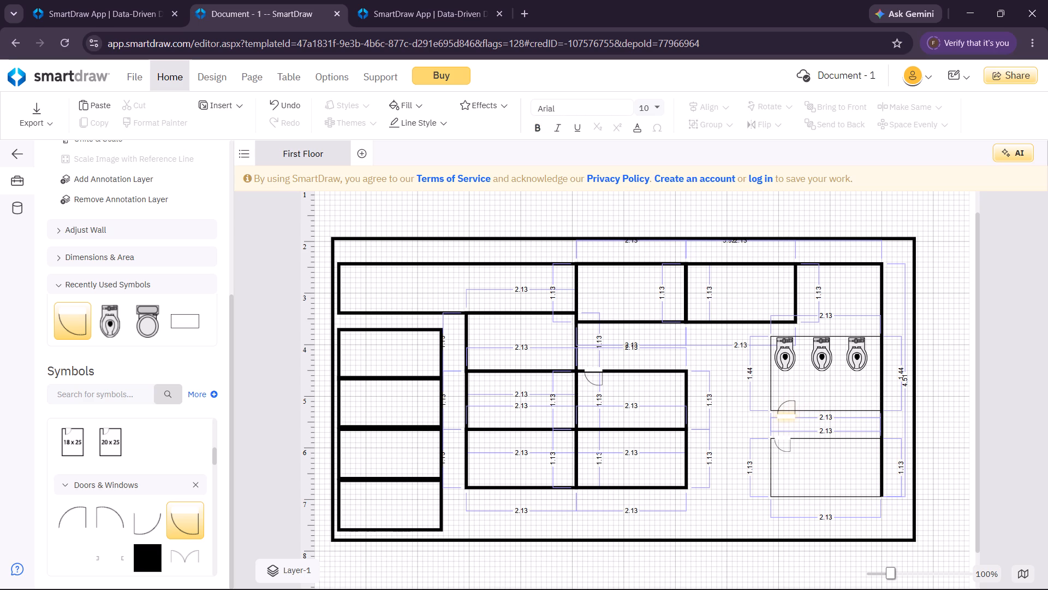
left_click_drag(785, 420, 785, 405)
left_click(786, 423)
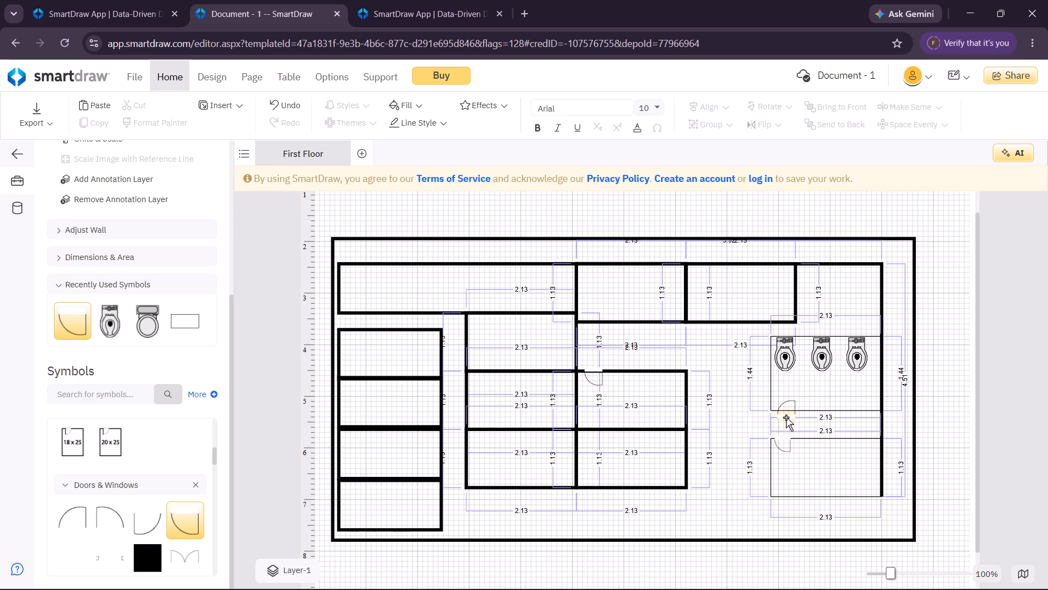
left_click(786, 417)
left_click(786, 417)
left_click_drag(786, 417, 784, 412)
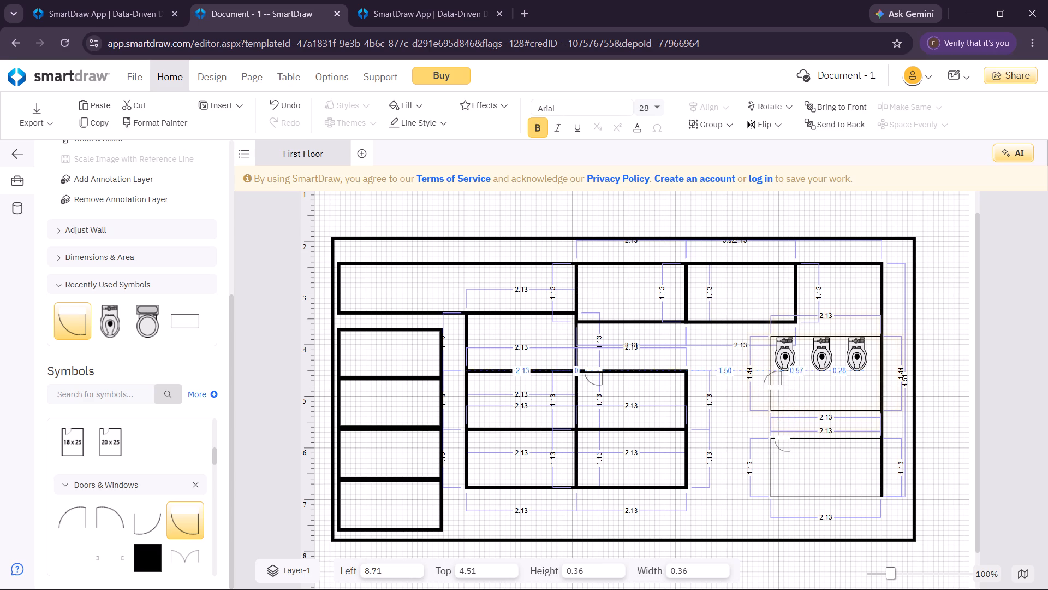
left_click_drag(784, 412, 784, 412)
left_click(835, 452)
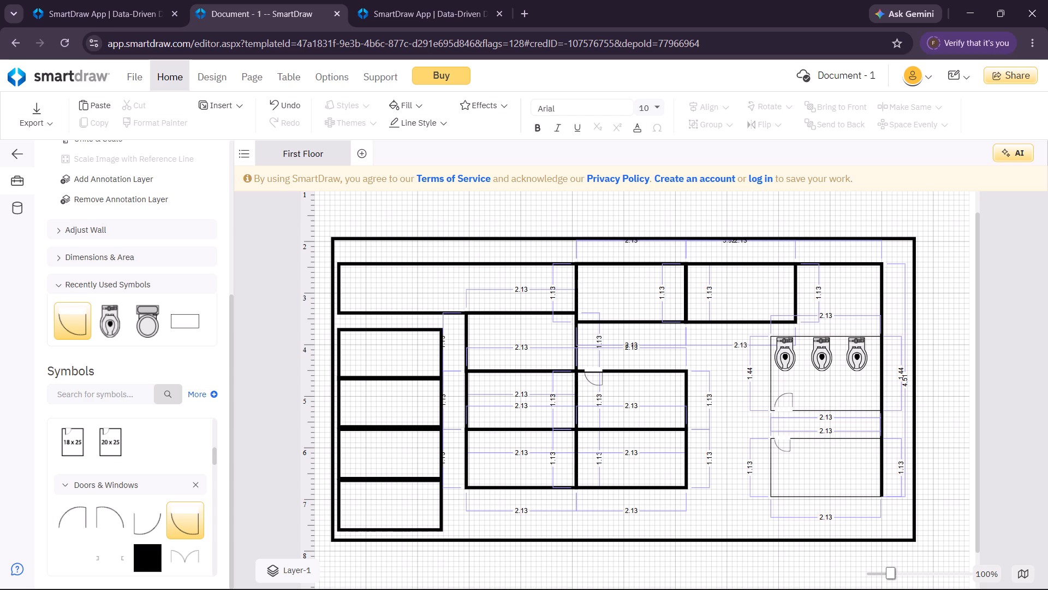
left_click(785, 409)
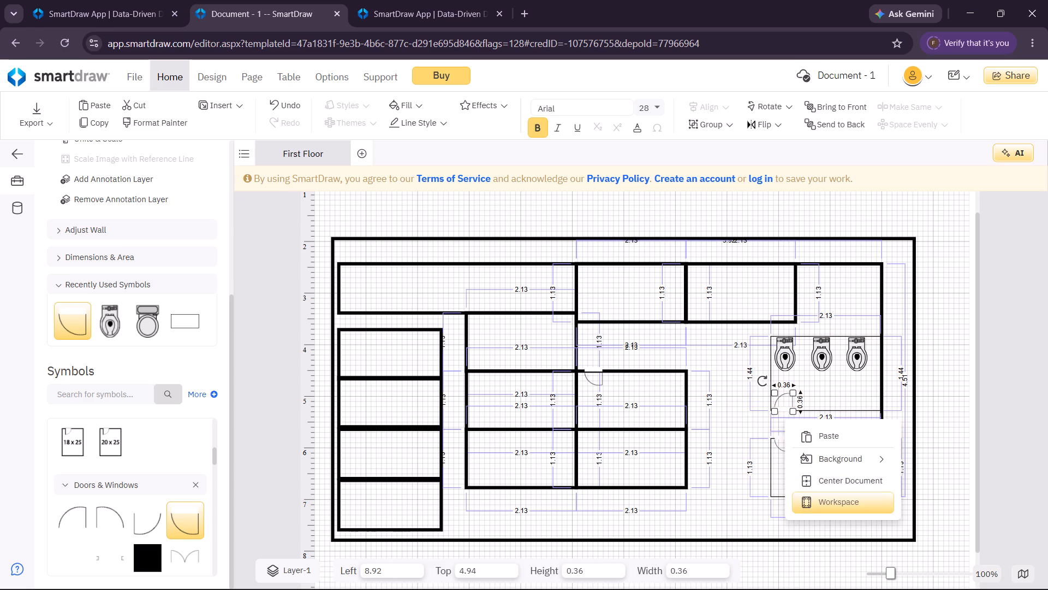
left_click(764, 496)
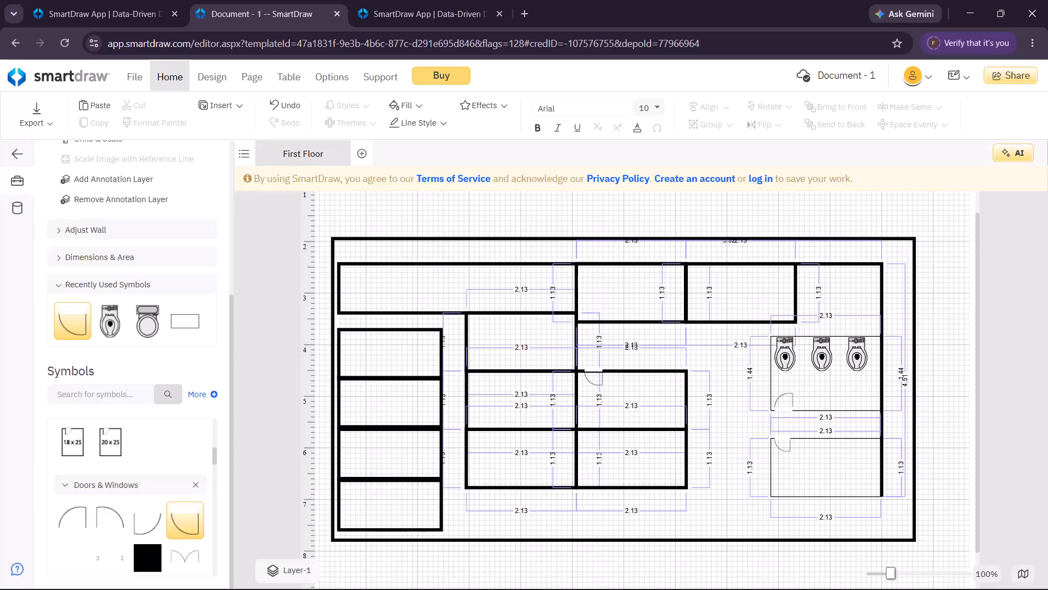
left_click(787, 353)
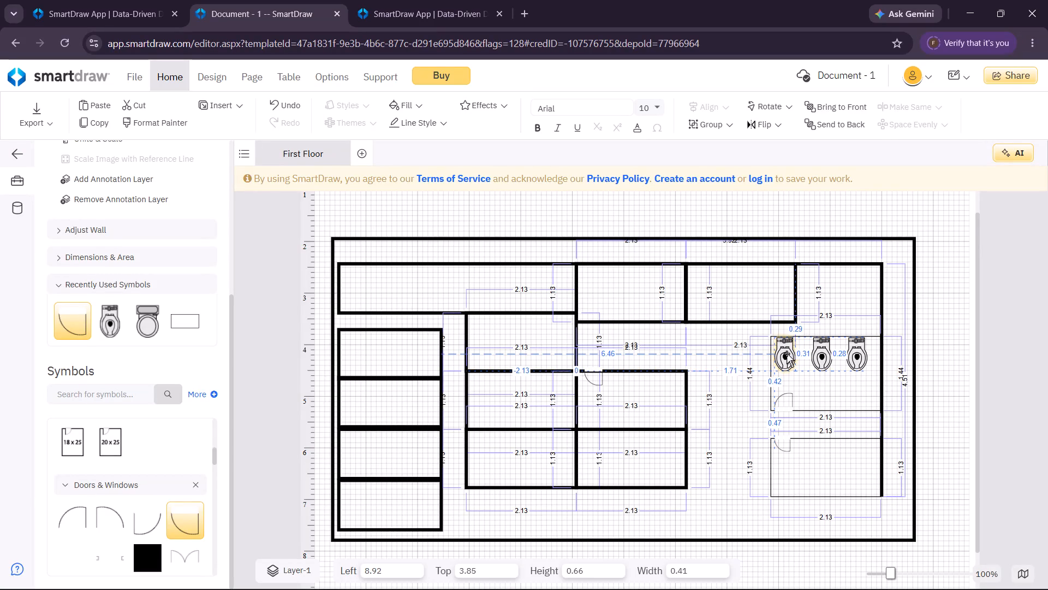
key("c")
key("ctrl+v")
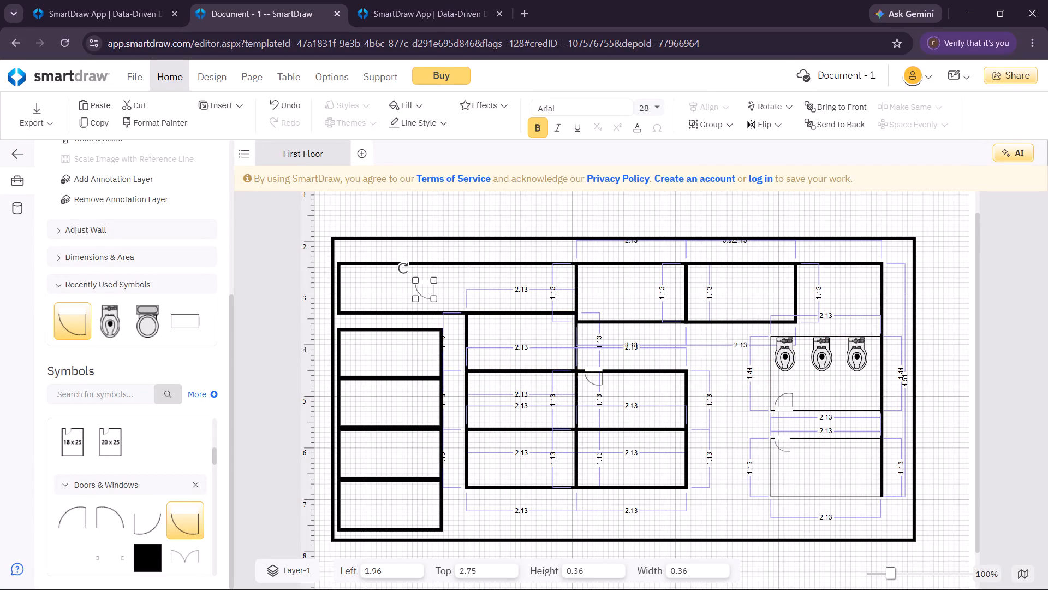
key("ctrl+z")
Copy the first Commercial Toilet into the lower room at left 8.99, top 6.31, and rotate it so its tank backs onto the bottom wall.
left_click(788, 357)
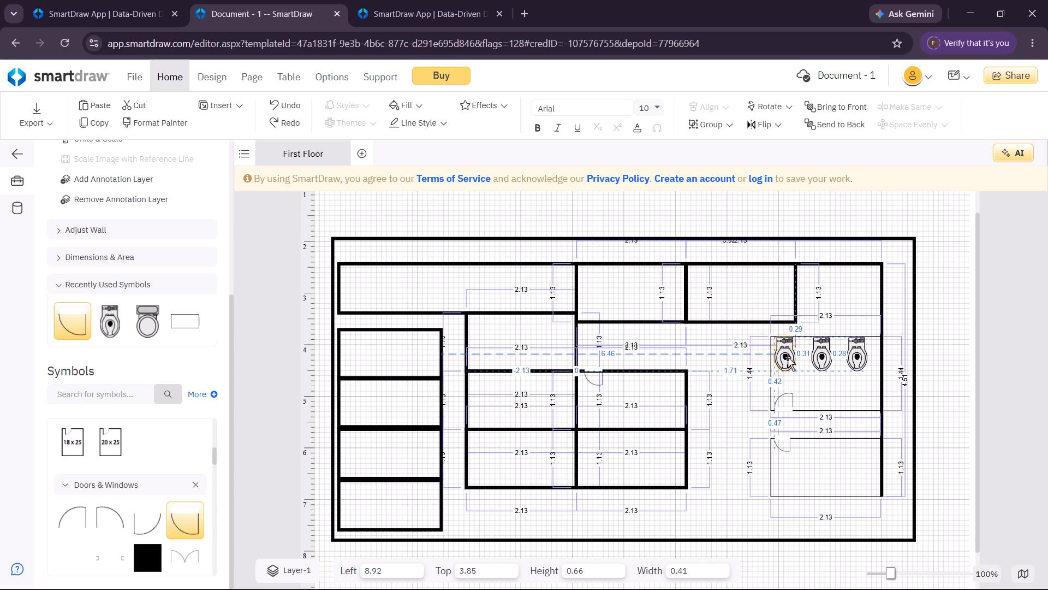
key("ctrl+c")
key("ctrl+v")
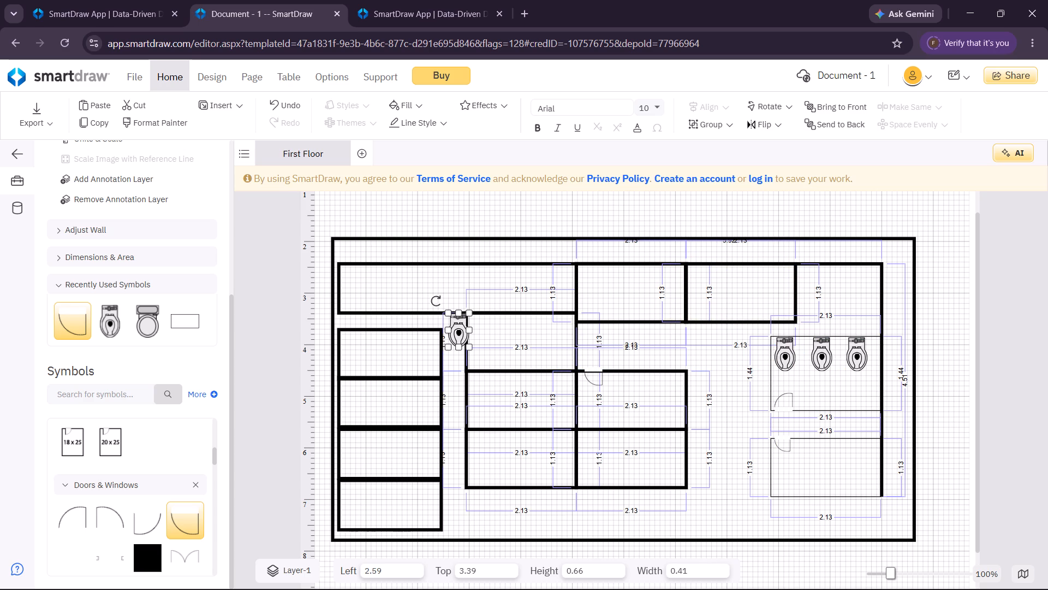
left_click_drag(456, 338, 804, 504)
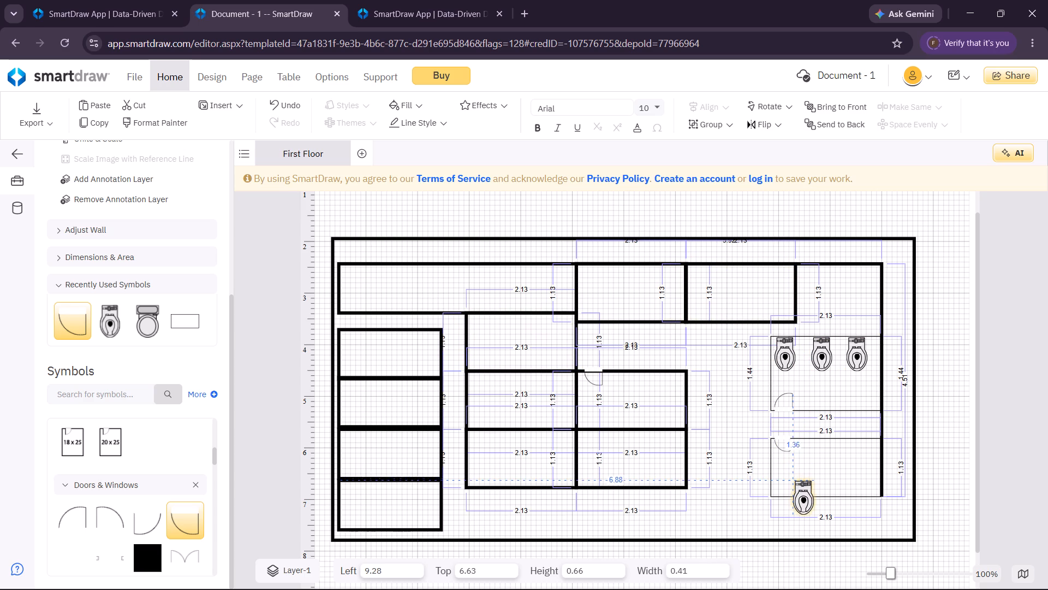
left_click_drag(804, 504, 787, 489)
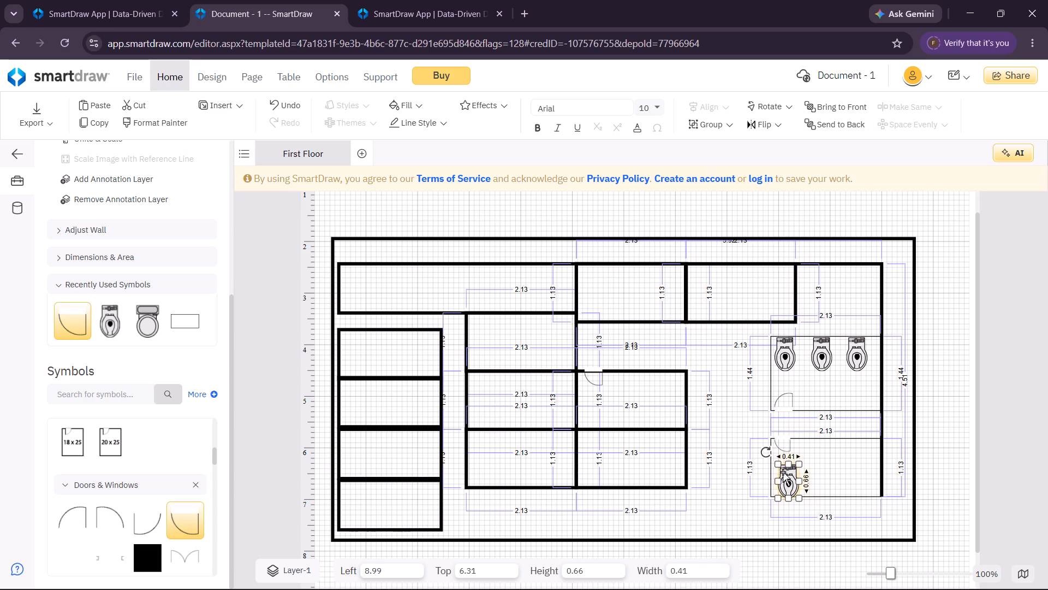
left_click_drag(769, 450, 807, 498)
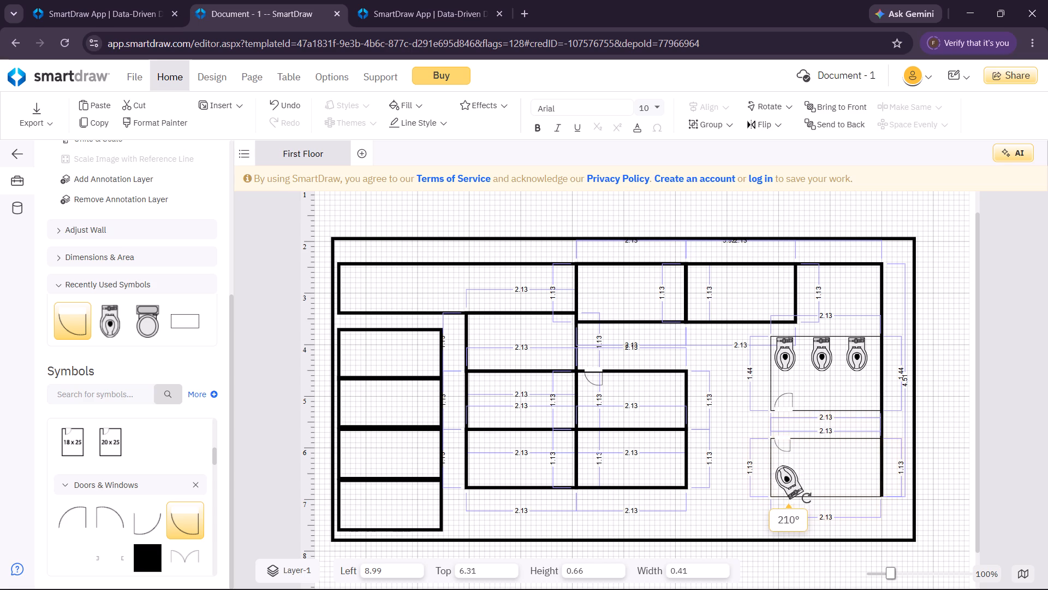
left_click_drag(807, 498, 801, 502)
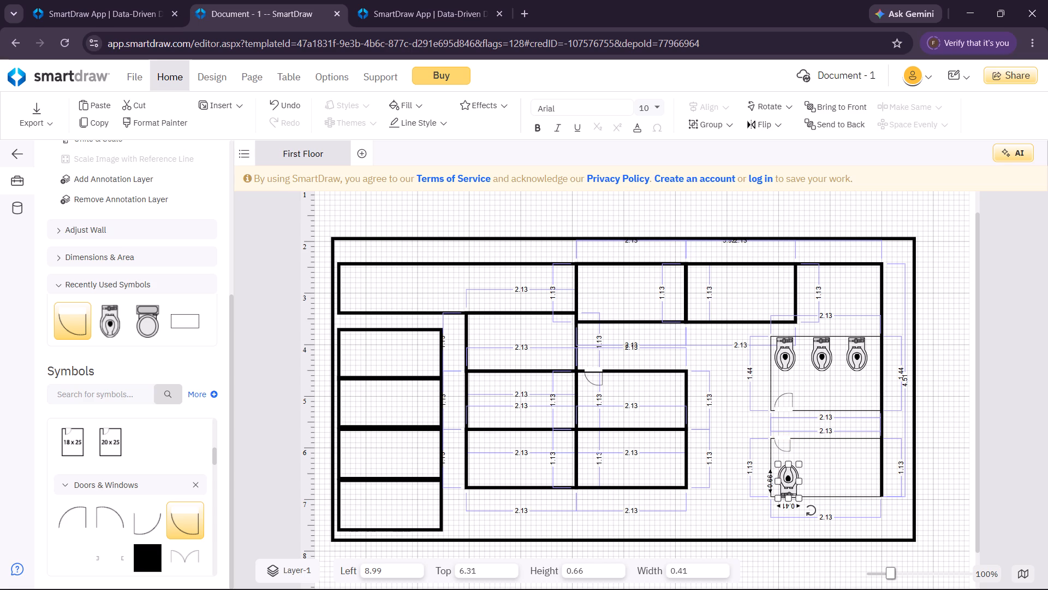
Copy the rotated Commercial Toilet twice along the lower toilet room's bottom wall, placing the middle one at left 9.71, top 6.31.
key("ctrl+c")
key("ctrl+v")
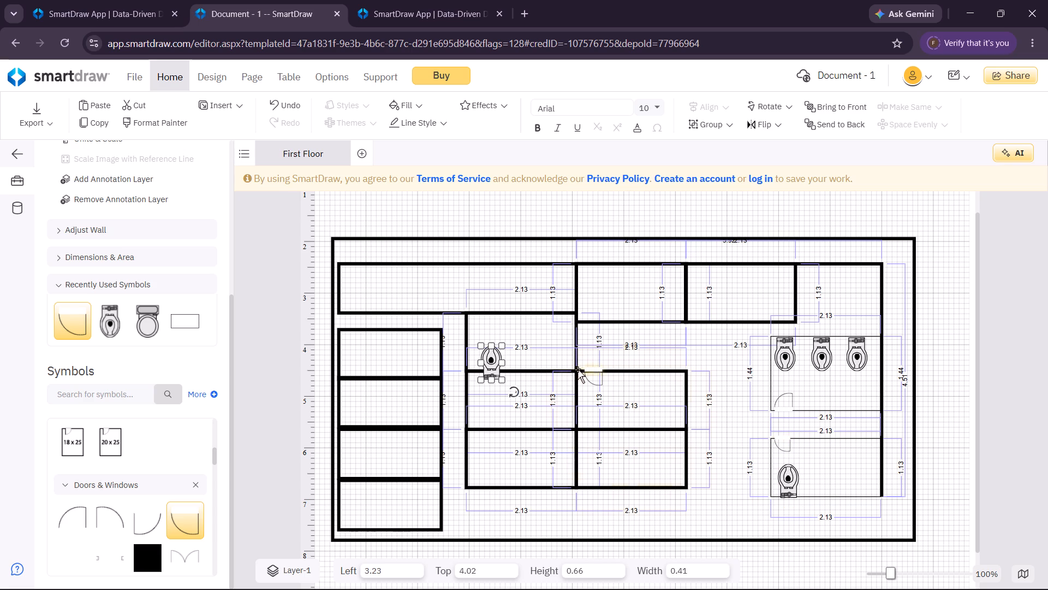
left_click_drag(489, 355, 752, 432)
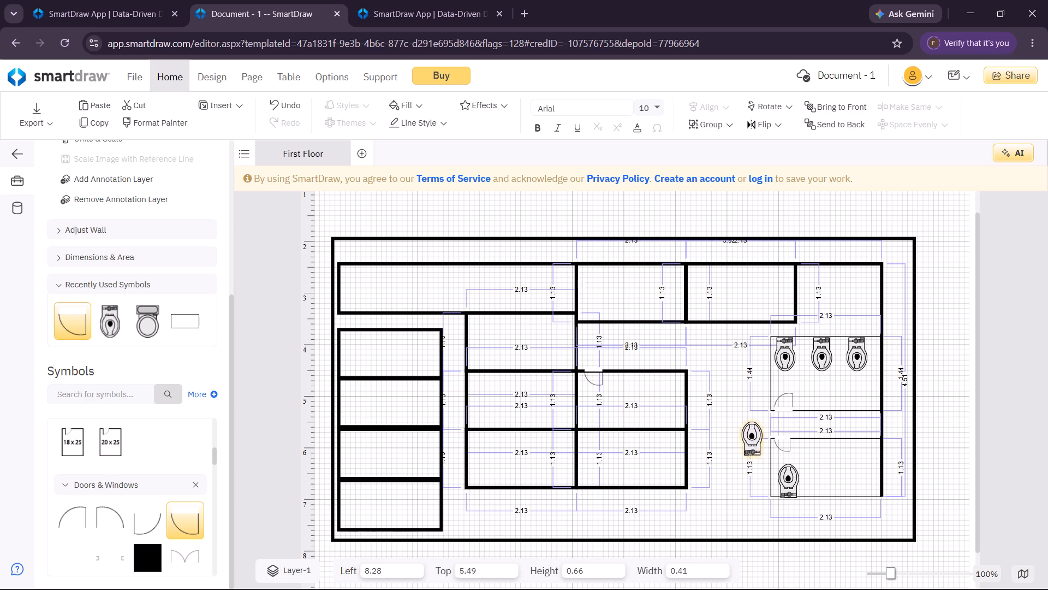
left_click_drag(752, 432, 824, 470)
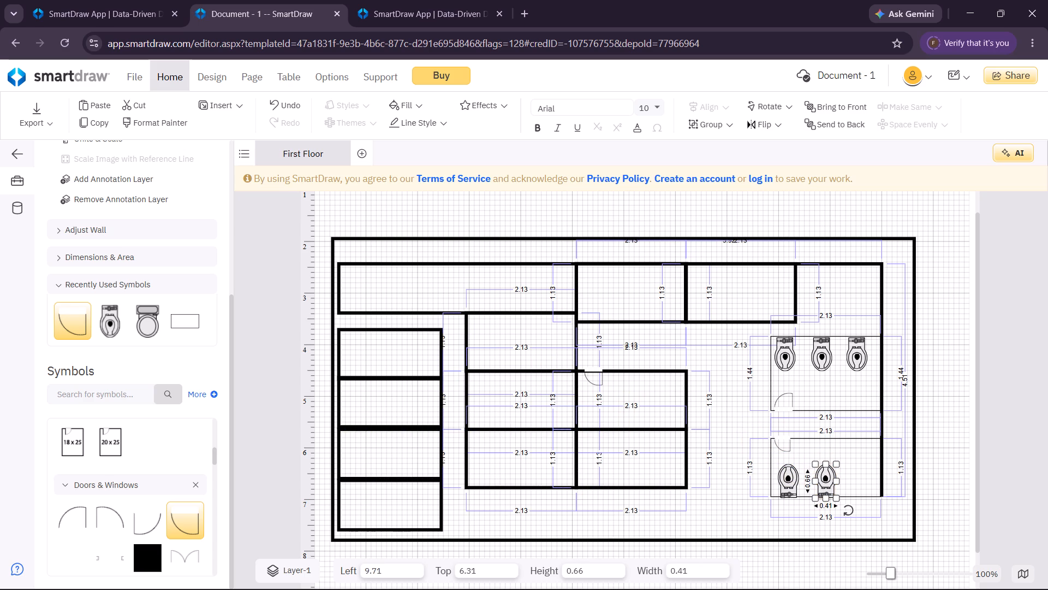
key("ctrl+v")
left_click_drag(526, 390, 866, 475)
left_click(779, 506)
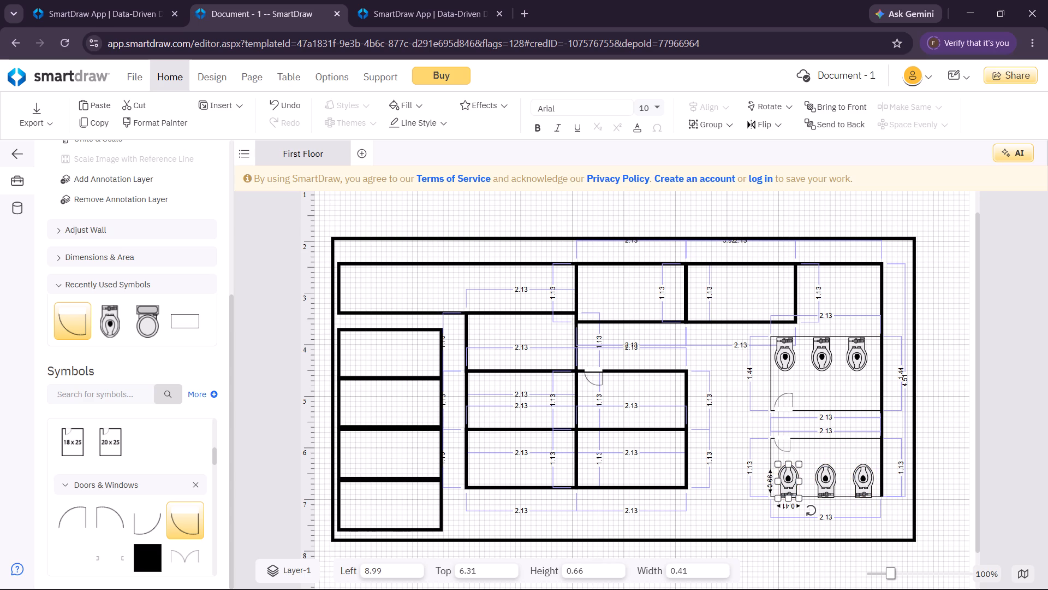
left_click(640, 470)
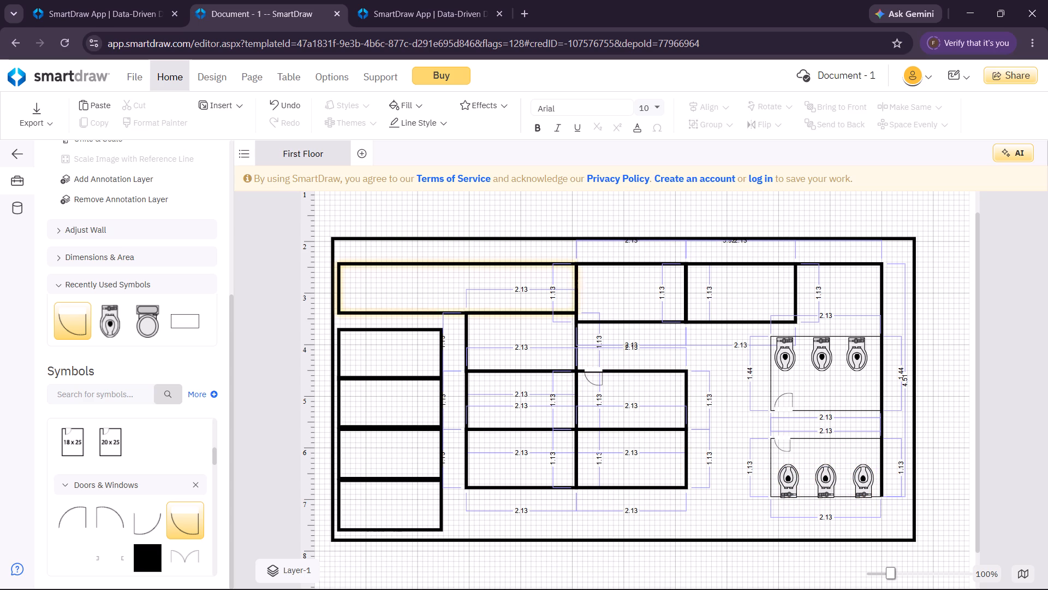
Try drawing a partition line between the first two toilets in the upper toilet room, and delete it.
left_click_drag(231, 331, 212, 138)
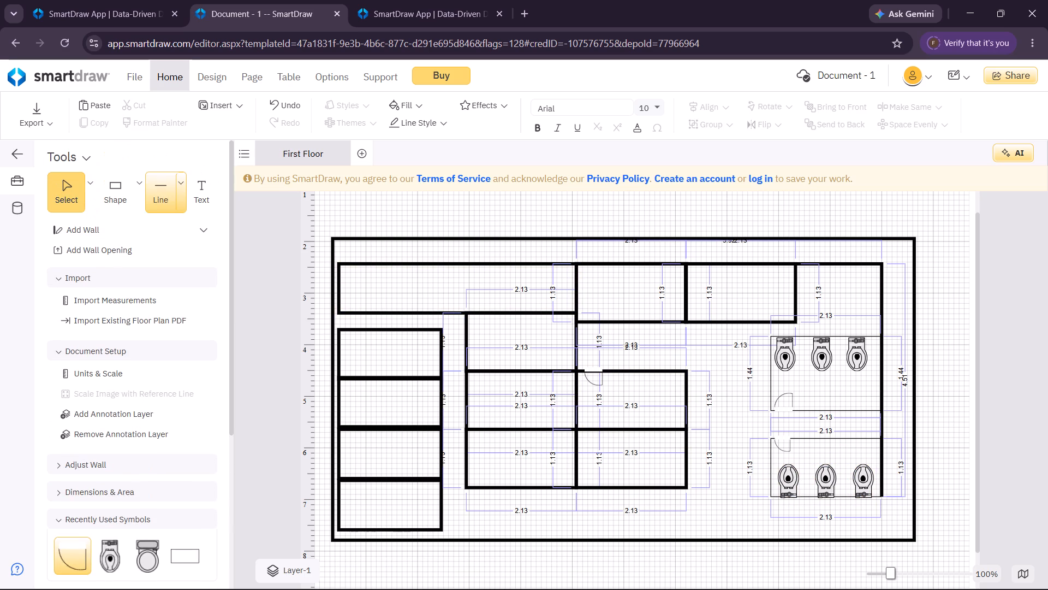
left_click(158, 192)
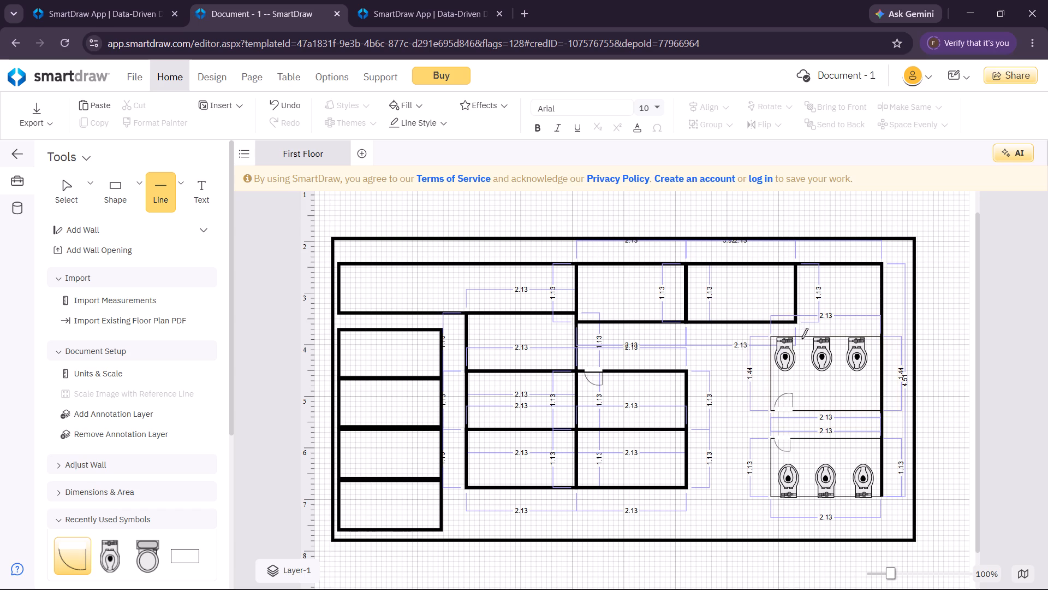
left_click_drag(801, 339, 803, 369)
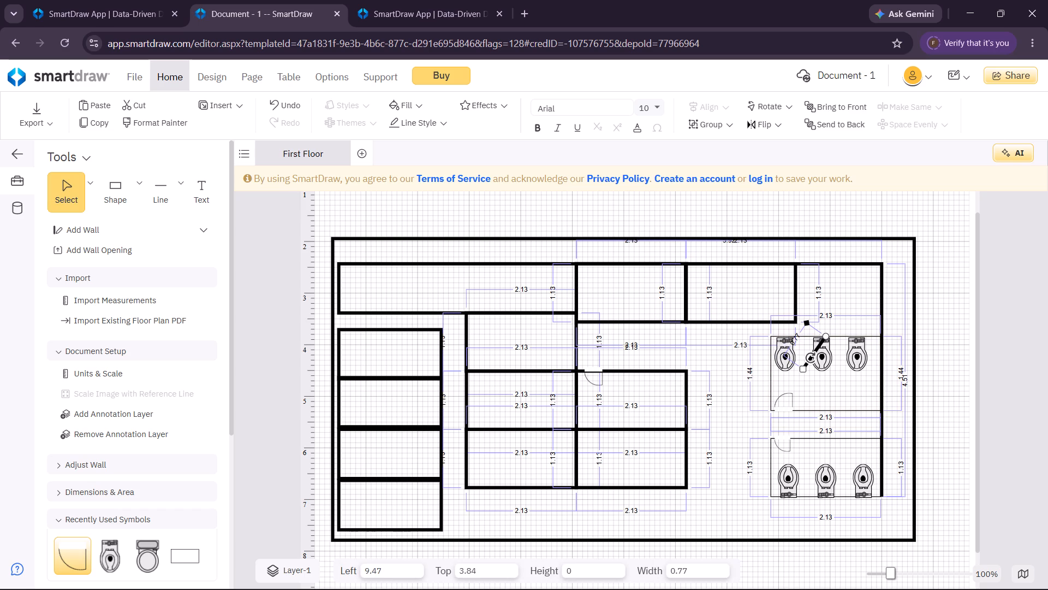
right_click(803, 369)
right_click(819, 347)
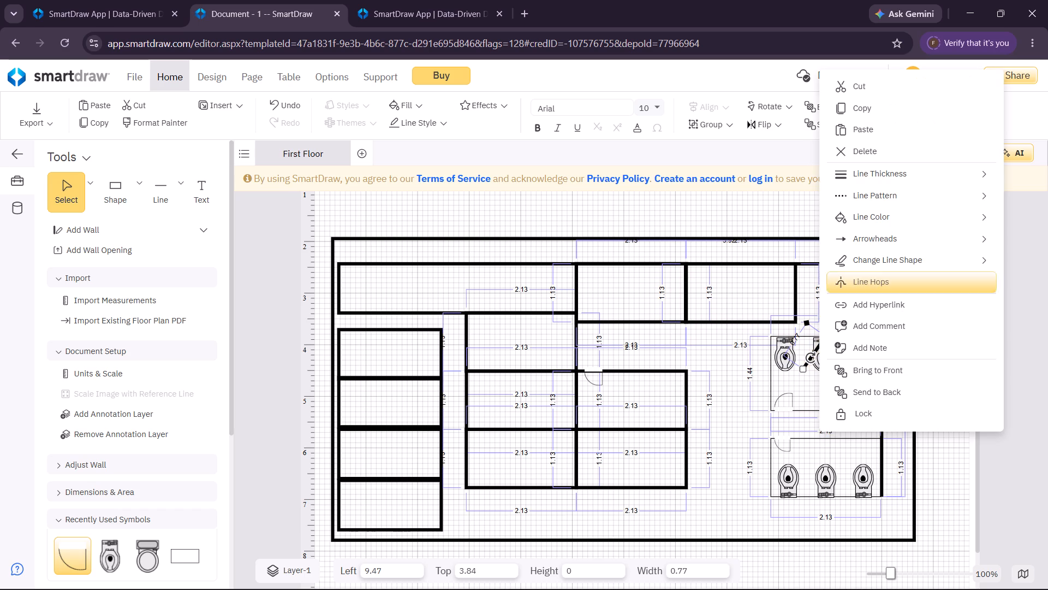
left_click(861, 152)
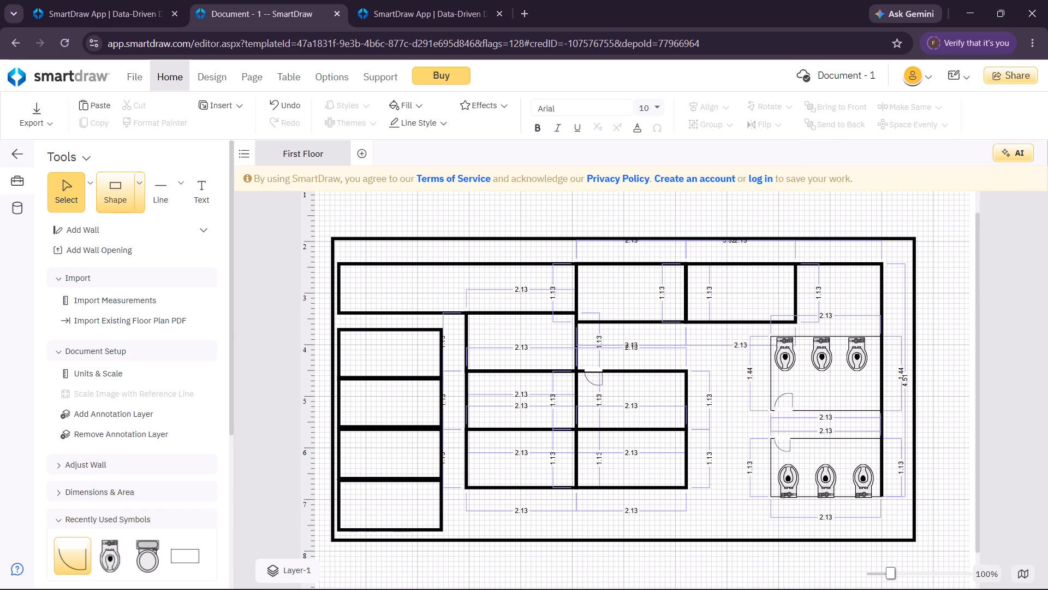
Add a rectangle 0.95 high, narrow it to 0.55 wide, and place it around the upper room's first toilet at left 8.85, top 3.85.
left_click(143, 192)
left_click(174, 240)
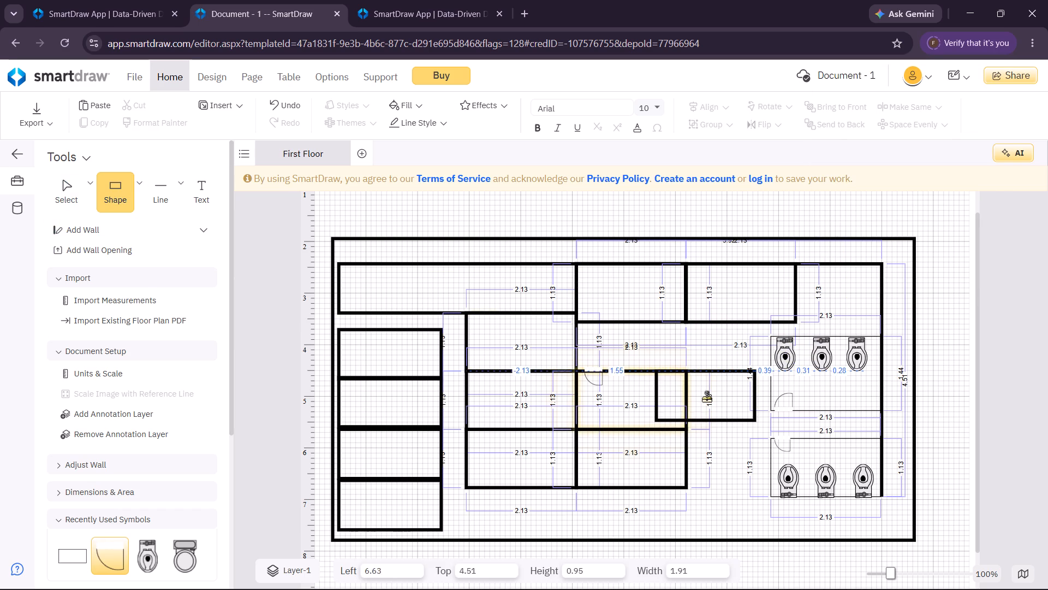
left_click(713, 357)
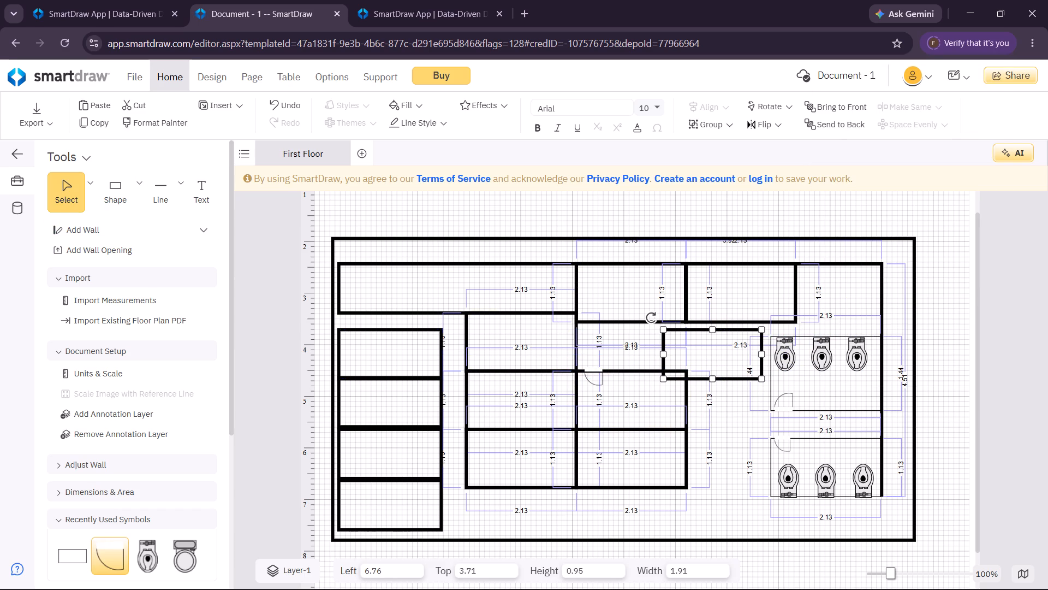
left_click_drag(665, 354, 734, 353)
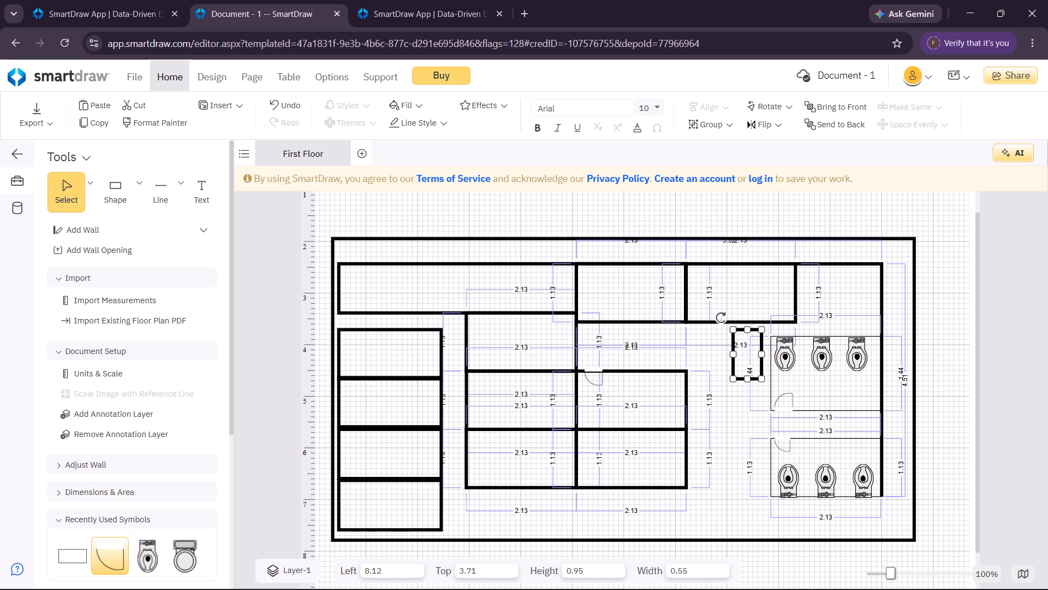
left_click_drag(754, 329, 794, 334)
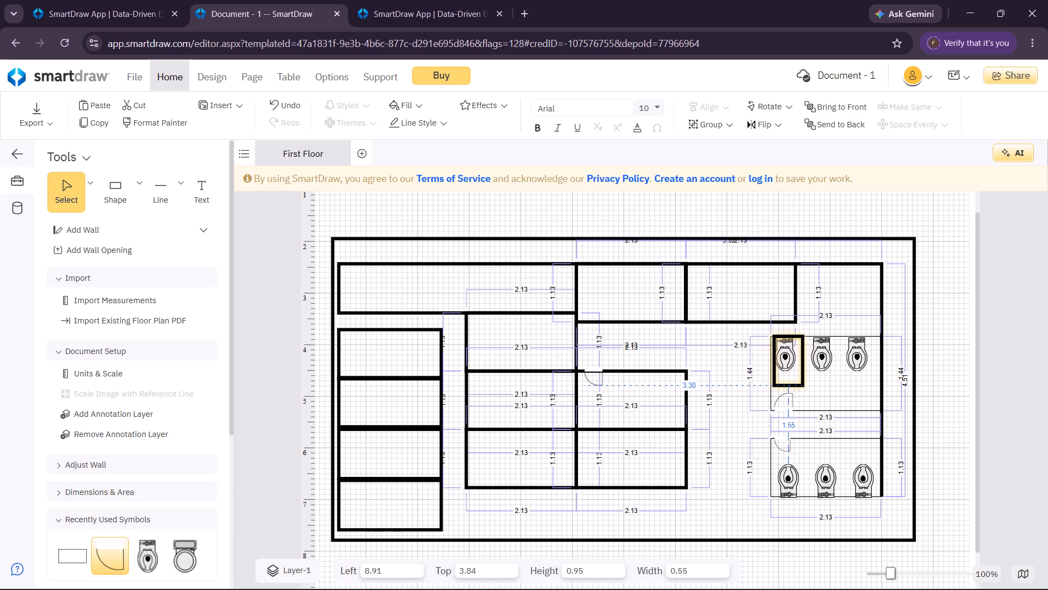
left_click_drag(794, 334, 792, 338)
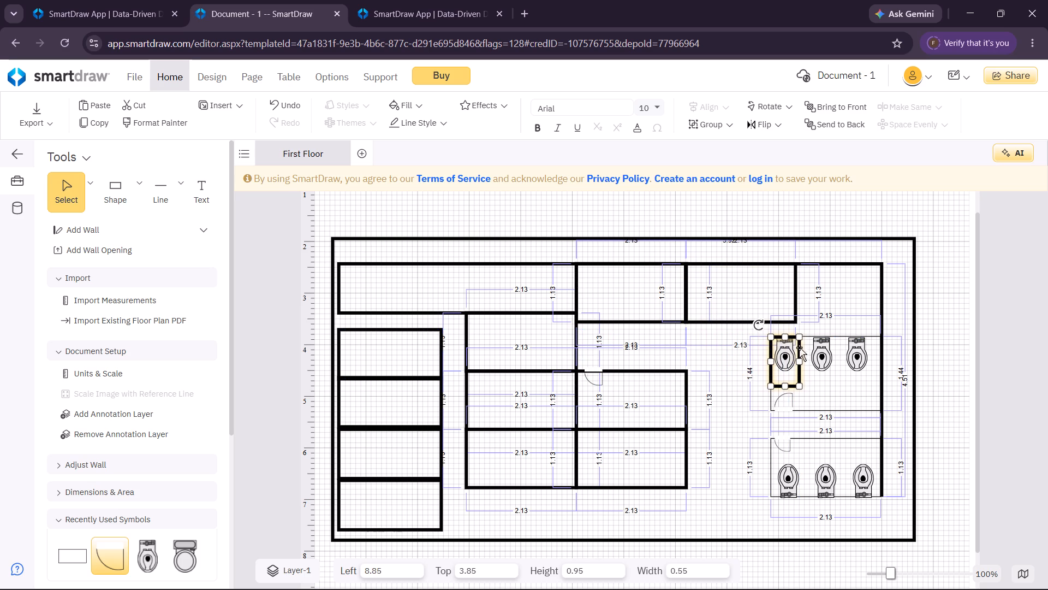
Copy the stall rectangle around the upper room's middle toilet at left 9.57, top 3.85.
key("ctrl+c")
key("ctrl+v")
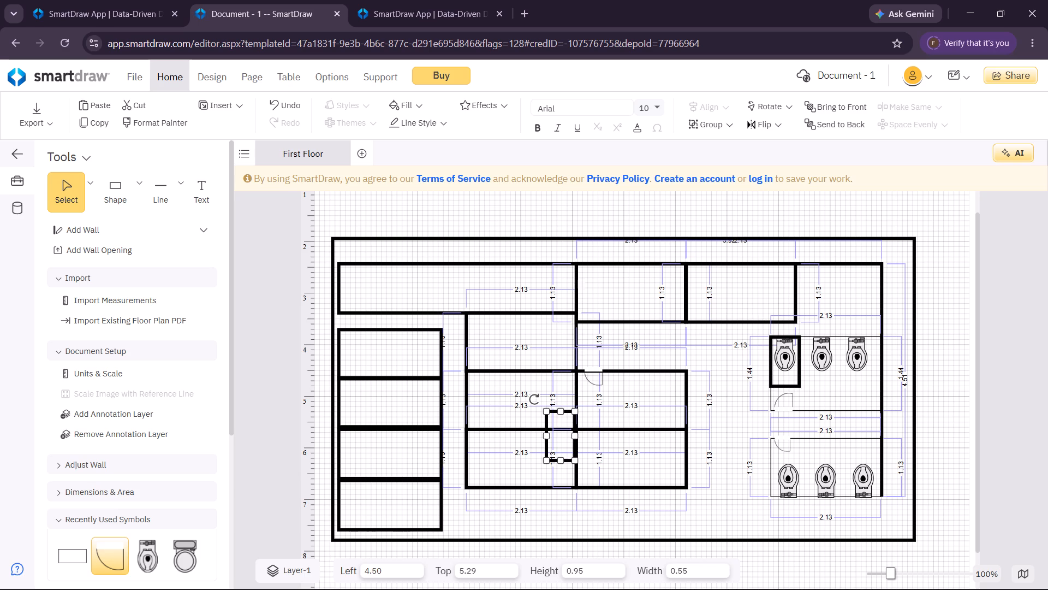
left_click_drag(564, 410, 782, 370)
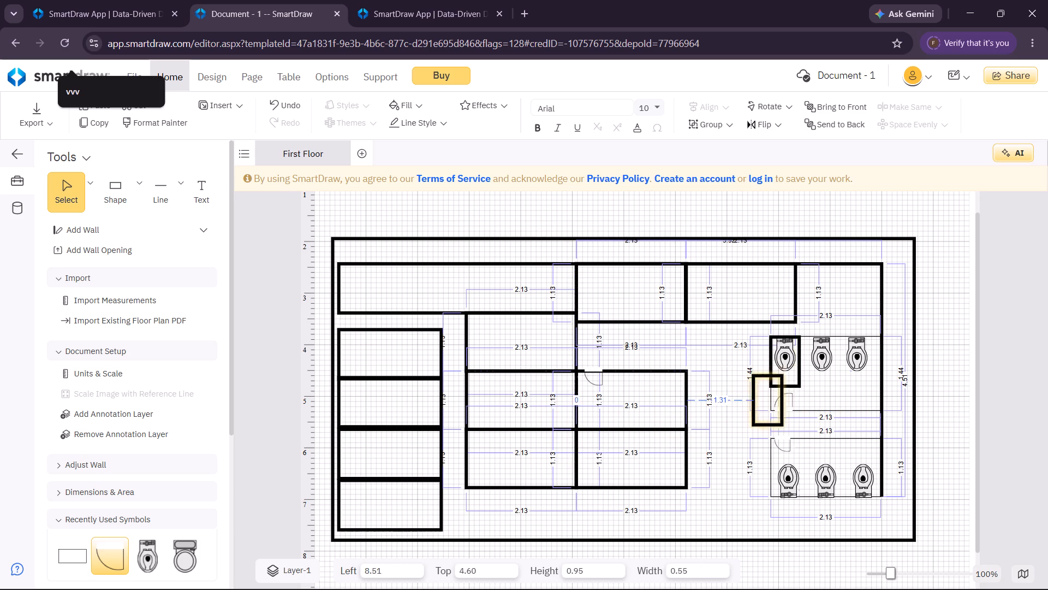
left_click_drag(782, 370, 820, 338)
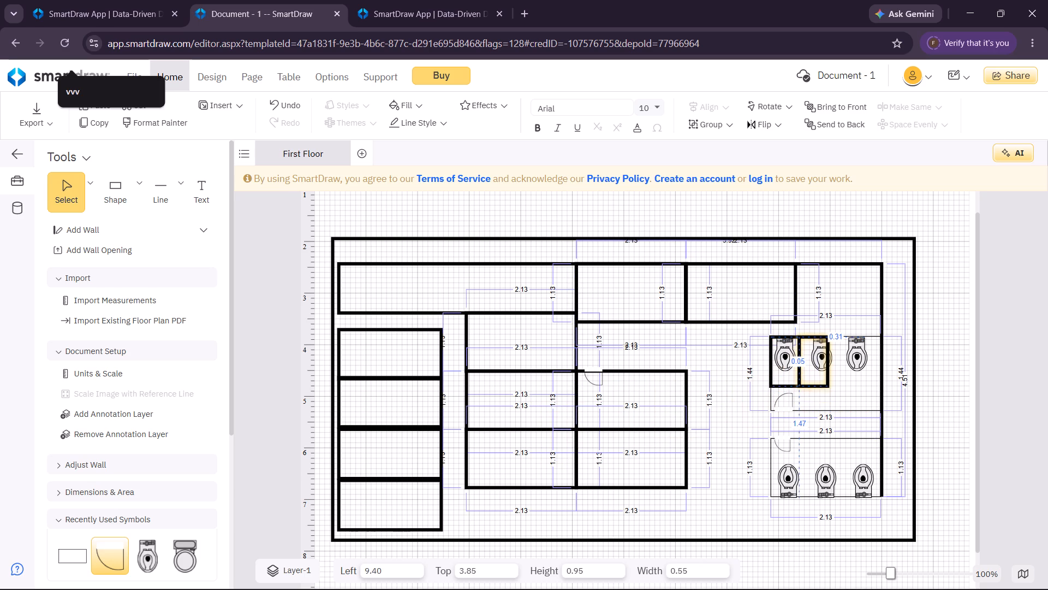
left_click_drag(820, 338, 825, 336)
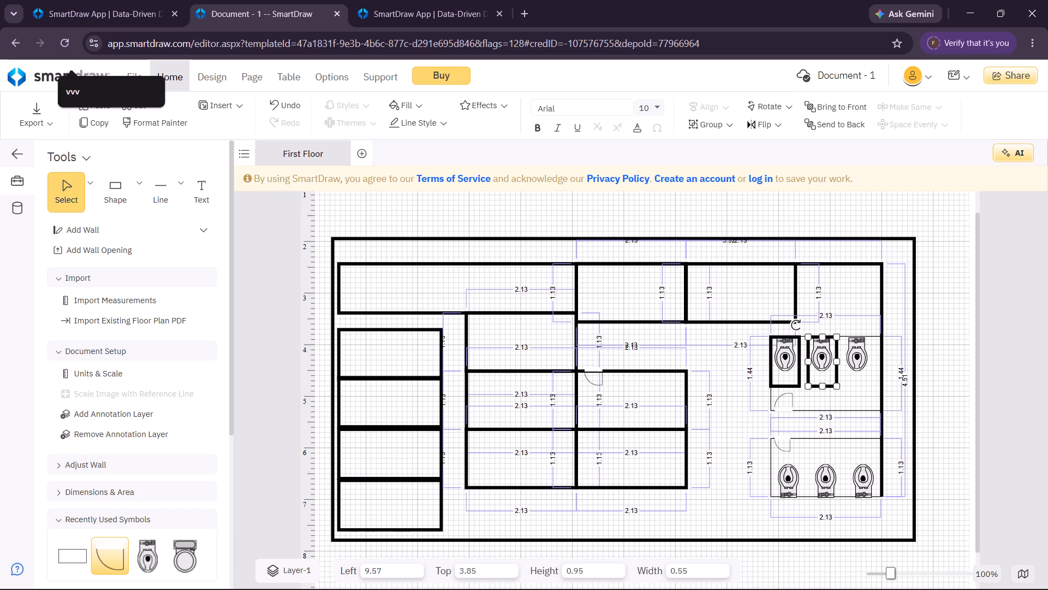
Place another copy of the stall rectangle around the upper room's third toilet at left 10.20, top 3.85.
key("ctrl+v")
left_click_drag(400, 244, 856, 331)
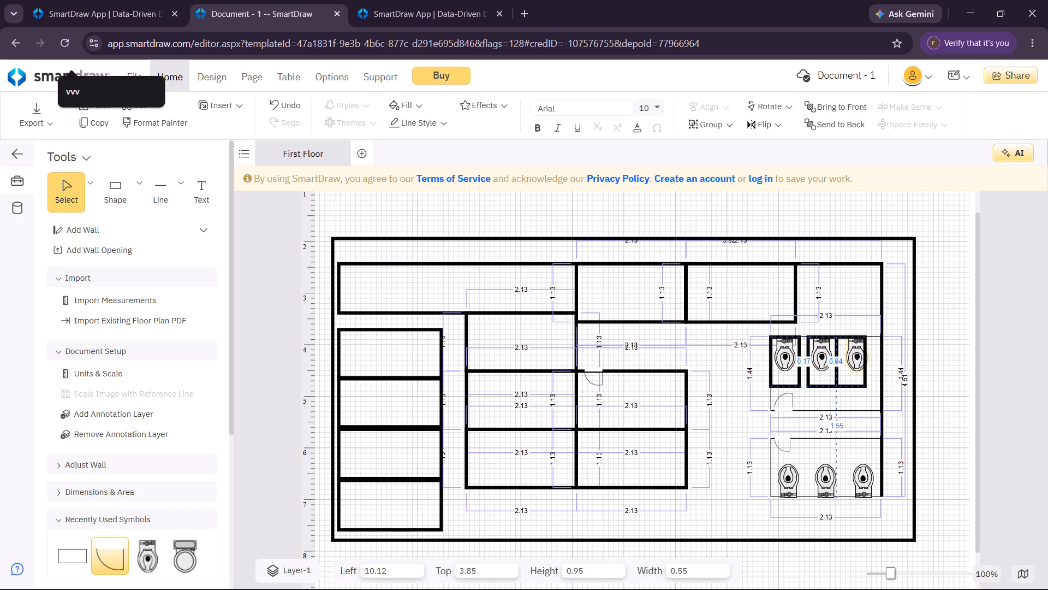
left_click_drag(856, 331, 859, 331)
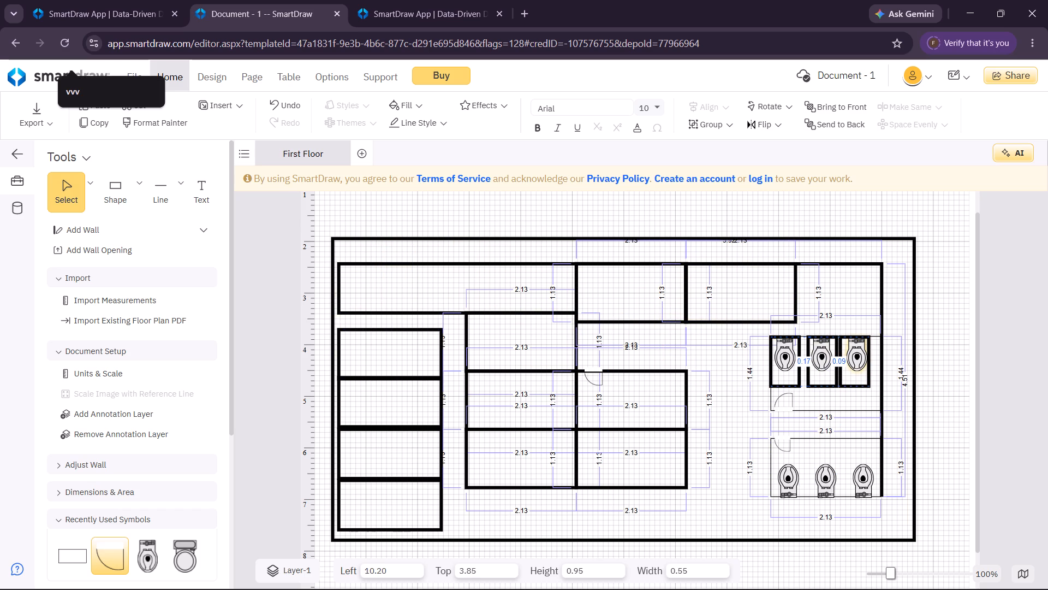
left_click_drag(859, 331, 859, 331)
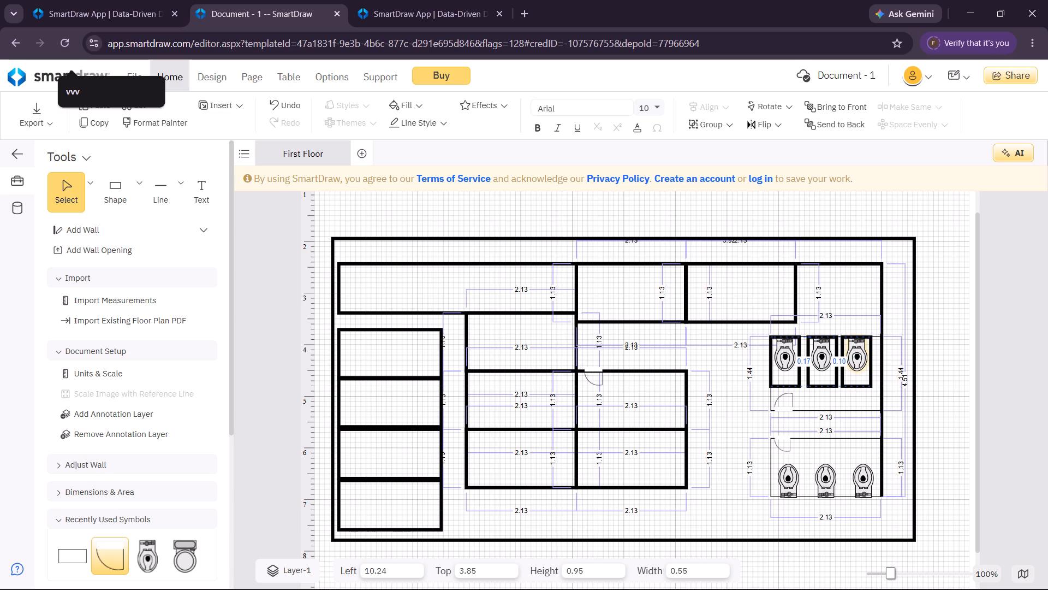
left_click_drag(859, 331, 859, 331)
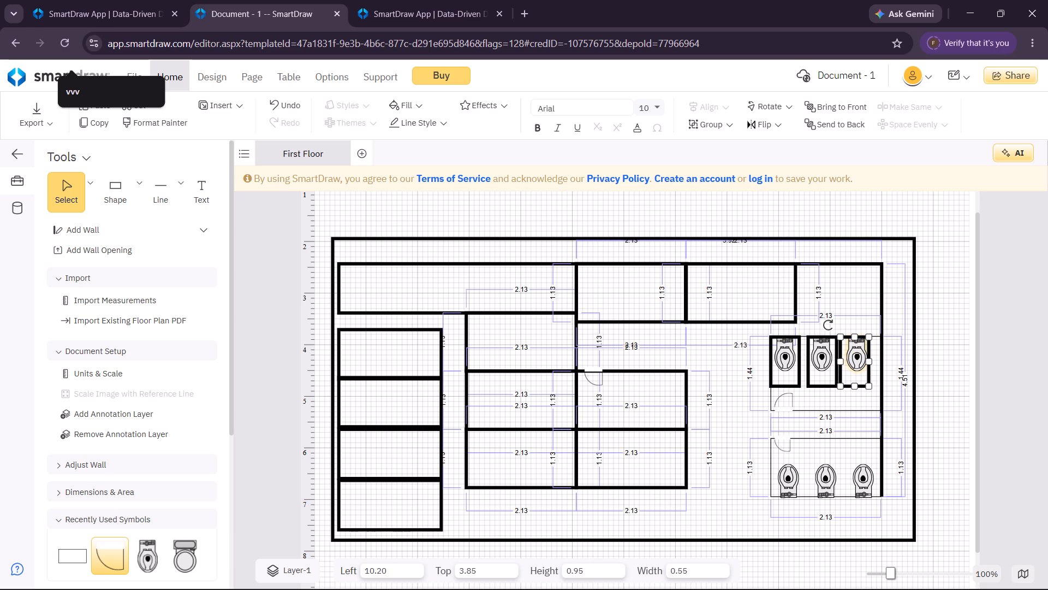
left_click(854, 420)
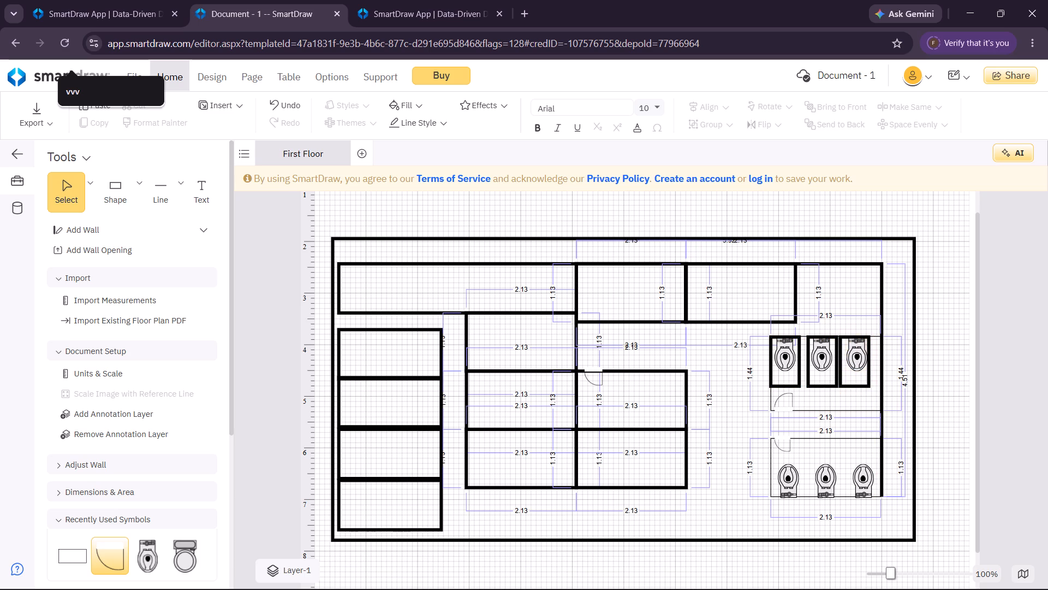
left_click(855, 354)
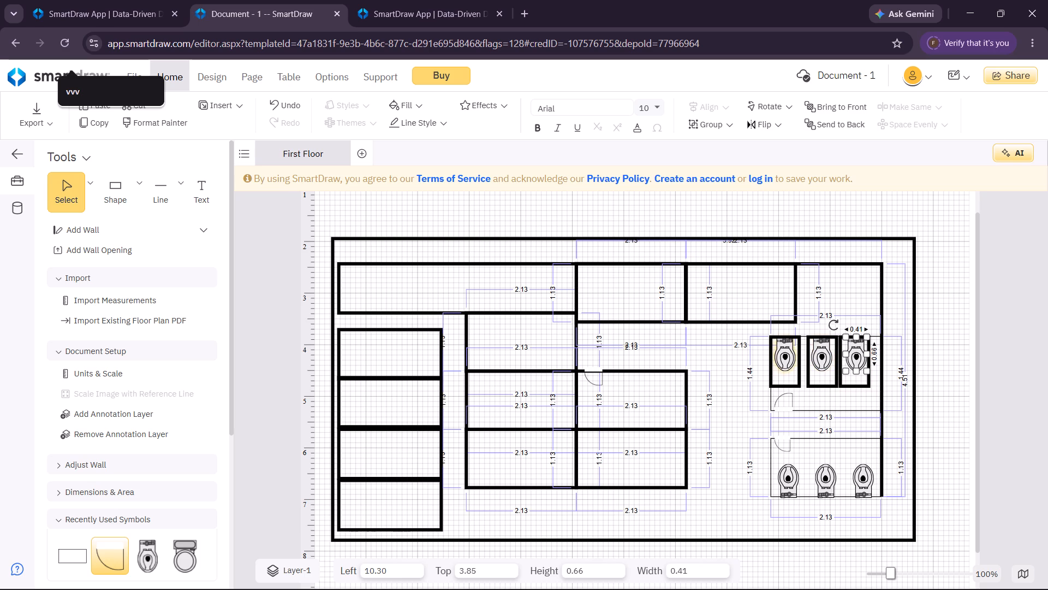
Move the first stall rectangle against the middle stall at left 8.98, top 3.85, and recentre its toilet inside it.
left_click_drag(799, 361, 802, 362)
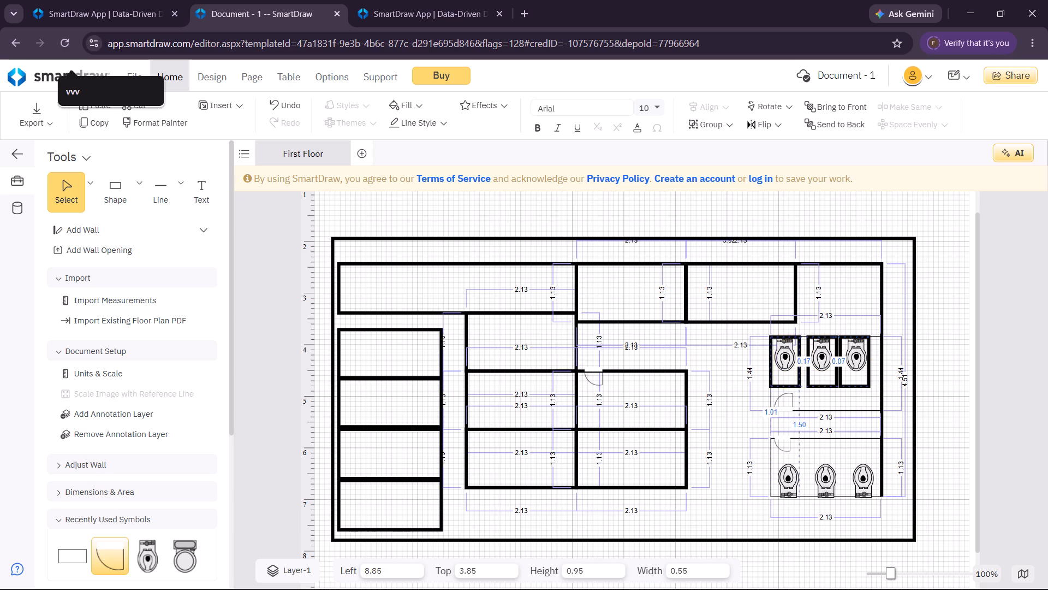
left_click_drag(802, 362, 807, 362)
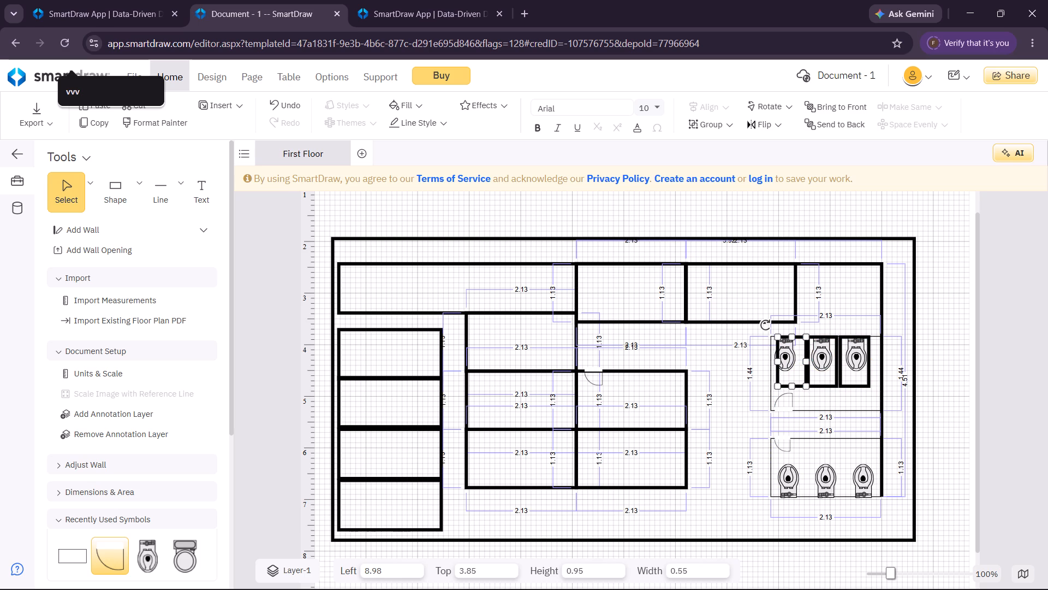
left_click_drag(789, 362, 797, 362)
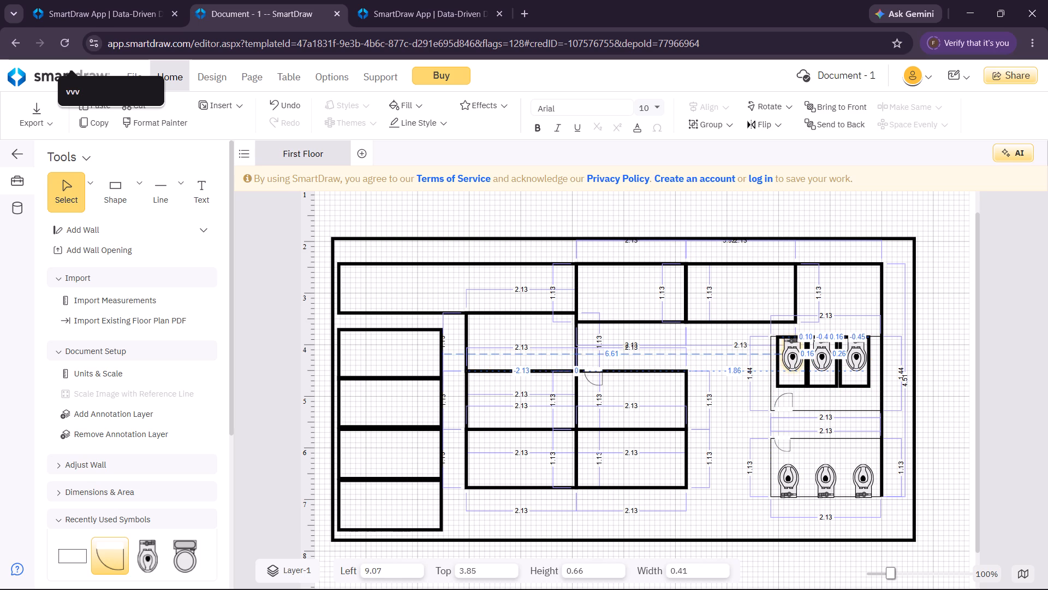
left_click_drag(797, 362, 796, 362)
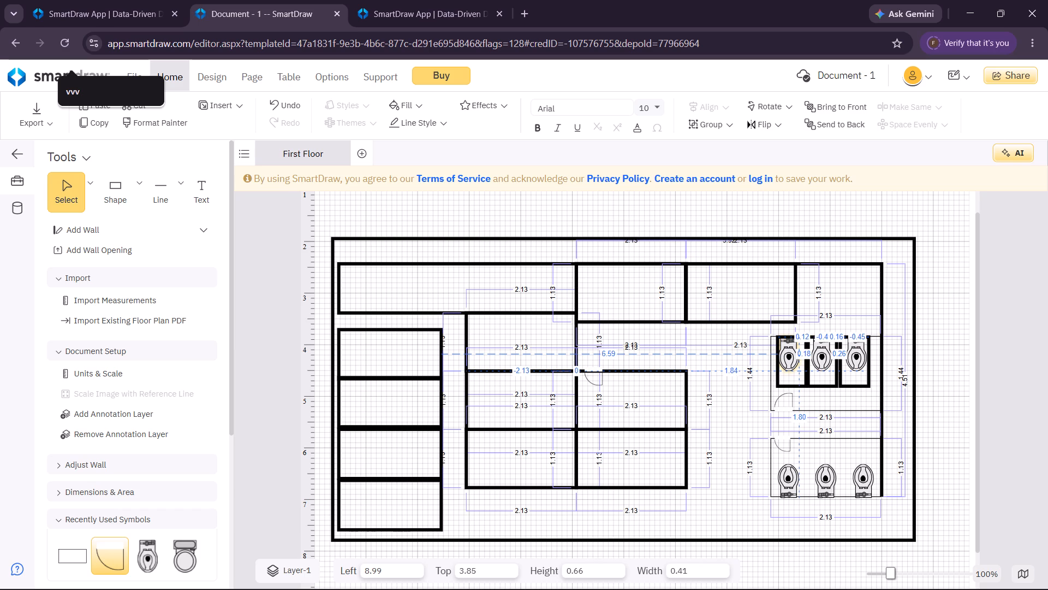
left_click_drag(796, 362, 797, 362)
left_click(816, 402)
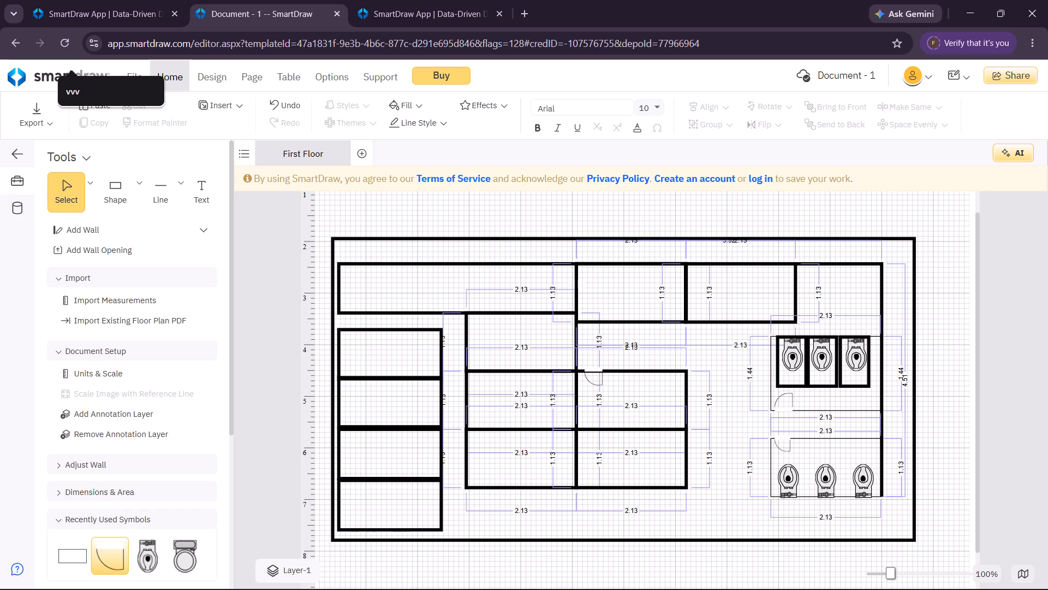
Paste three more copies of the 0.95 by 0.55 stall rectangle for the lower toilet room.
key("ctrl+v")
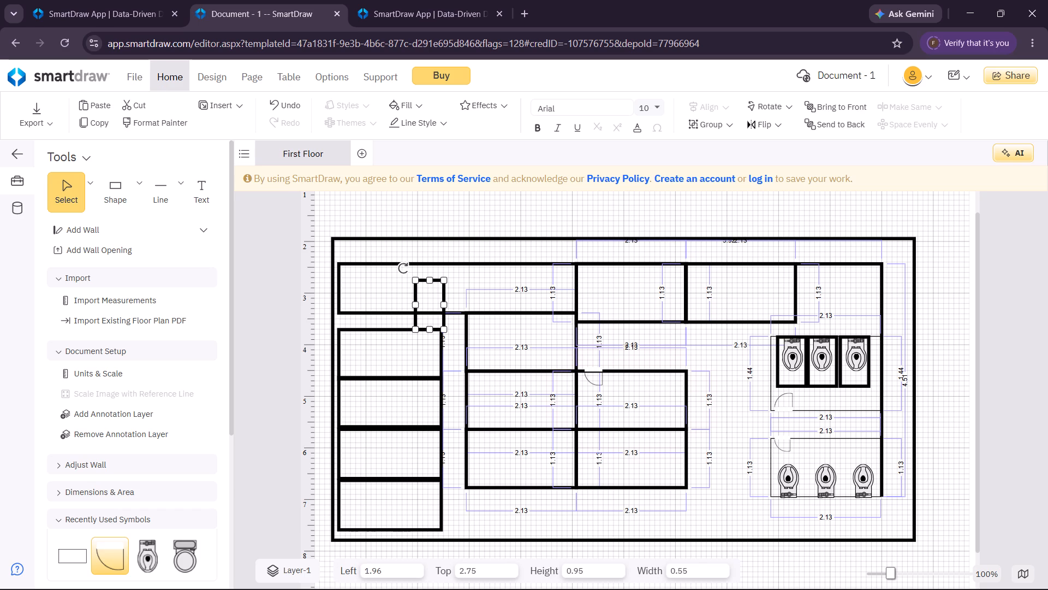
key("ctrl+v")
key("v")
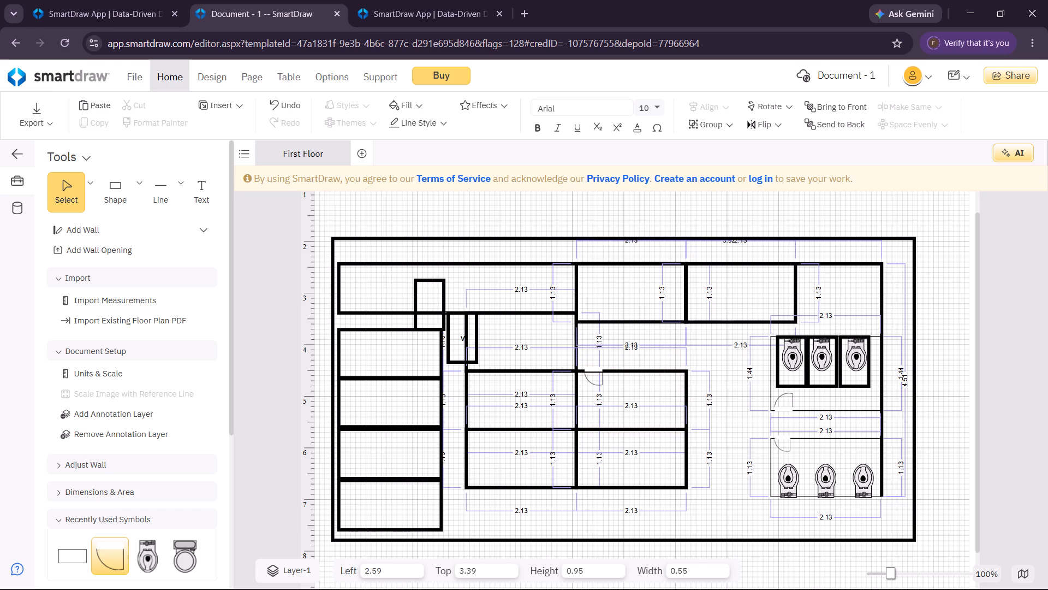
key("BackSpace")
key("ctrl+v")
left_click(487, 346)
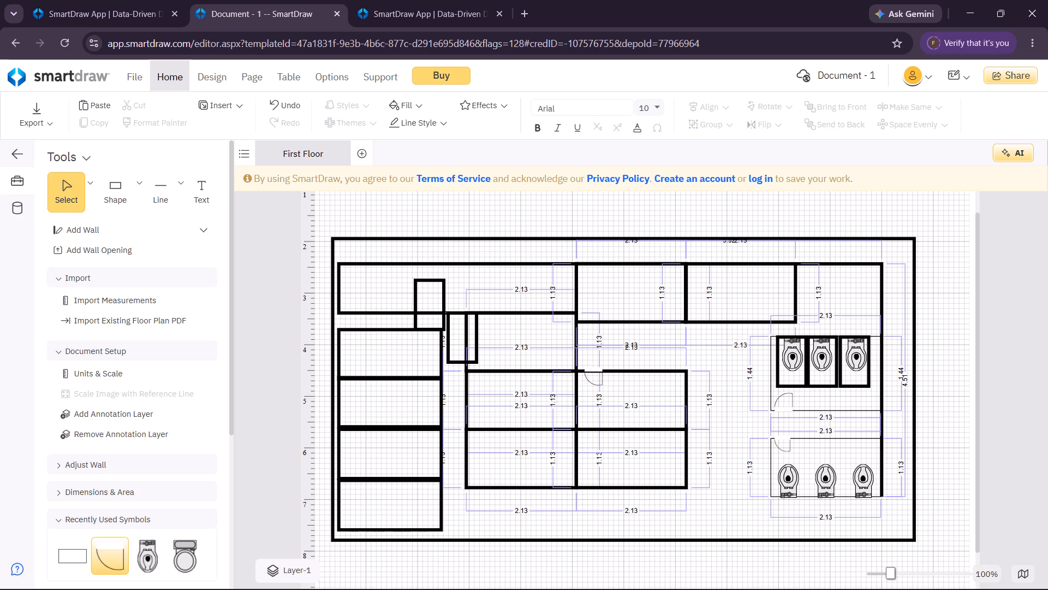
key("ctrl+v")
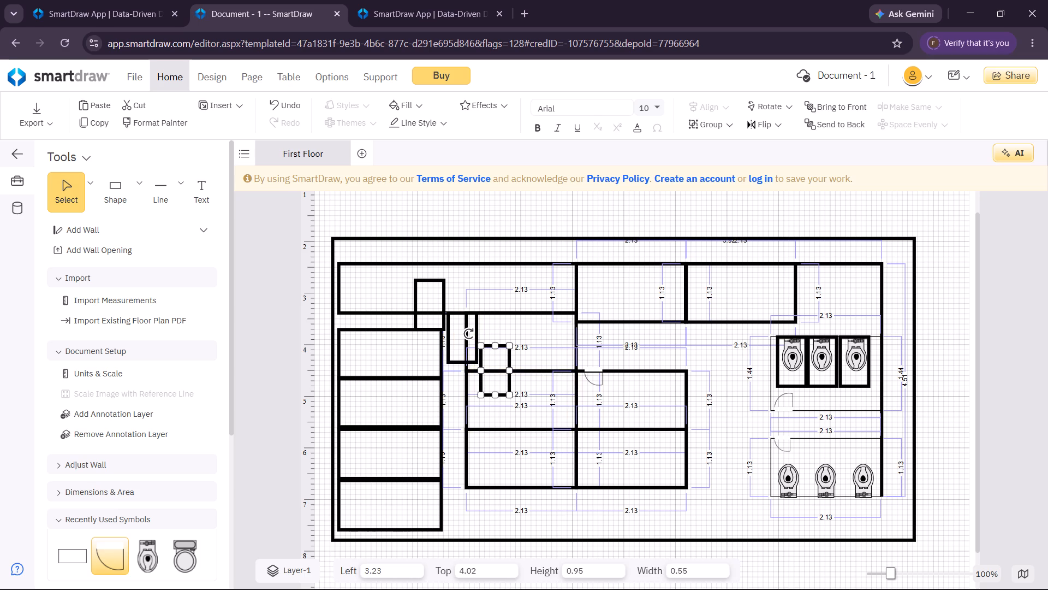
Place one stall rectangle around the lower toilet room's middle toilet at left 9.65, top 6.03.
left_click_drag(500, 346, 789, 441)
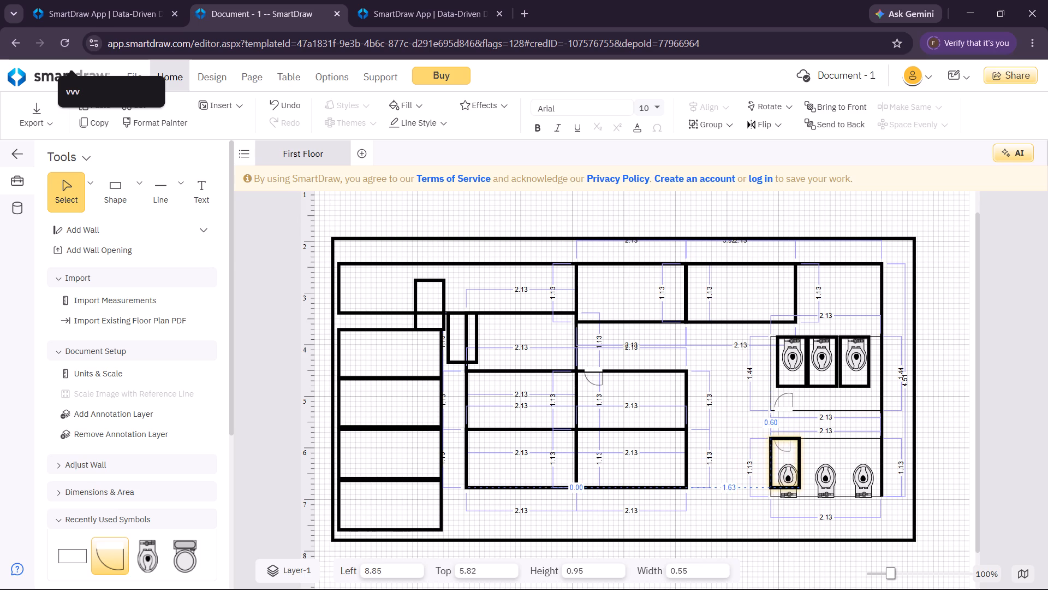
left_click_drag(789, 441, 833, 452)
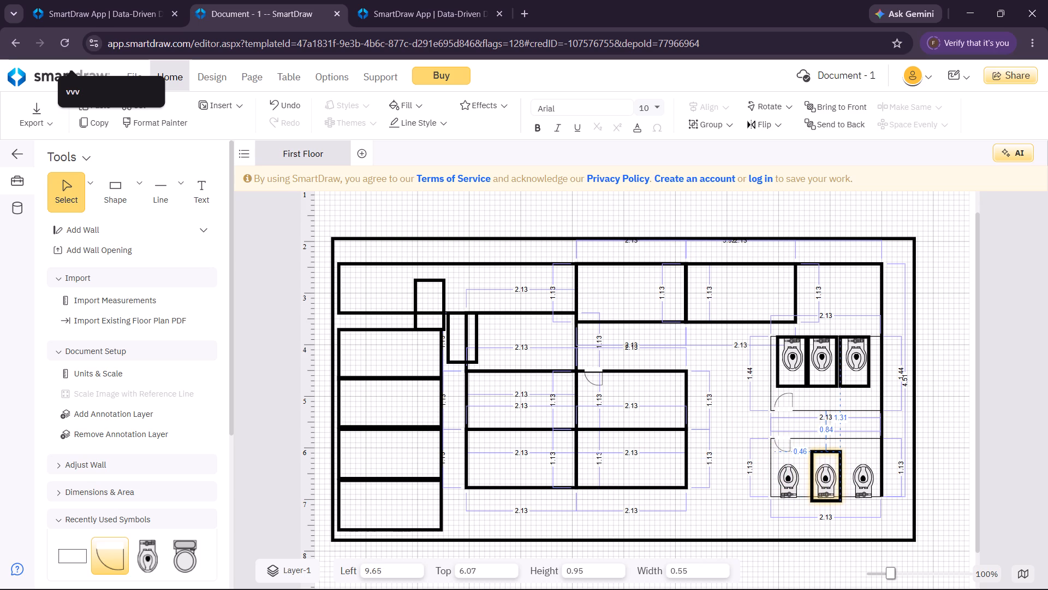
left_click_drag(833, 452, 833, 449)
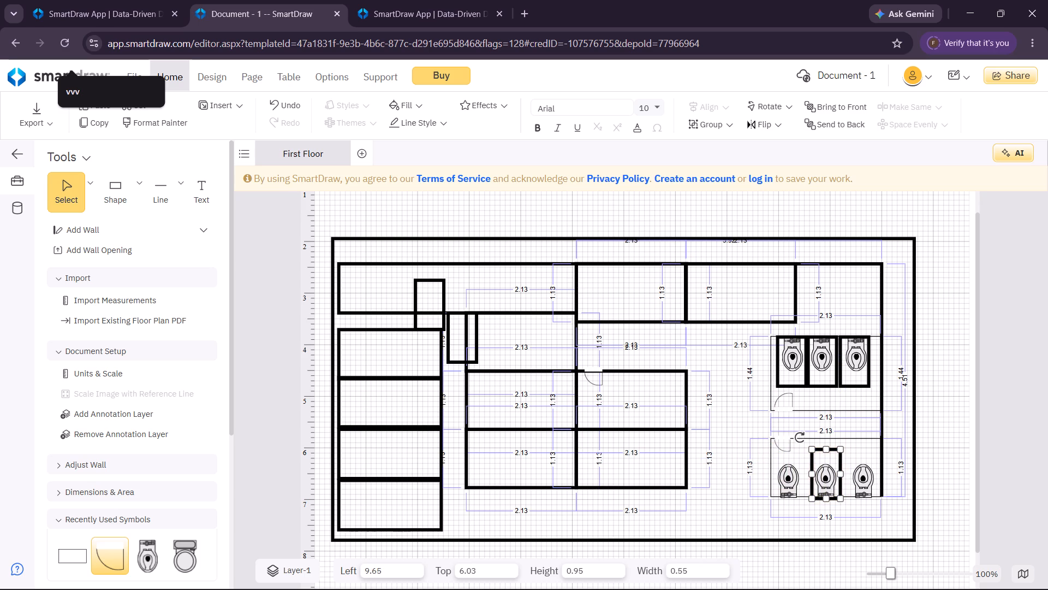
Place another stall rectangle against the middle stall, over the lower room's third toilet, at left 10.20, top 6.03.
left_click(477, 334)
left_click_drag(477, 334, 872, 469)
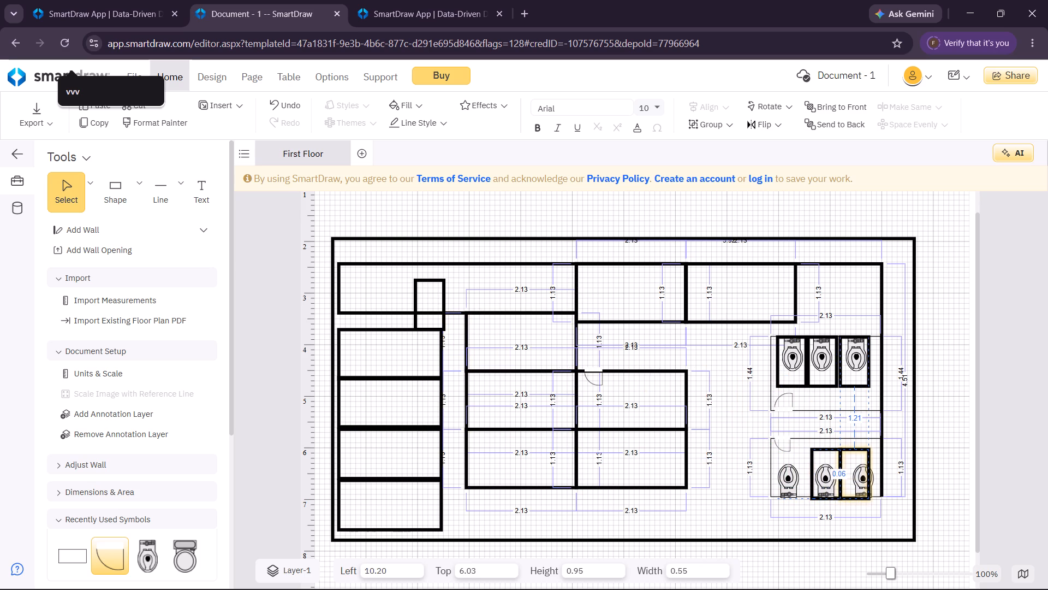
left_click_drag(872, 469, 876, 467)
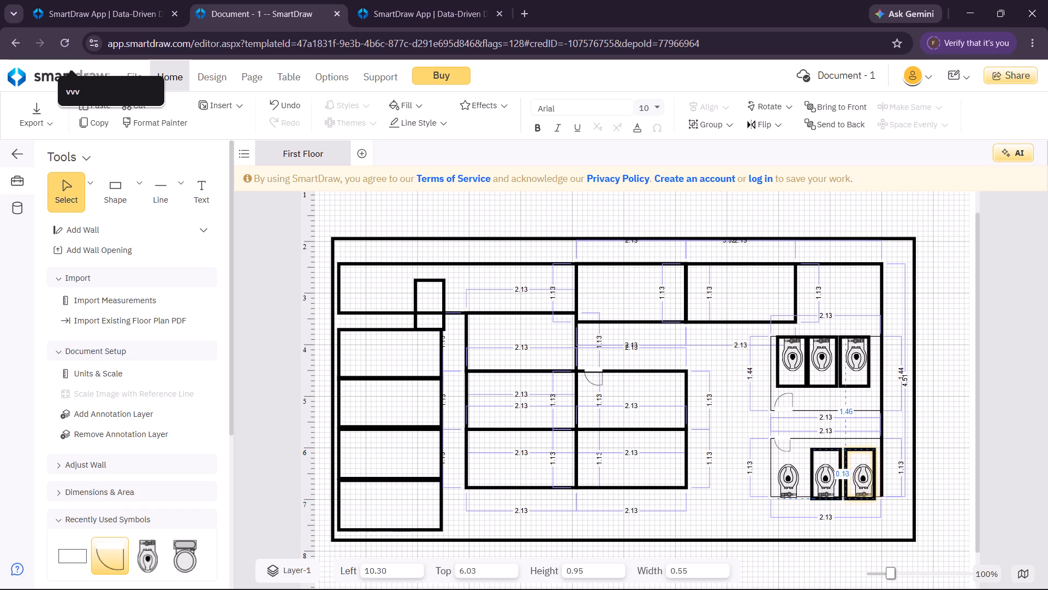
left_click_drag(876, 467, 872, 470)
Place the remaining stall rectangle against the middle stall, over the lower room's first toilet, at left 9.08, top 6.03.
left_click(444, 318)
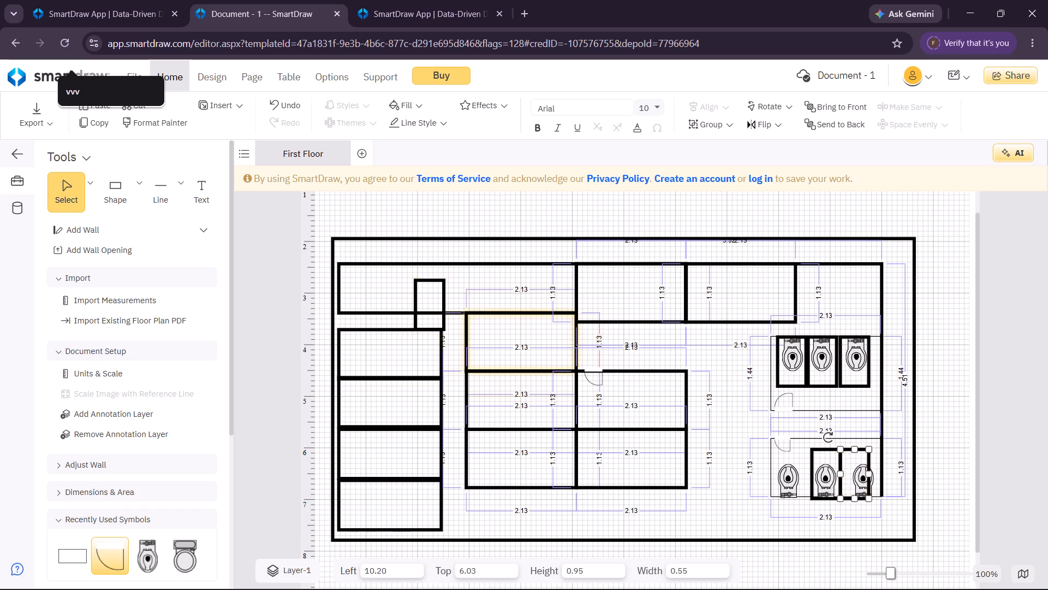
left_click_drag(444, 318, 815, 474)
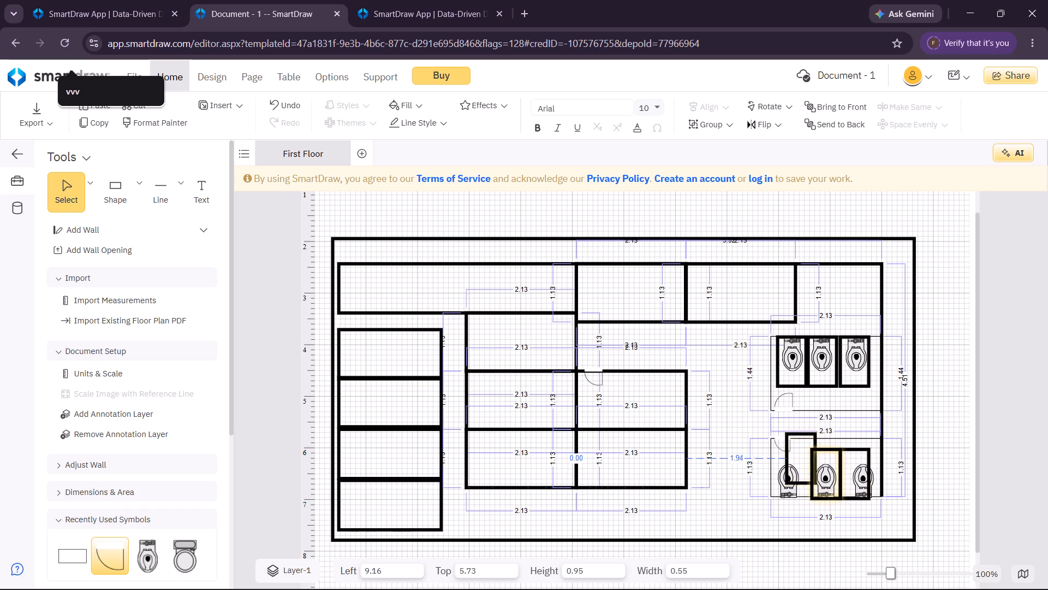
left_click_drag(815, 474, 814, 485)
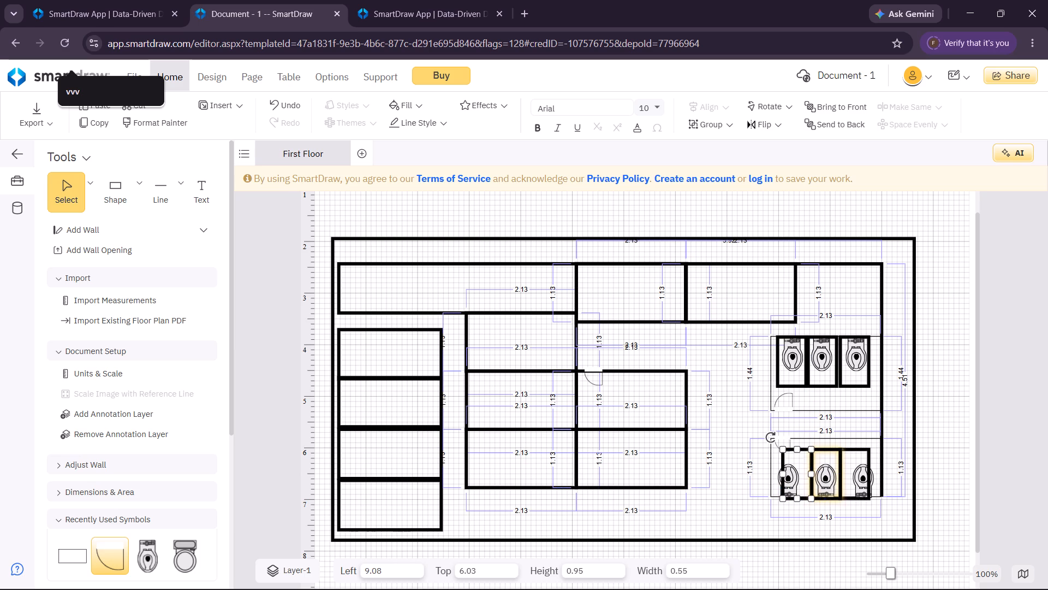
Recentre the lower room's first and third toilets inside their stalls, with the third at left 10.27, top 6.31.
left_click(791, 488)
left_click_drag(791, 488, 801, 488)
left_click_drag(858, 486, 854, 486)
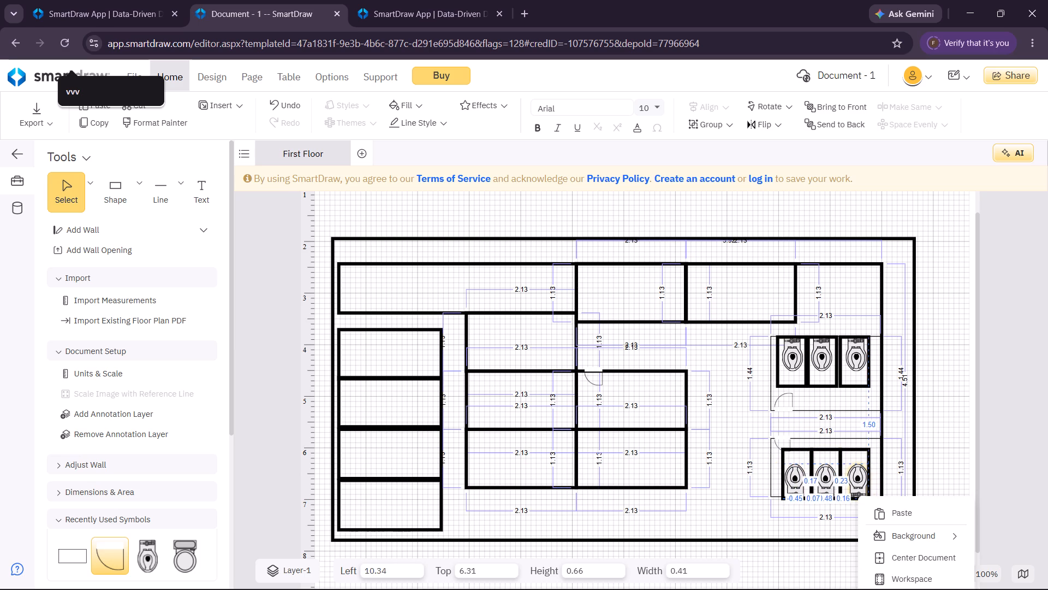
left_click_drag(854, 486, 849, 490)
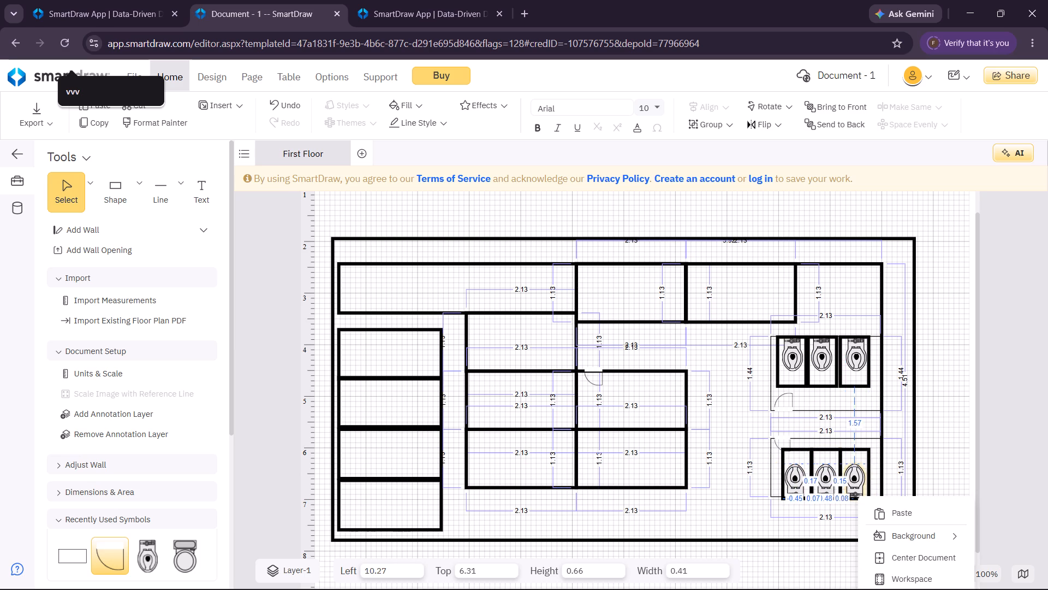
left_click_drag(849, 490, 850, 487)
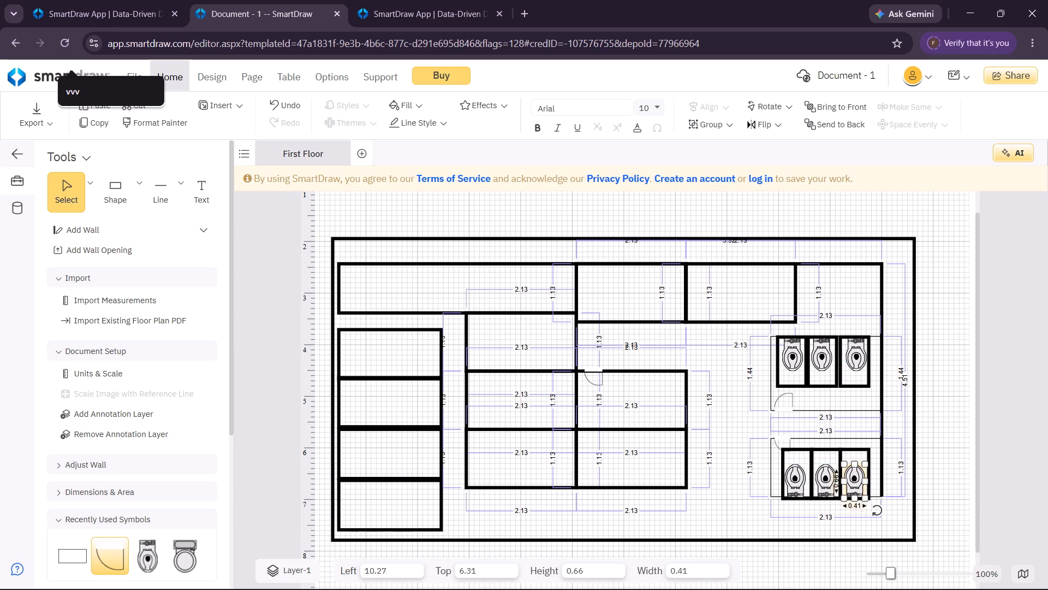
left_click(854, 424)
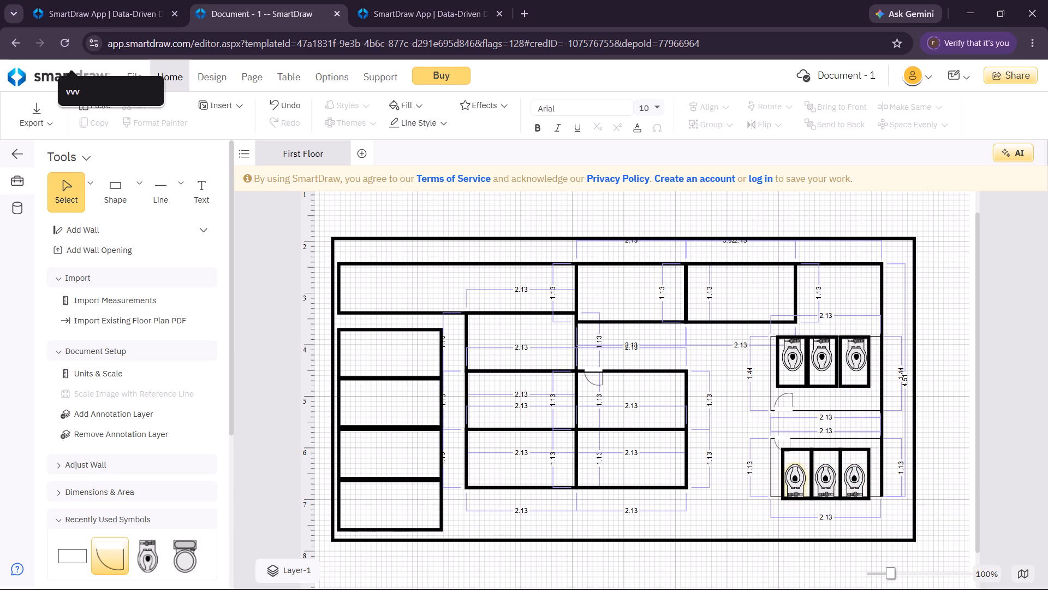
Extend the lower toilet room upward to a height of 1.23, with its top at 5.71.
left_click(771, 476)
left_click(824, 436)
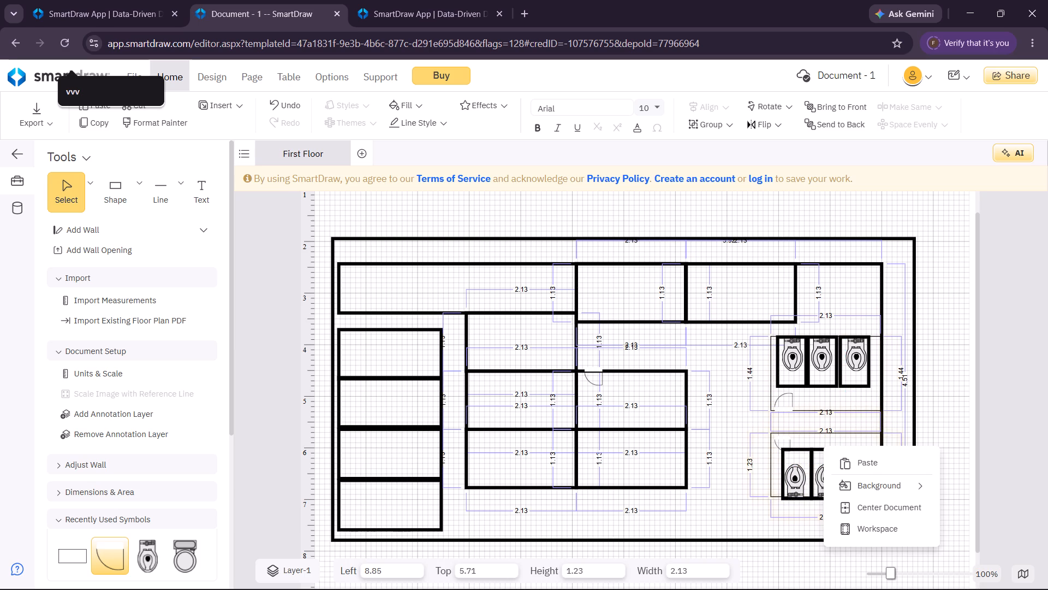
Enlarge the lower toilet room's door to 0.35 and fit it to the upper wall at about left 8.92, top 5.68.
left_click(779, 440)
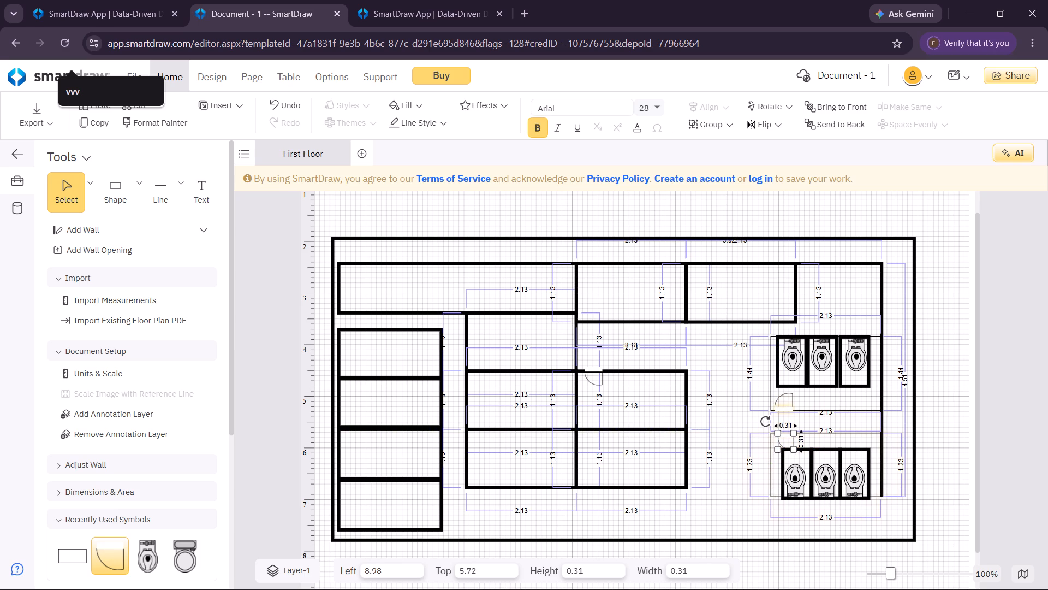
left_click(787, 403)
left_click_drag(794, 392, 794, 399)
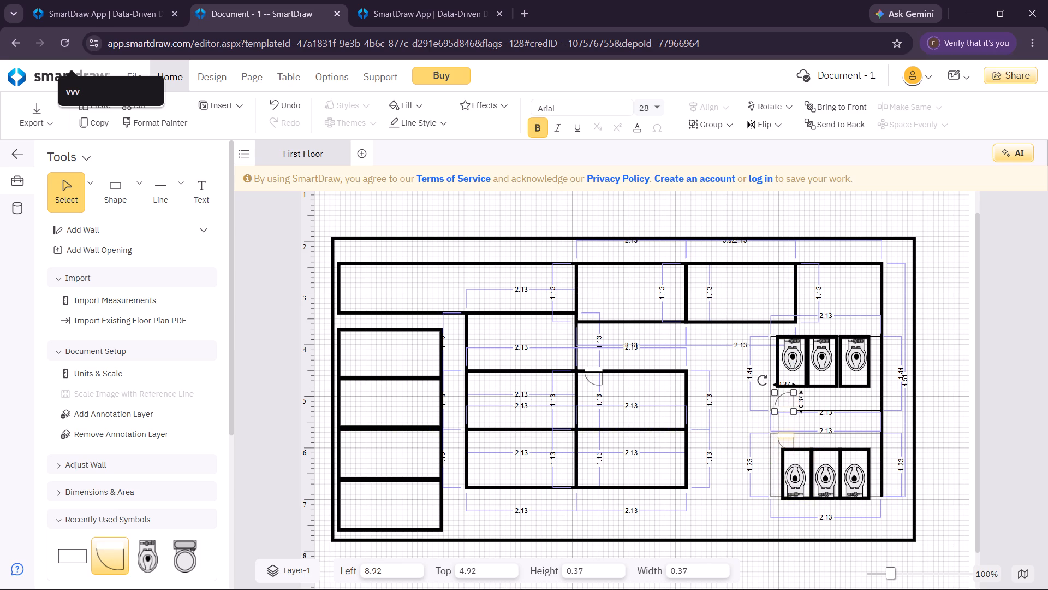
left_click(784, 438)
left_click_drag(792, 449, 799, 451)
left_click(788, 433)
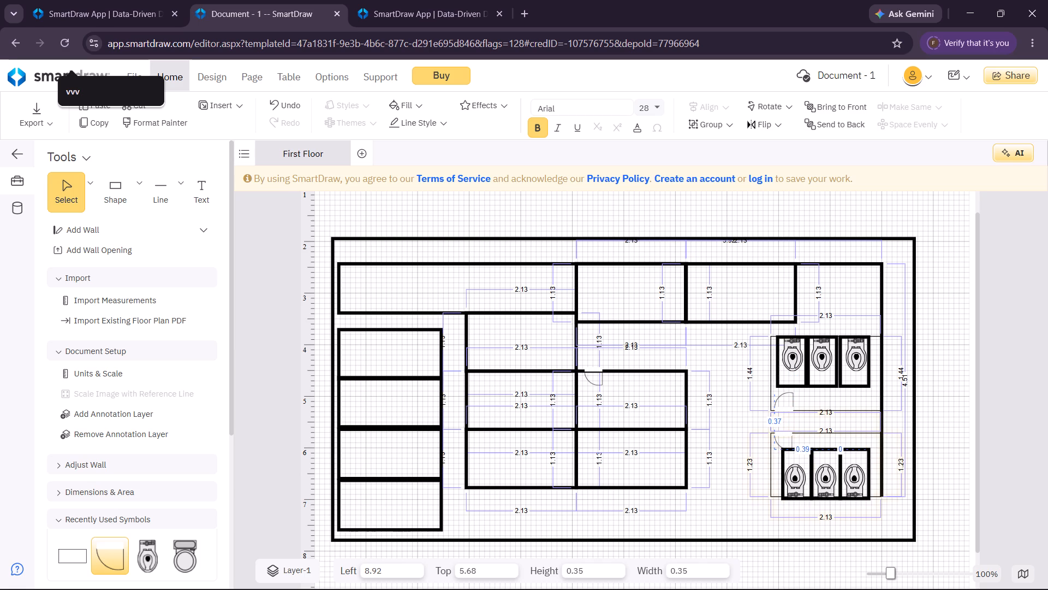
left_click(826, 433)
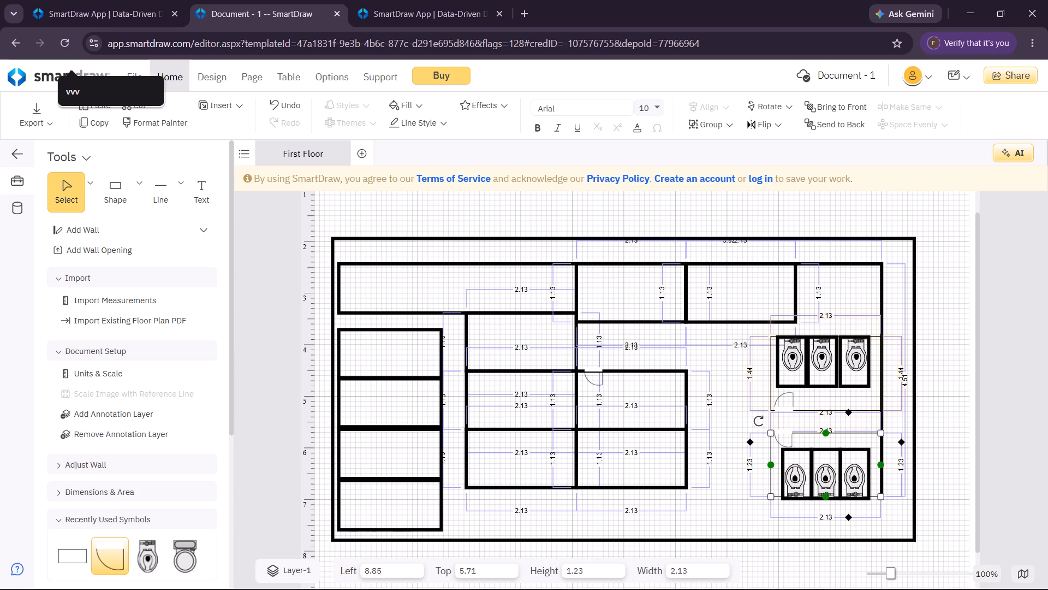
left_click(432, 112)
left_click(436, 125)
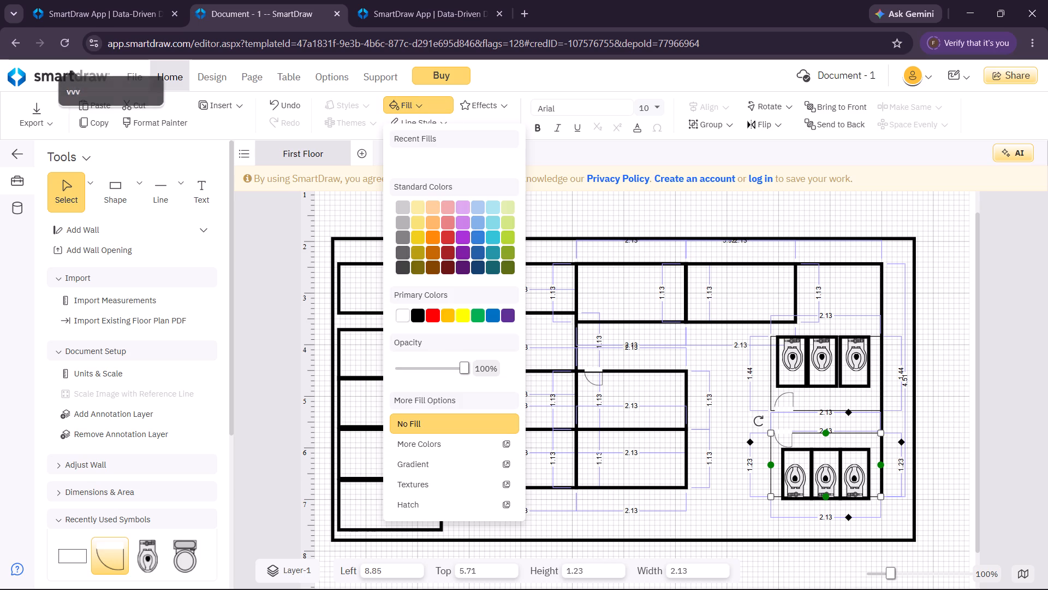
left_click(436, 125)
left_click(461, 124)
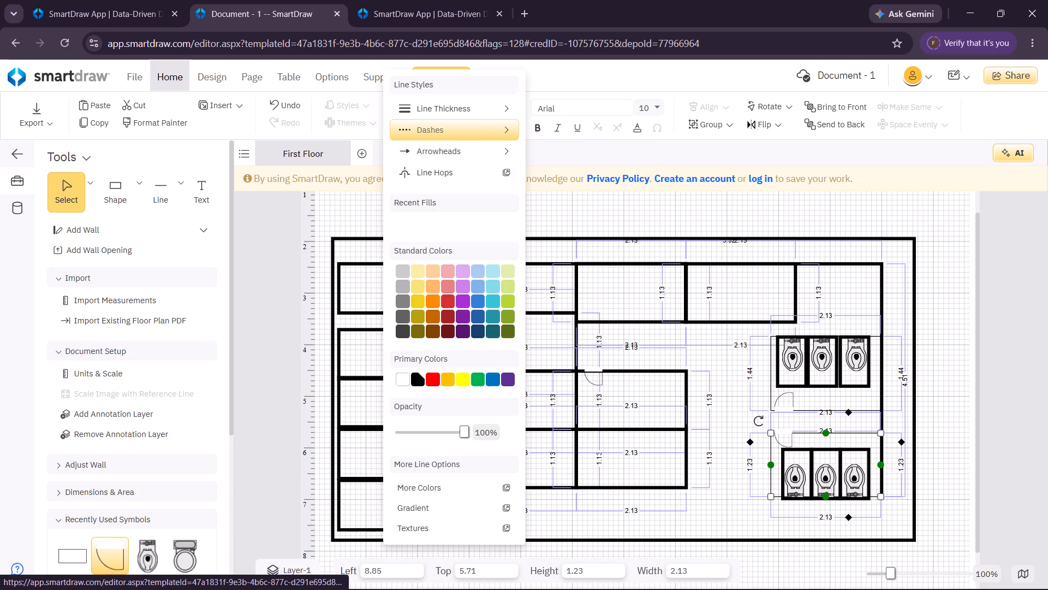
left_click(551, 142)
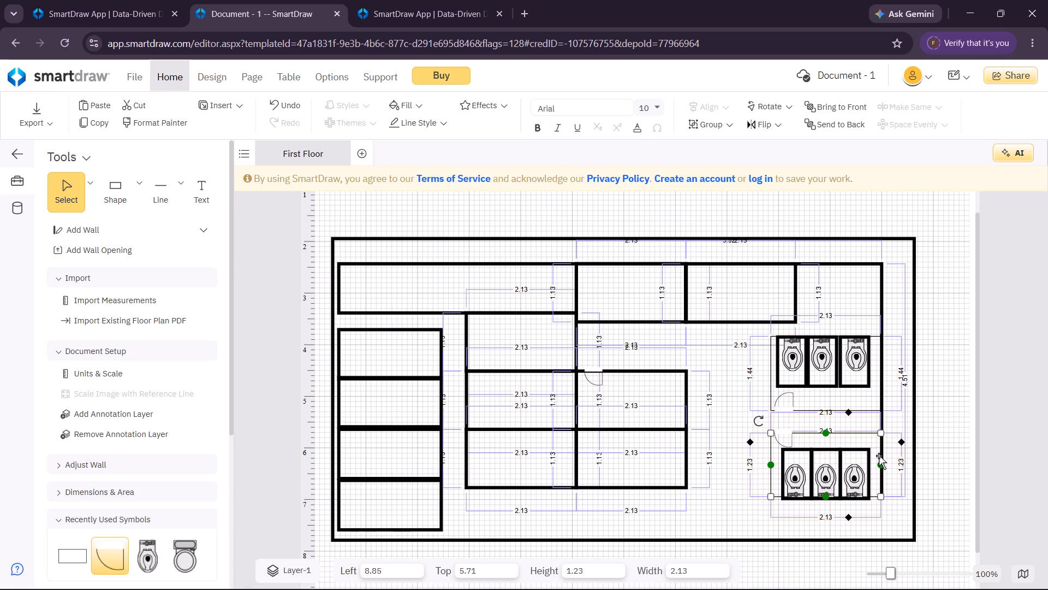
Set the lower toilet room's border to the third line thickness.
left_click(770, 456)
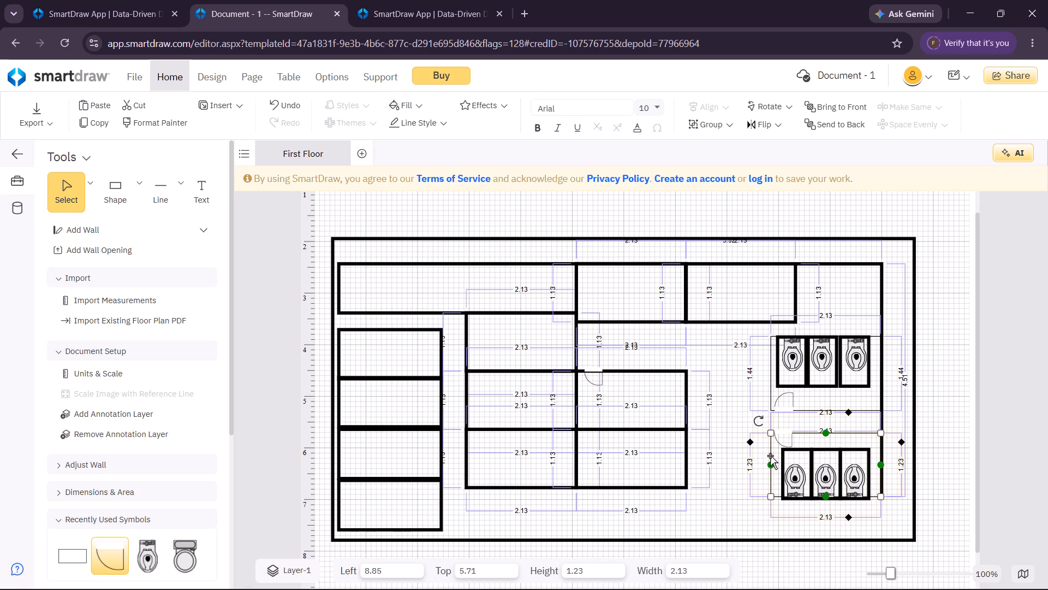
right_click(770, 456)
left_click(843, 233)
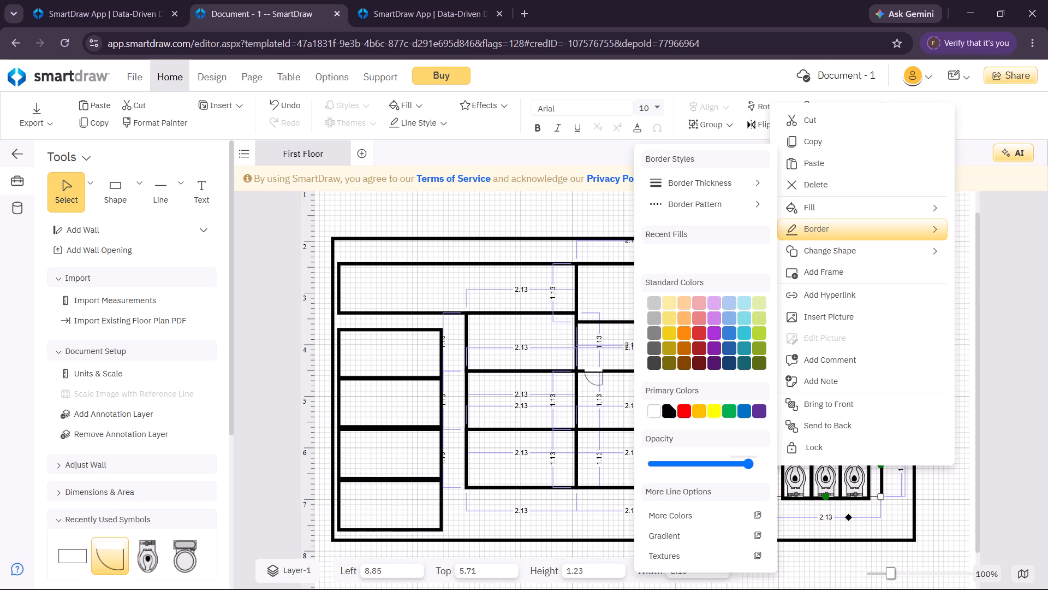
left_click(721, 180)
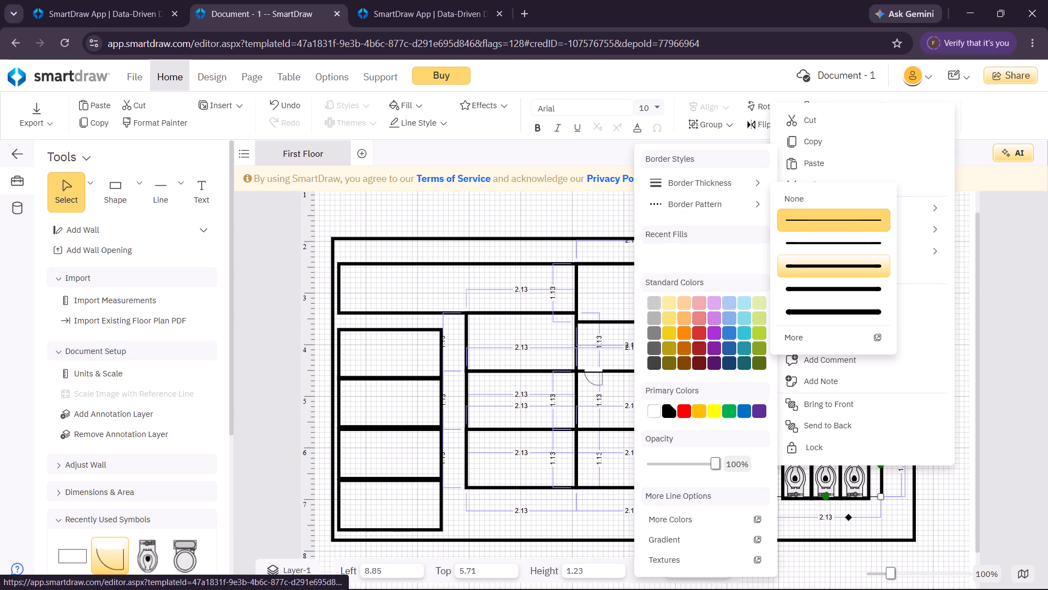
left_click(812, 267)
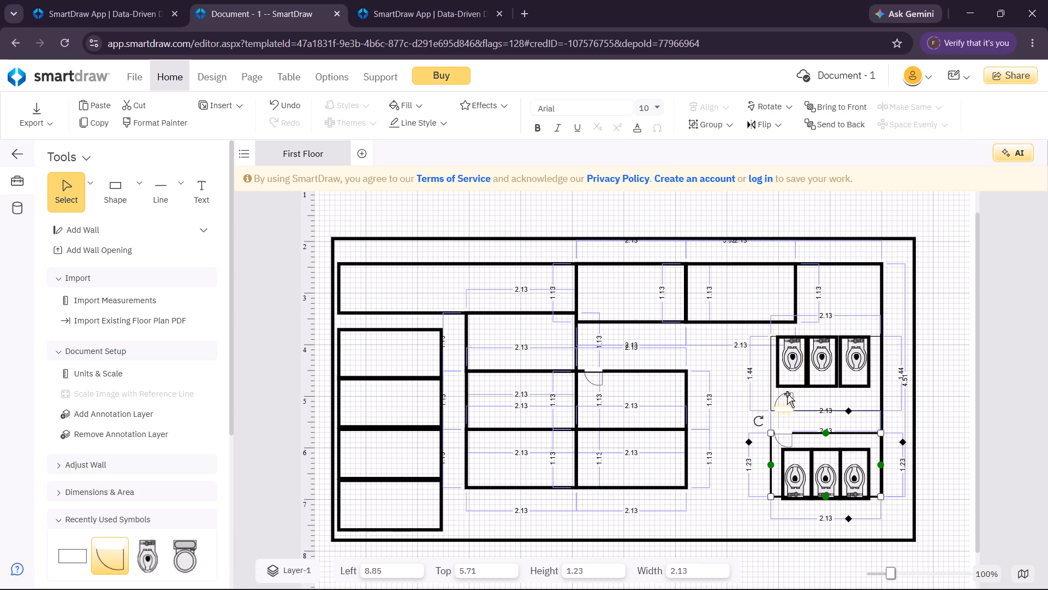
Set the upper toilet room's border to the second line thickness.
left_click(772, 393)
right_click(772, 393)
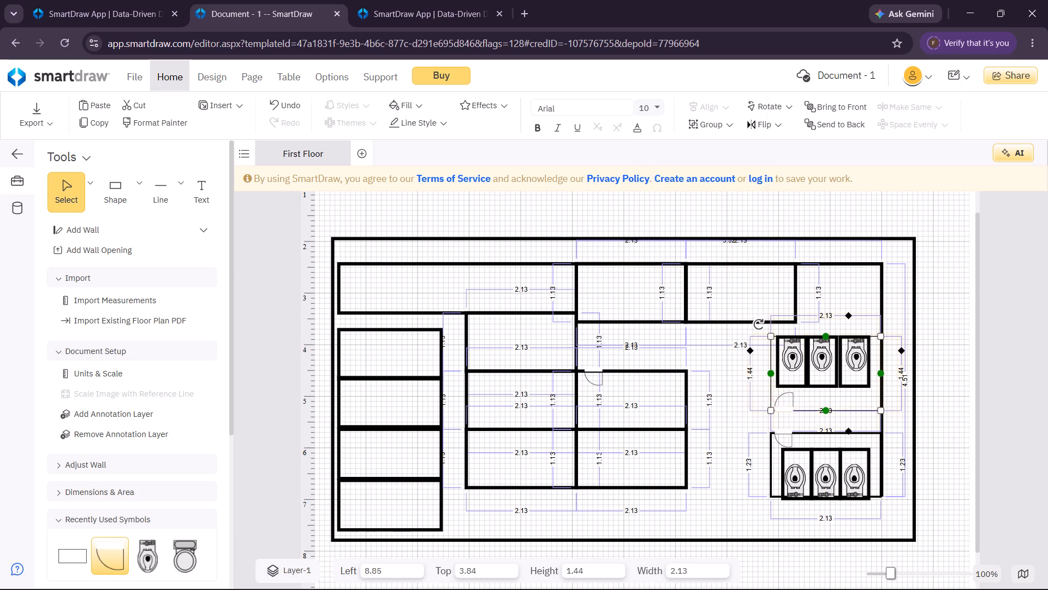
left_click(820, 193)
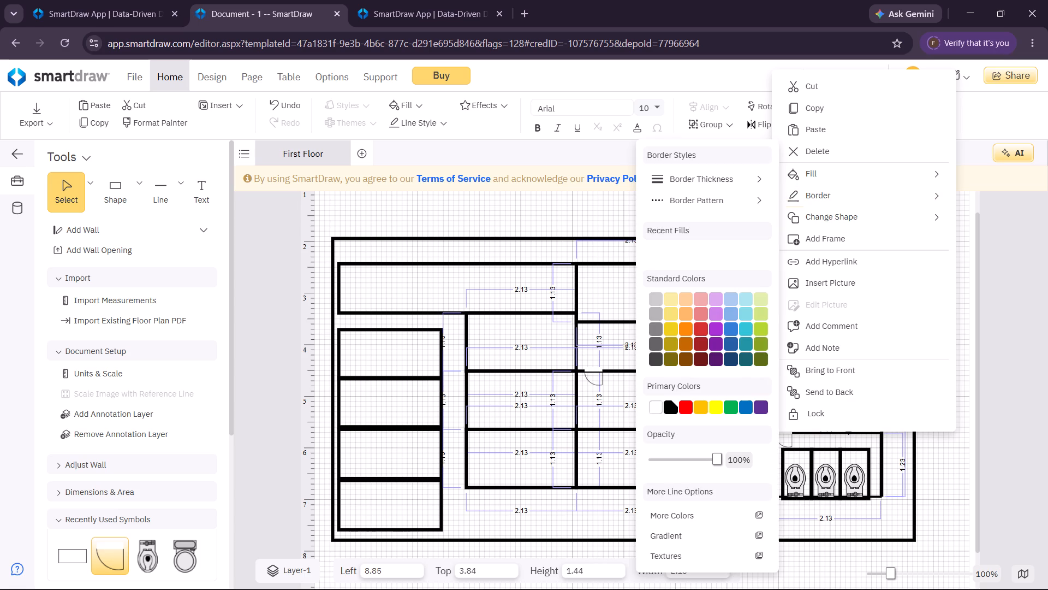
left_click(703, 184)
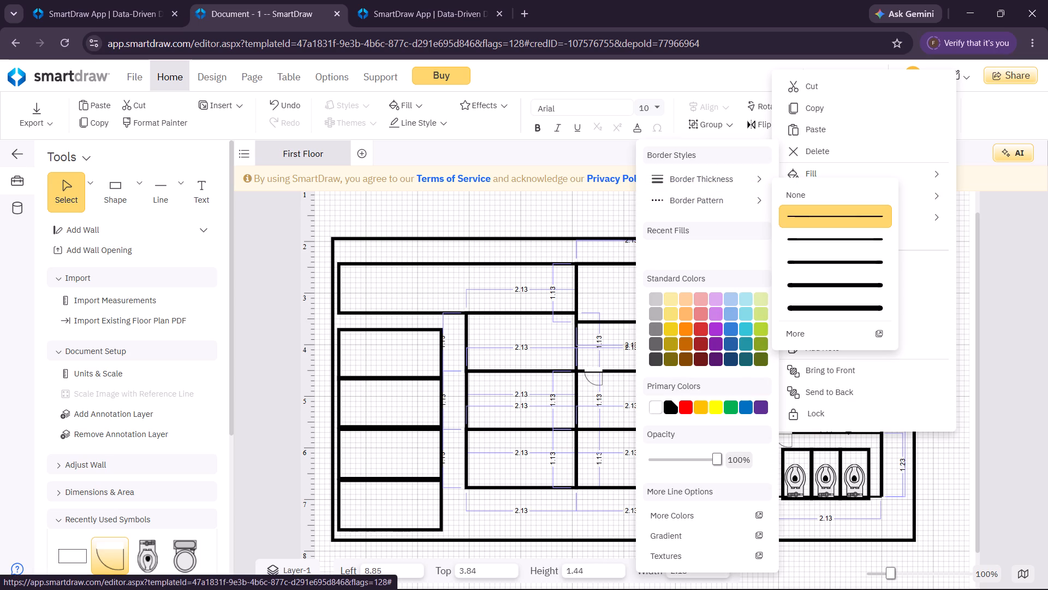
left_click(793, 232)
left_click(726, 373)
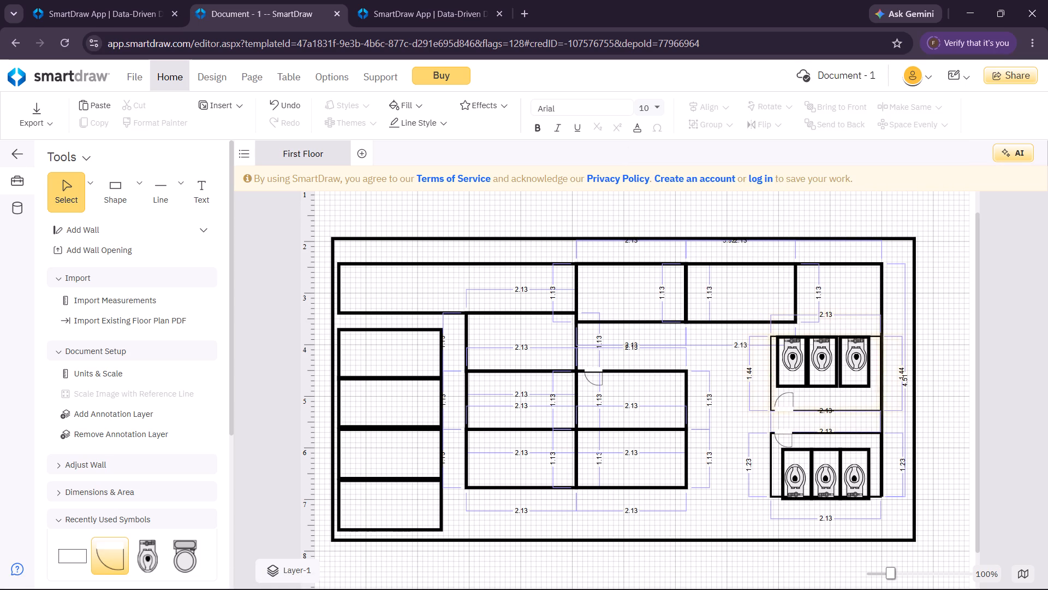
Label the upper toilet room "Ladies washroom" on two lines after a blank line, at about left 9.87, top 4.67.
left_click(209, 189)
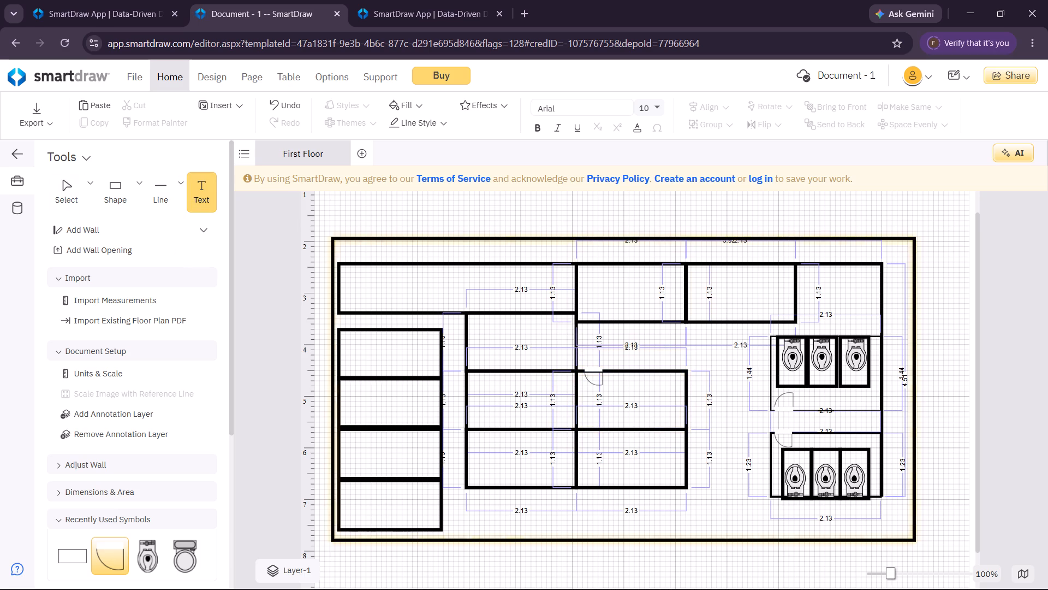
left_click(824, 394)
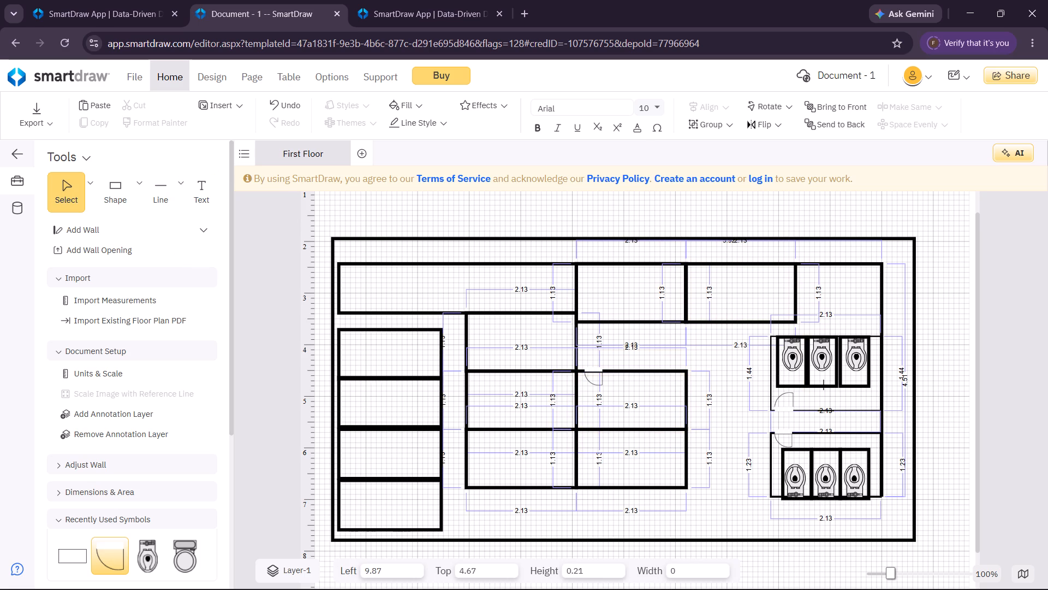
key("Return")
type("La")
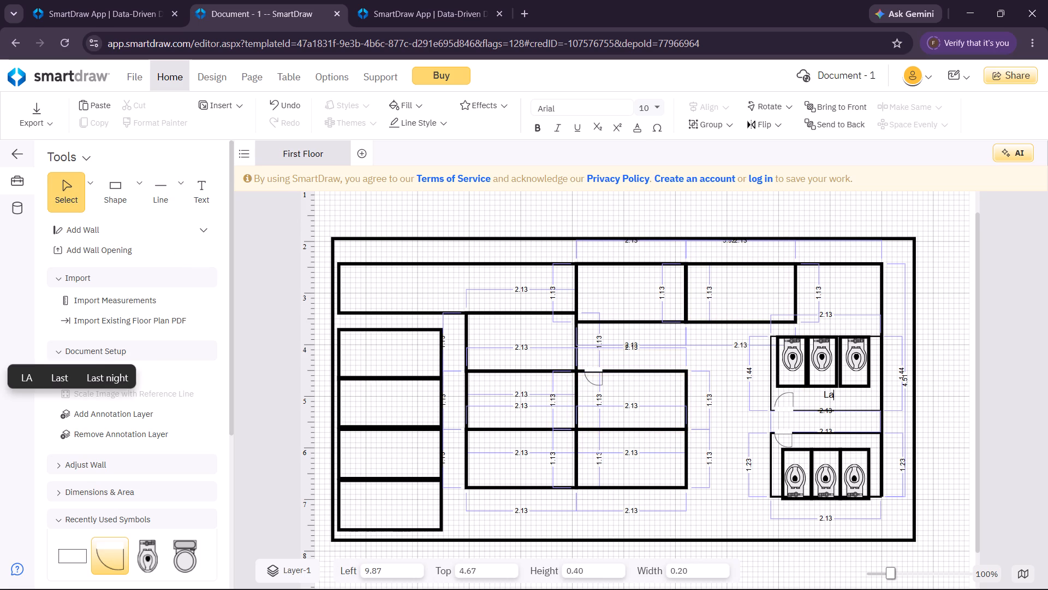
type("dies")
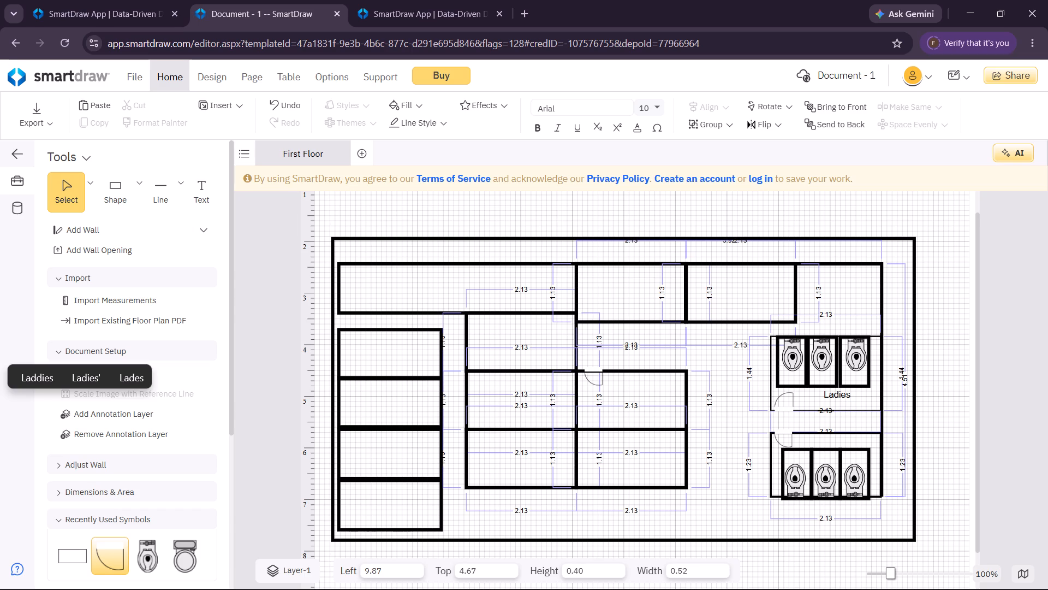
key("Return")
type("washroom")
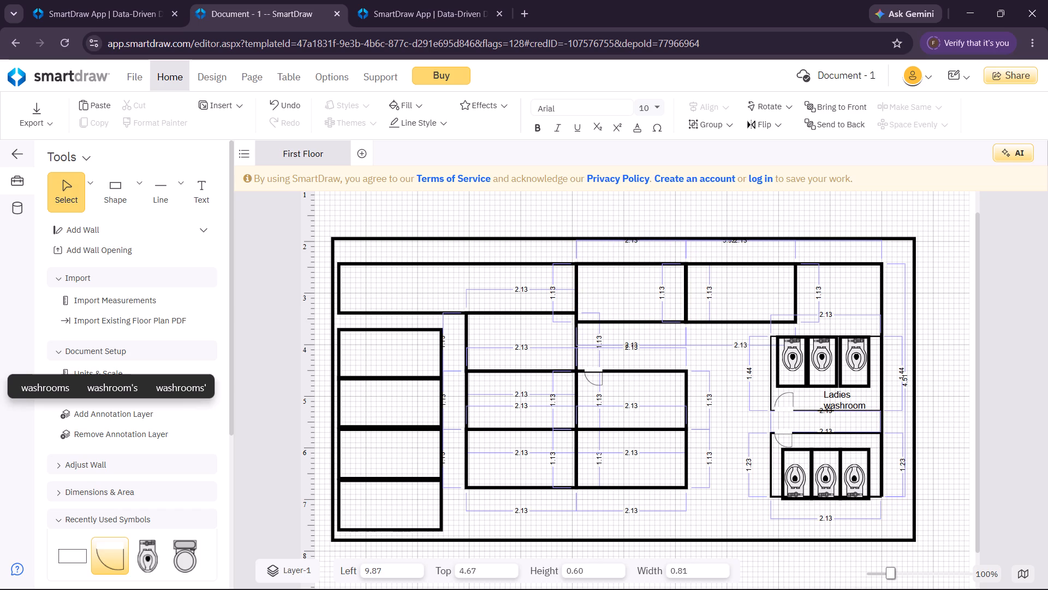
Extend the lower toilet room upward to a height of about 1.38, with its top at about 5.56.
left_click(834, 430)
left_click_drag(825, 432, 825, 422)
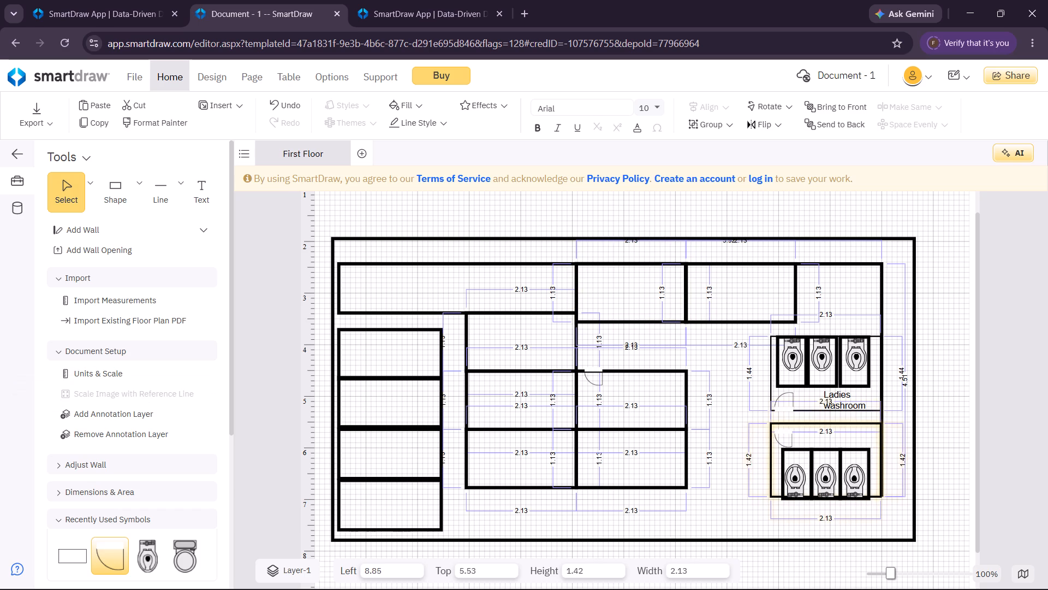
left_click_drag(825, 422, 824, 424)
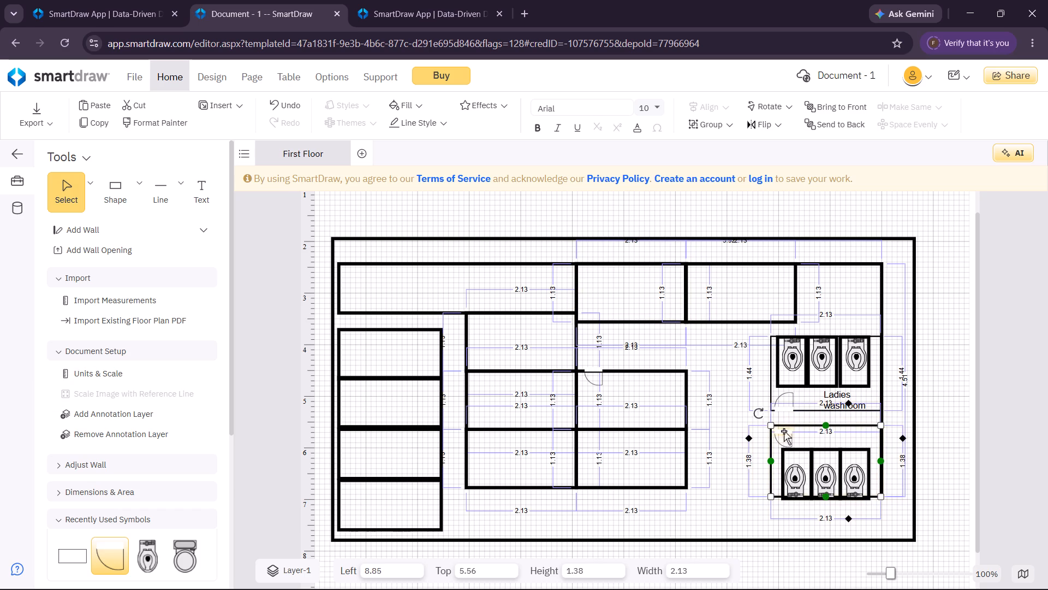
Move the lower toilet room's door up to fit its raised upper wall.
left_click_drag(784, 431, 782, 425)
left_click(854, 432)
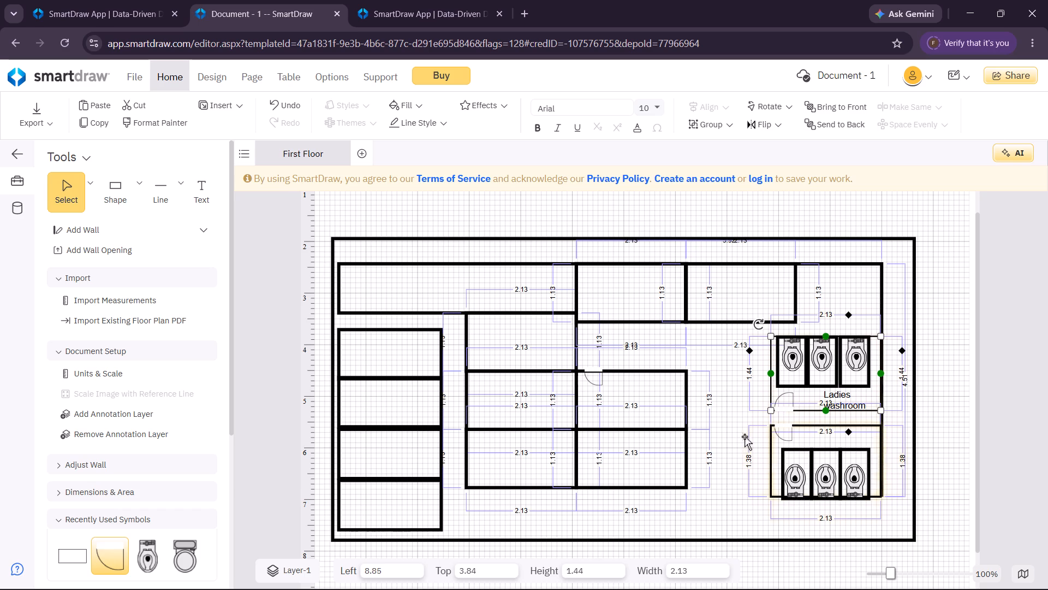
Label the lower toilet room "Gents Washroom" on two lines above its stalls, at about left 9.48, top 5.54.
left_click(215, 188)
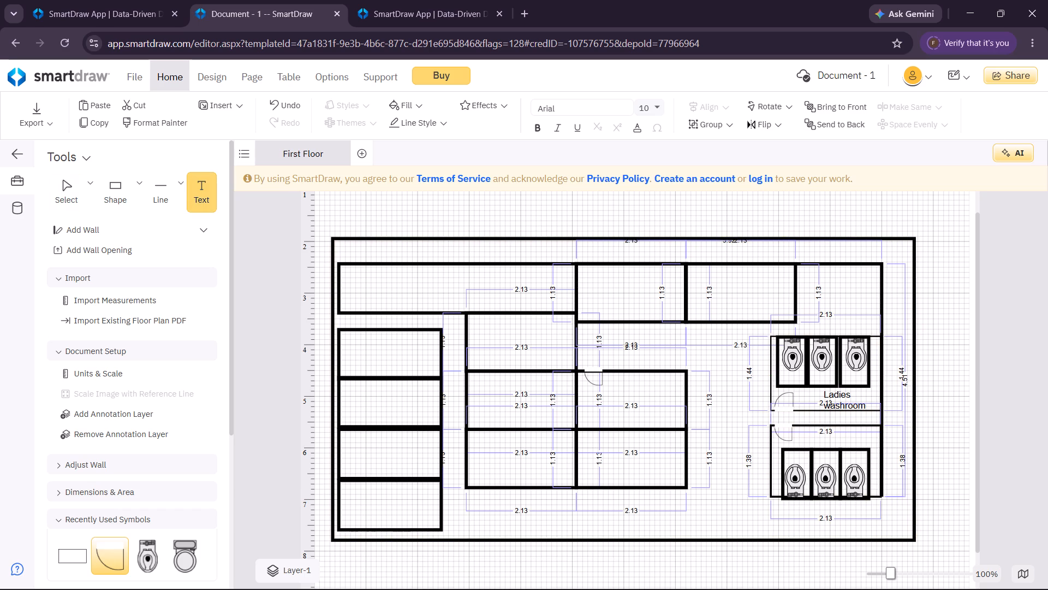
left_click(803, 439)
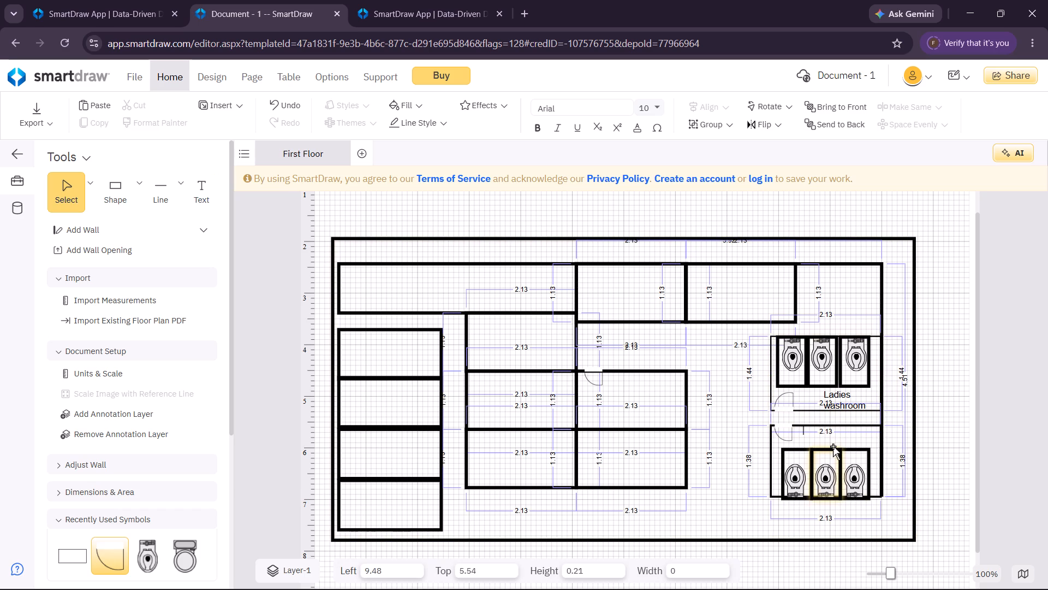
key("shift+g")
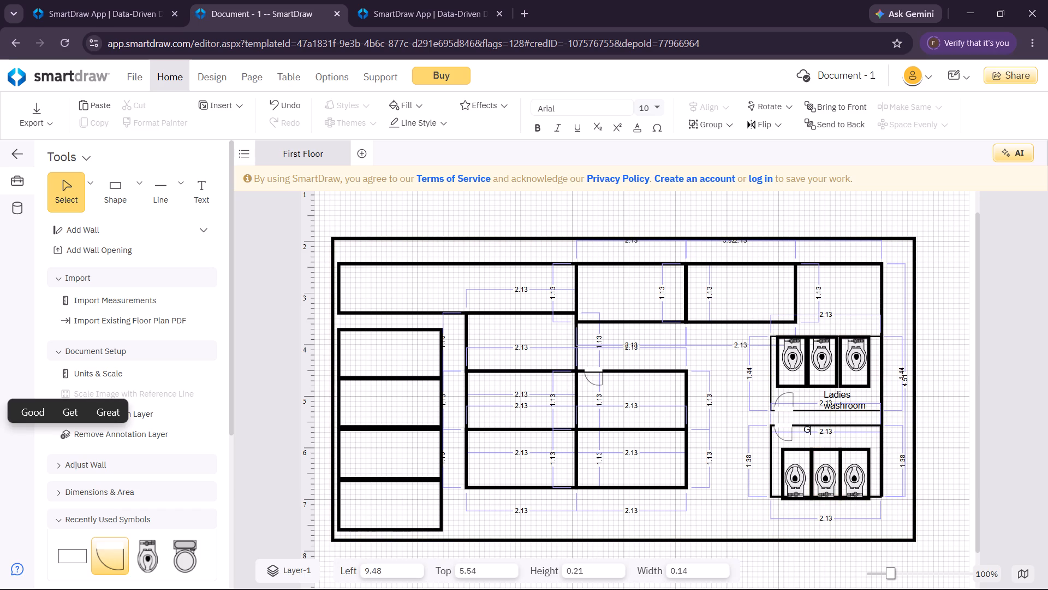
key("shift+e")
key("BackSpace")
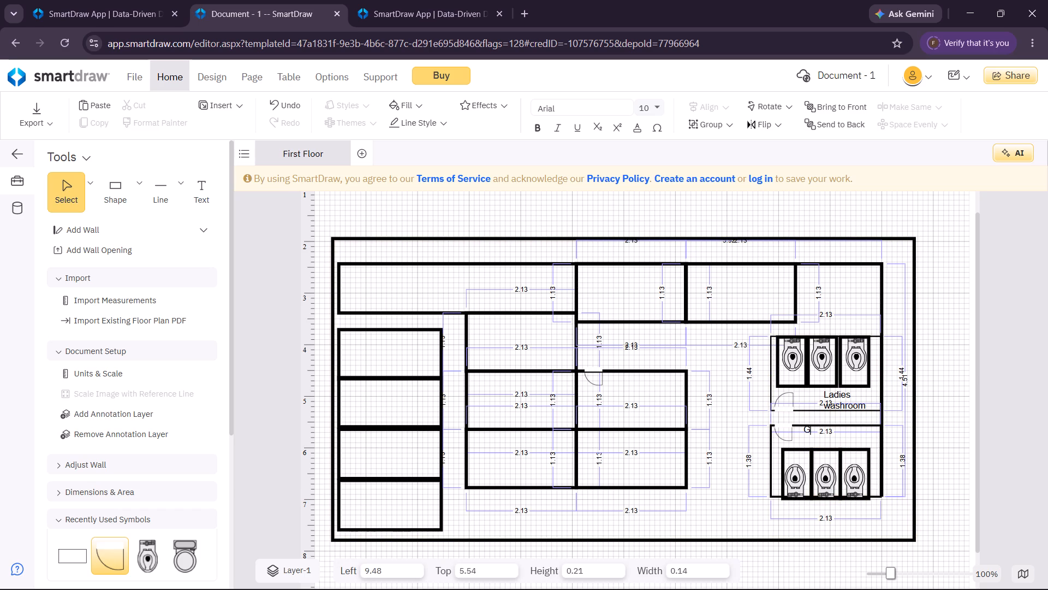
type("ents")
key("space")
key("Return")
type("Washroom")
left_click(747, 346)
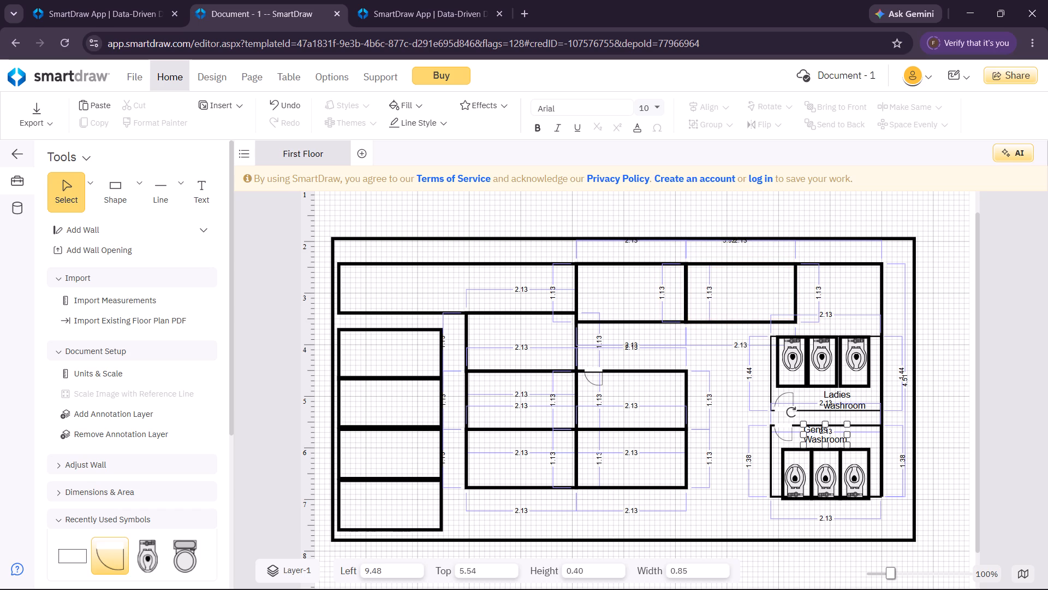
Place a text label in the long upper-left room at about left 1.09, top 2.68.
left_click(392, 273)
double_click(191, 195)
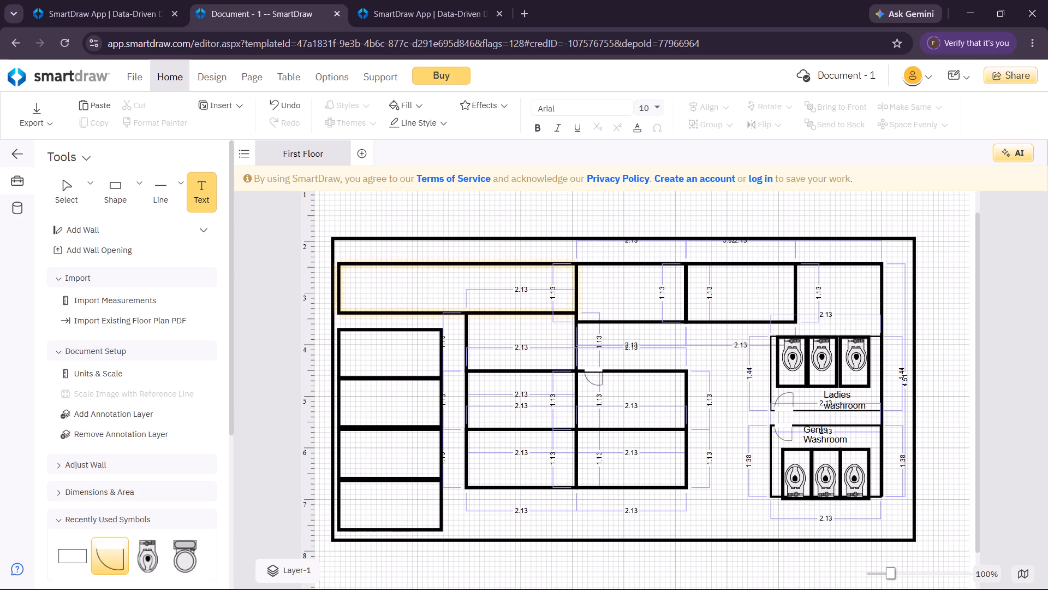
left_click(371, 291)
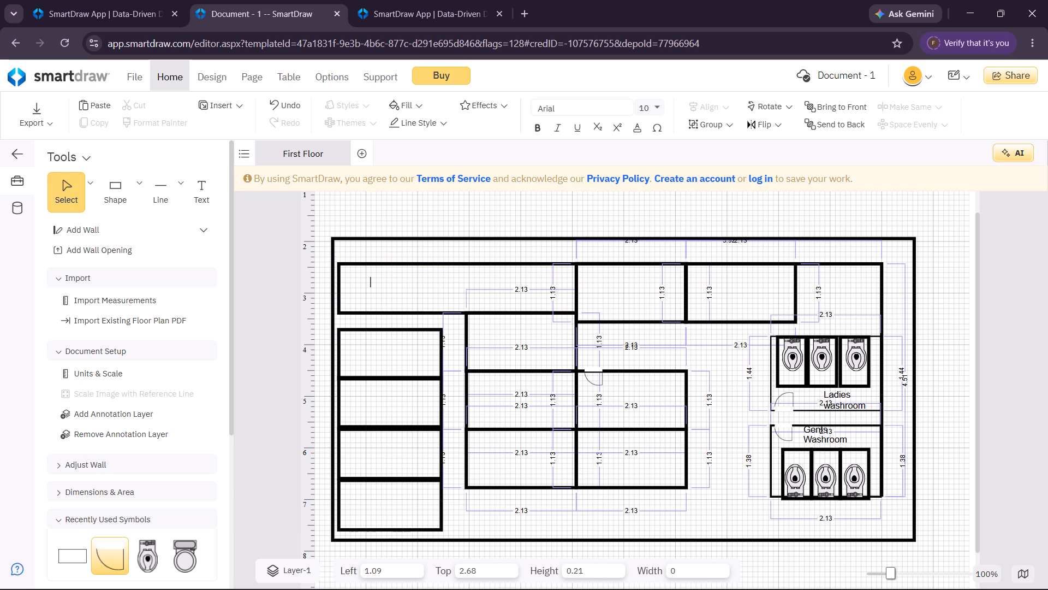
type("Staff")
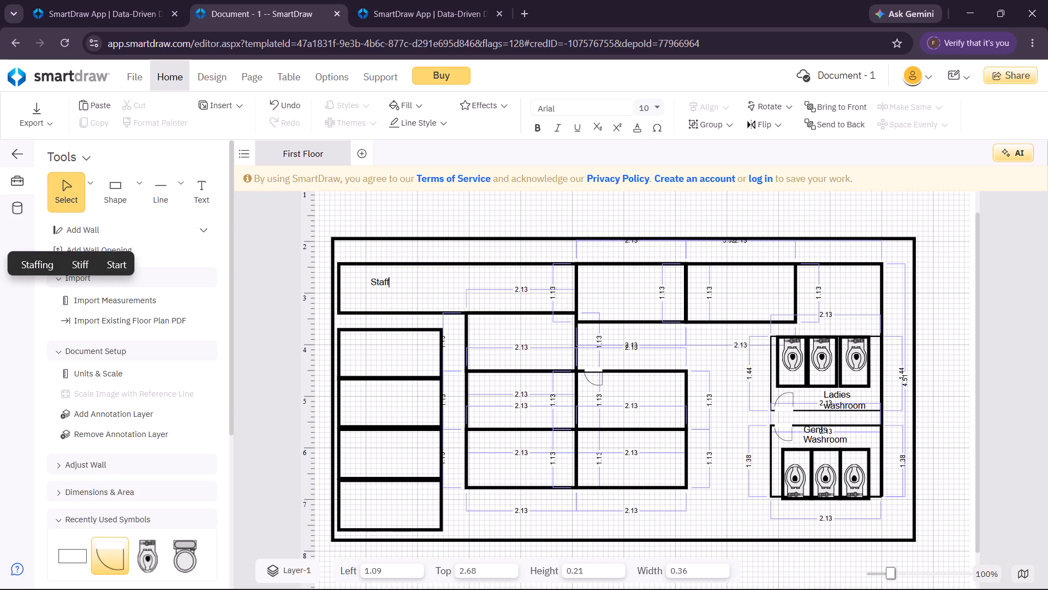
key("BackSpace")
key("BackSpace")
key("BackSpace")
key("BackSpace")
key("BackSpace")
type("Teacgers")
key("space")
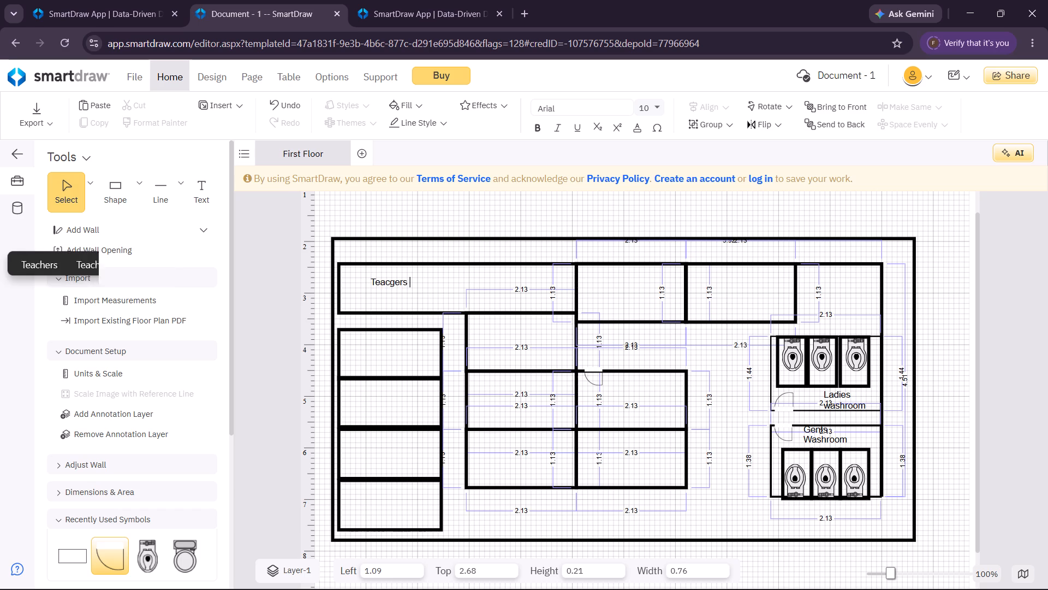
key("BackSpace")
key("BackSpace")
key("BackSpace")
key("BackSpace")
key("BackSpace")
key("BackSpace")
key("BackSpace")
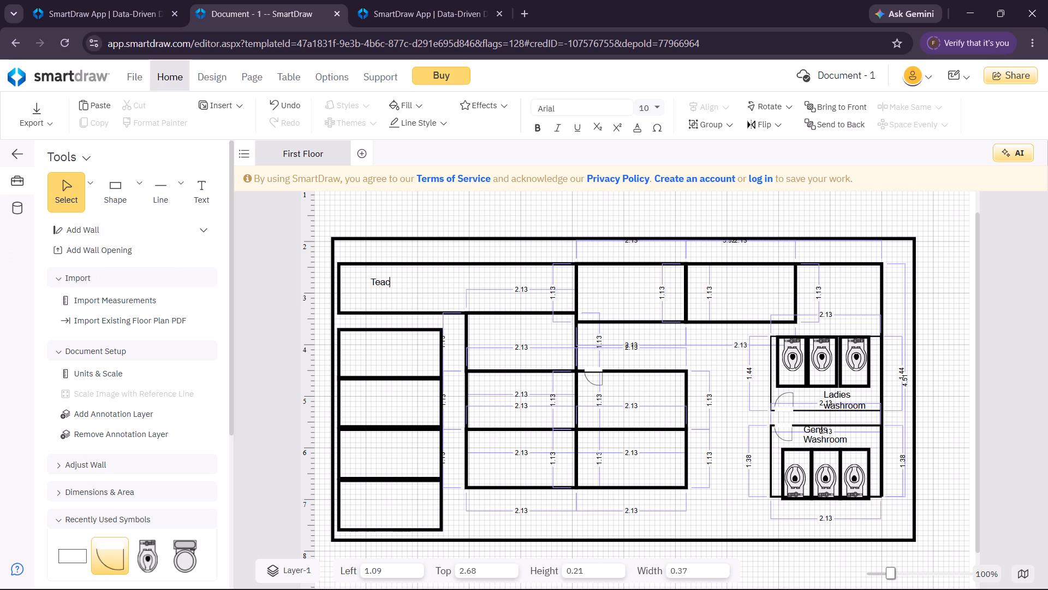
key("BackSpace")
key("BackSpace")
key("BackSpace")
Enter "StaffRoom" as the text of the long upper-left room's label.
type("Staff")
type("Room")
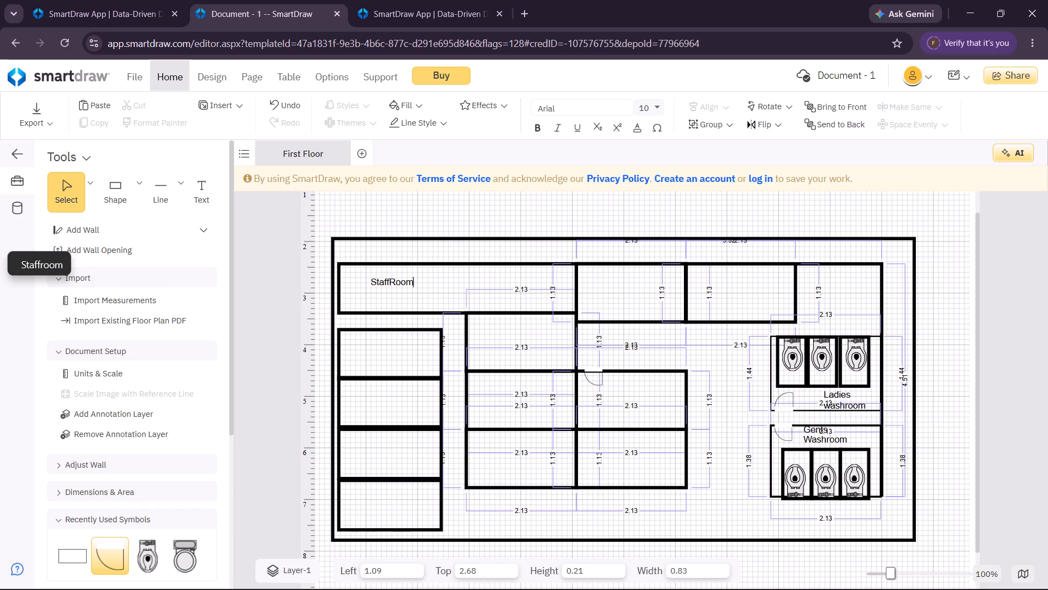
left_click(385, 355)
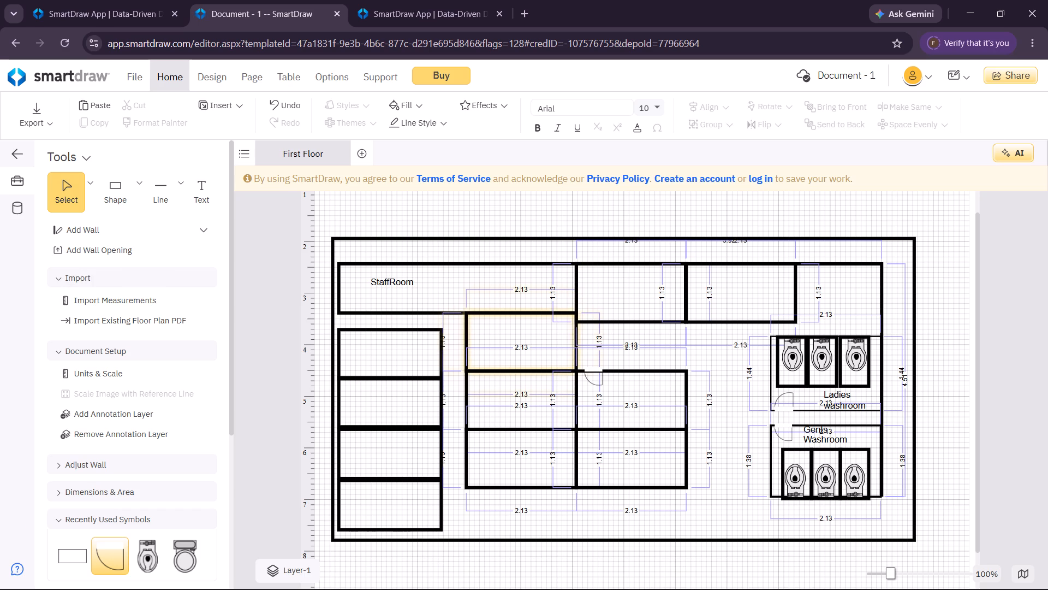
left_click(504, 341)
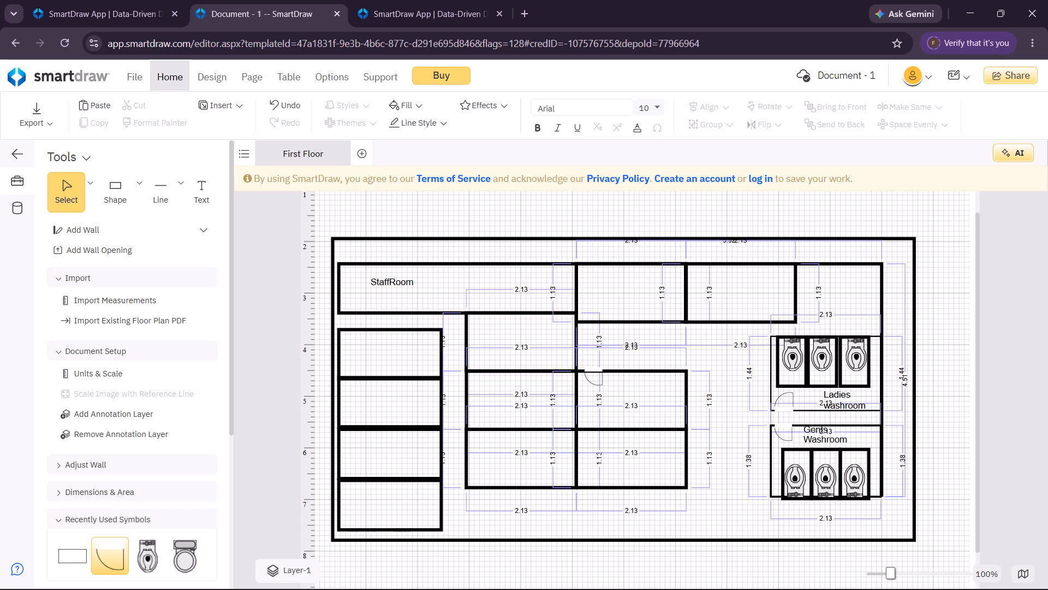
Label the top room of the left column "Head Teaches office" on three lines, at about left 1.43, top 3.78.
left_click(215, 203)
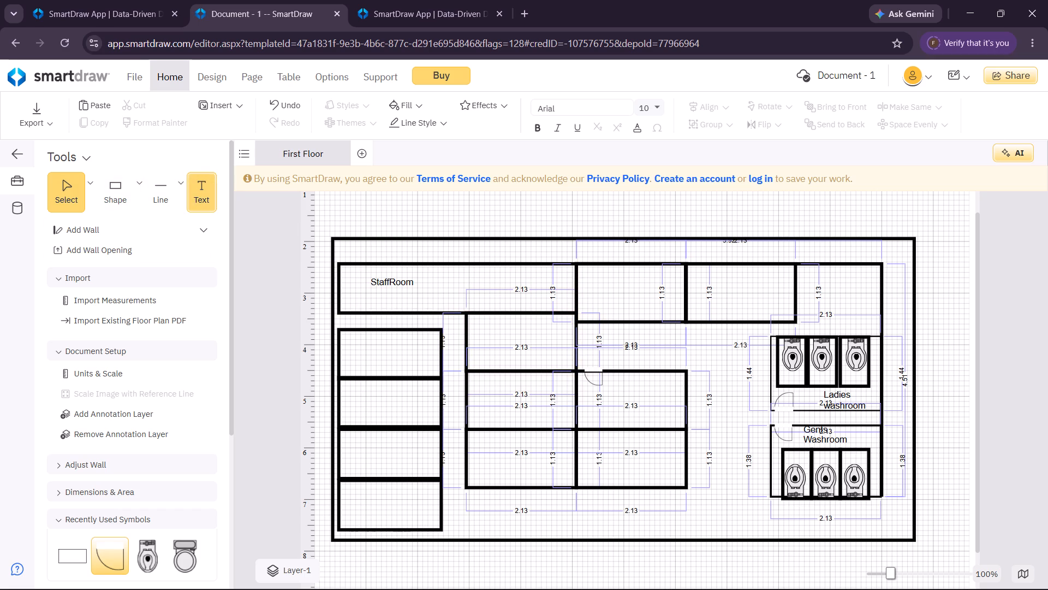
left_click(388, 348)
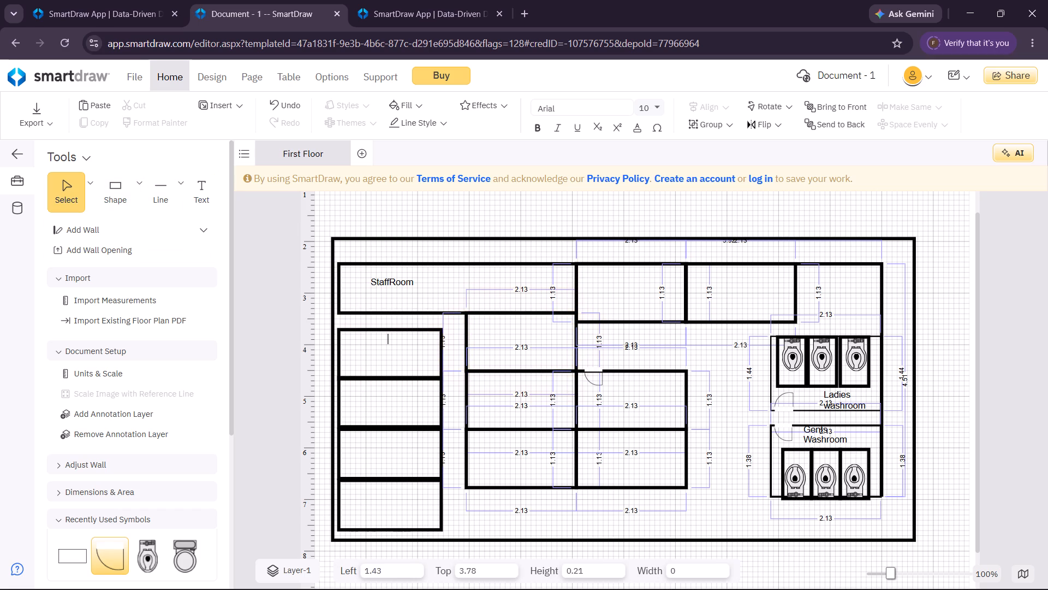
type("Head")
key("Return")
type("Teaches")
key("Return")
key("shift+i")
key("BackSpace")
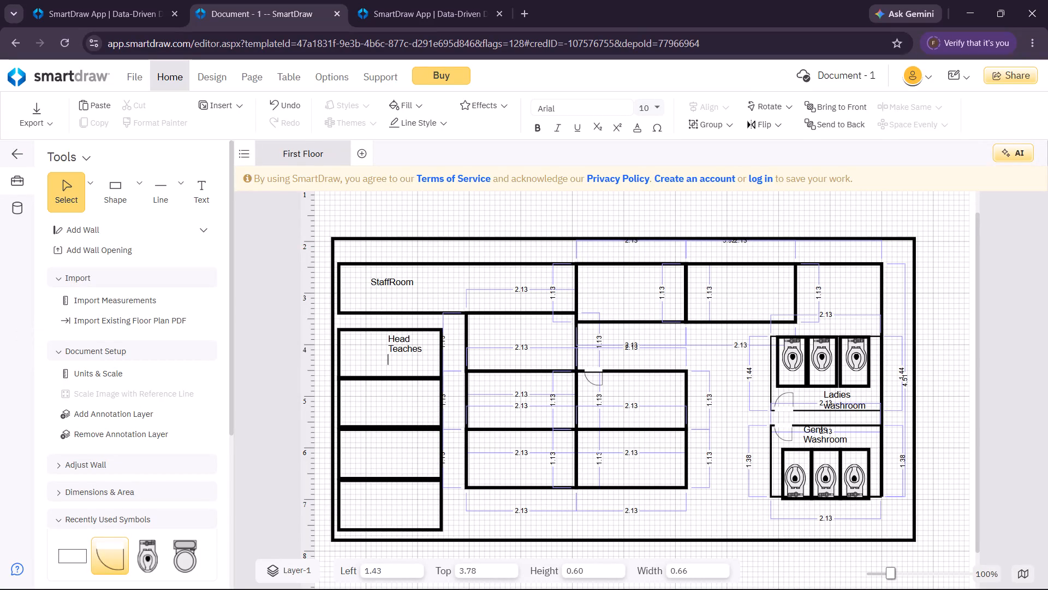
type("offic")
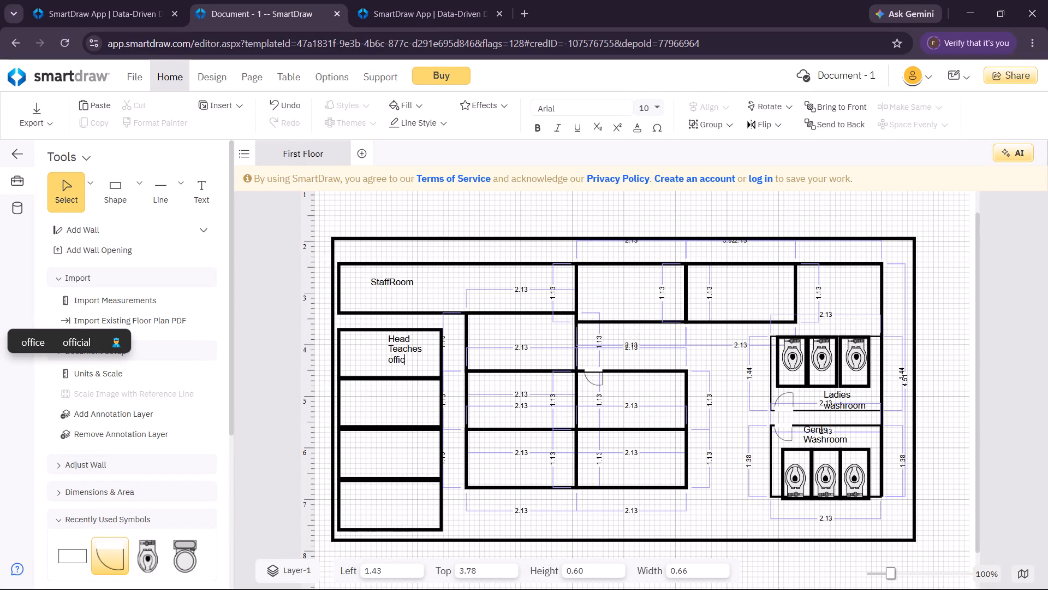
key("e")
left_click(374, 394)
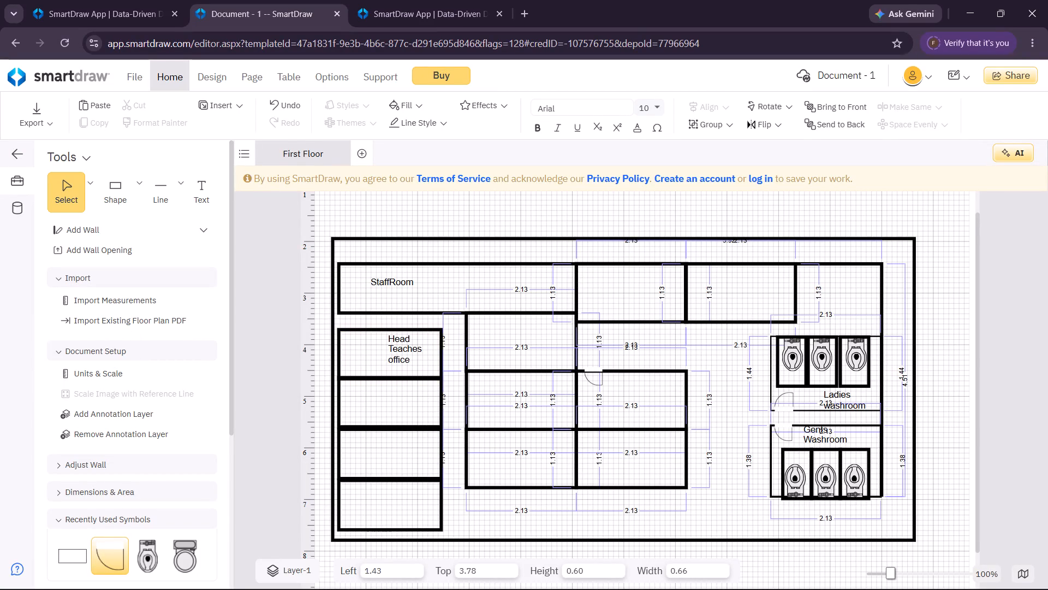
Label the second room of the left column "Deputy Office" on two lines, at about left 0.67, top 4.77.
left_click(217, 193)
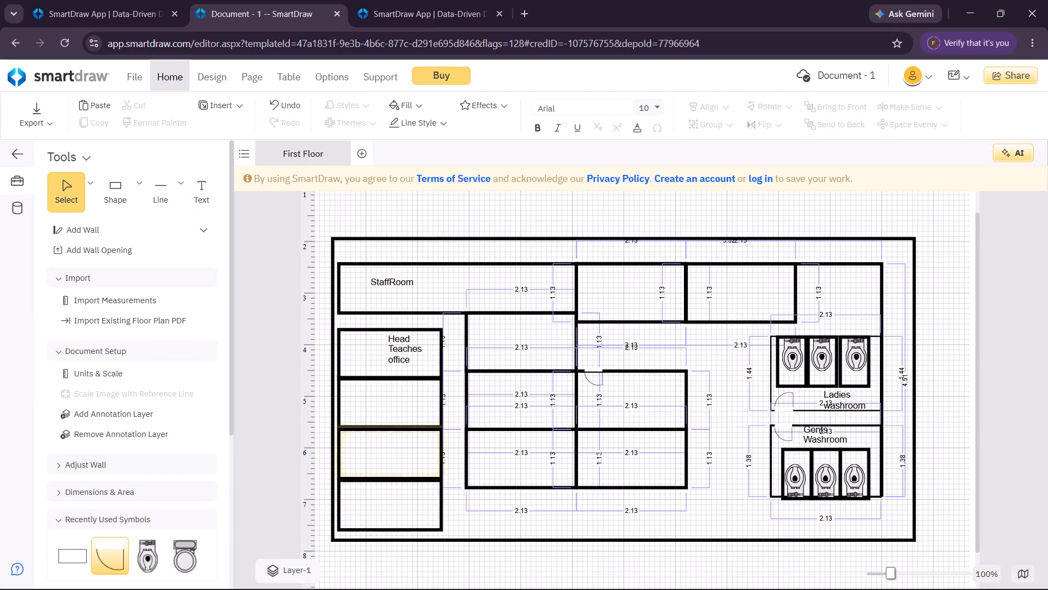
left_click(373, 393)
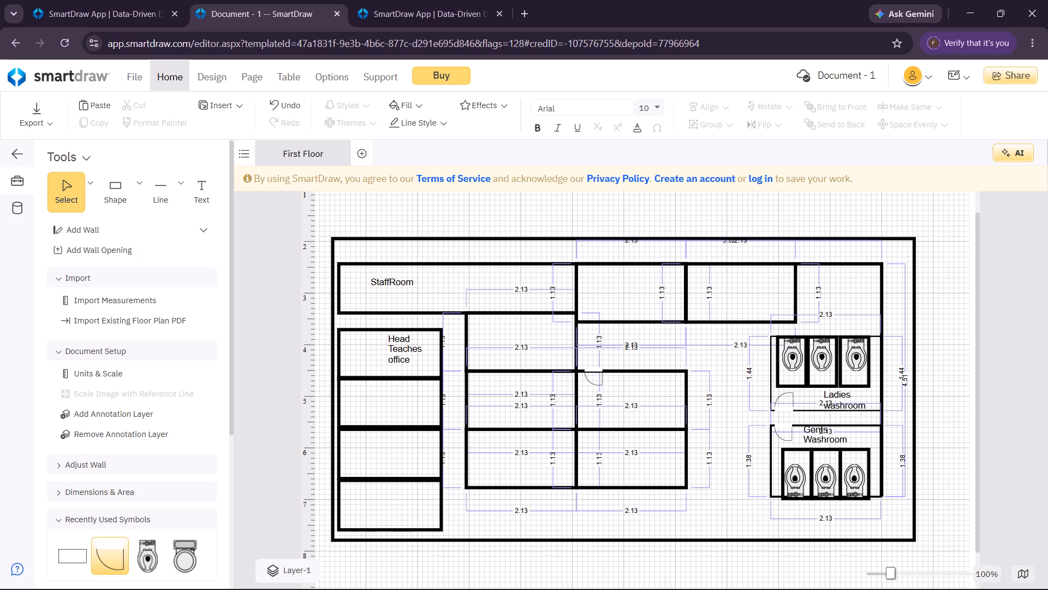
left_click(215, 197)
left_click(349, 399)
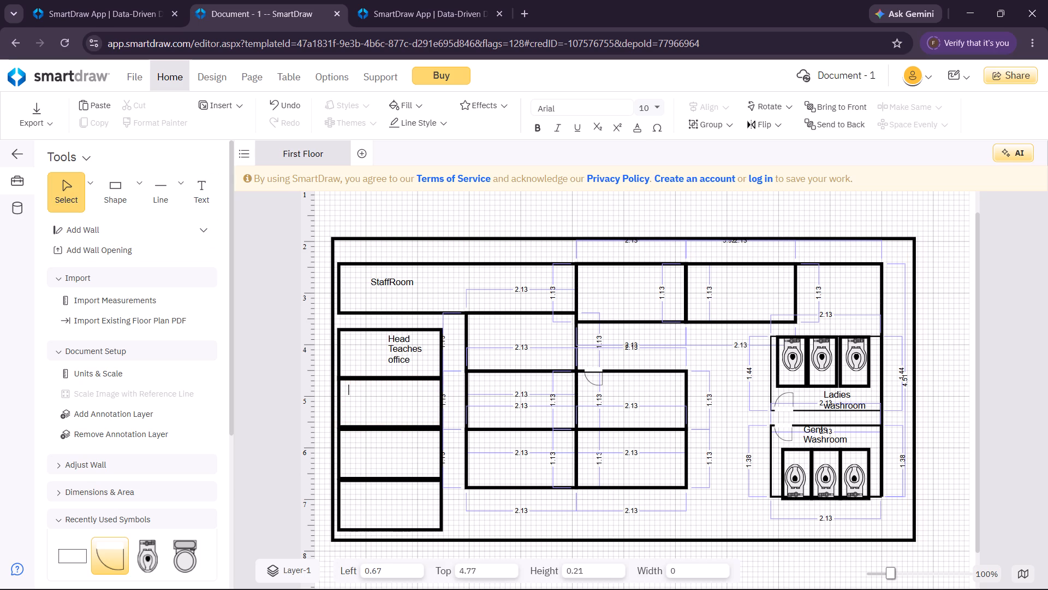
type("De")
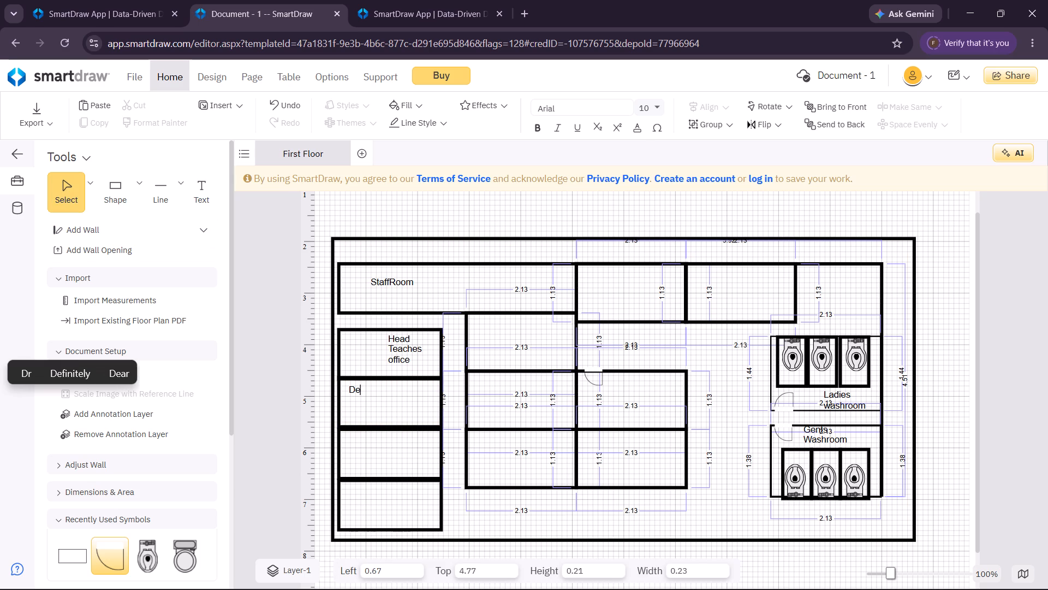
type("pur")
key("BackSpace")
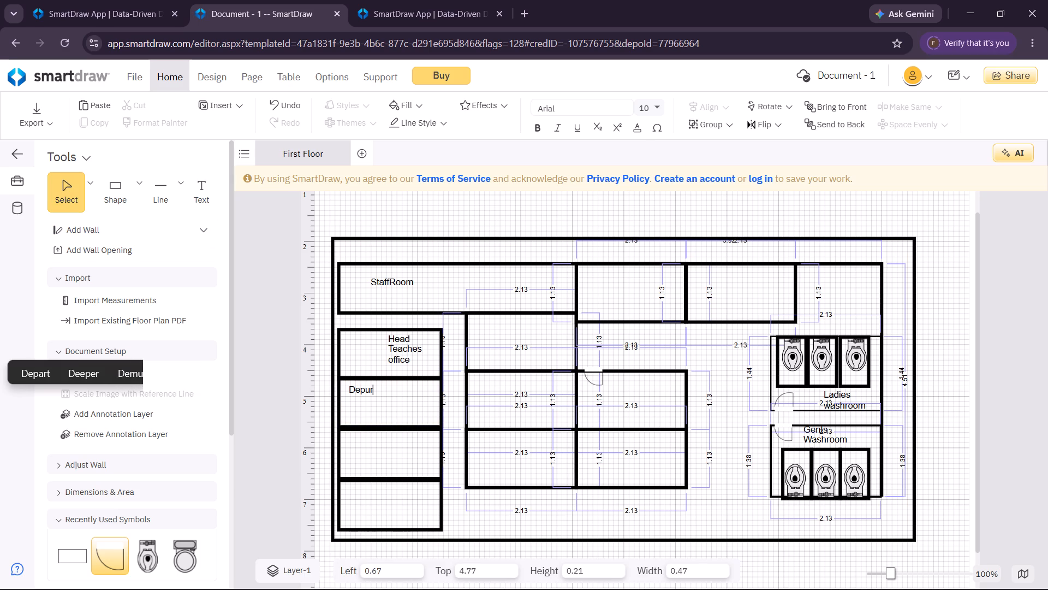
type("ty")
key("Return")
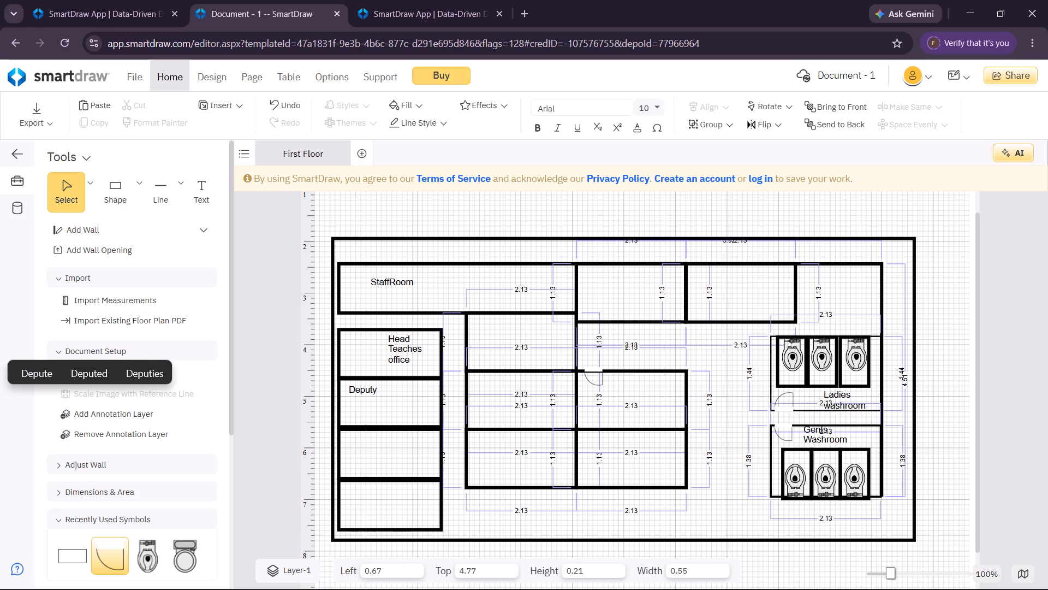
type("Office")
left_click(452, 431)
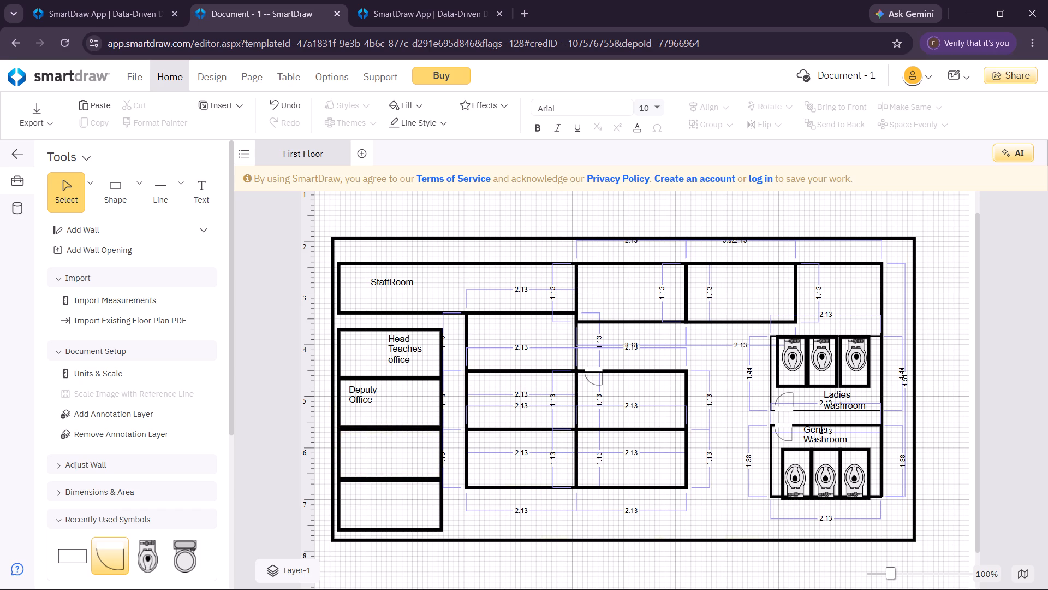
Label the third room of the left column "Department Of education" on three lines, at about left 0.78, top 5.72.
scroll(428, 329, "right", 1)
left_click(196, 192)
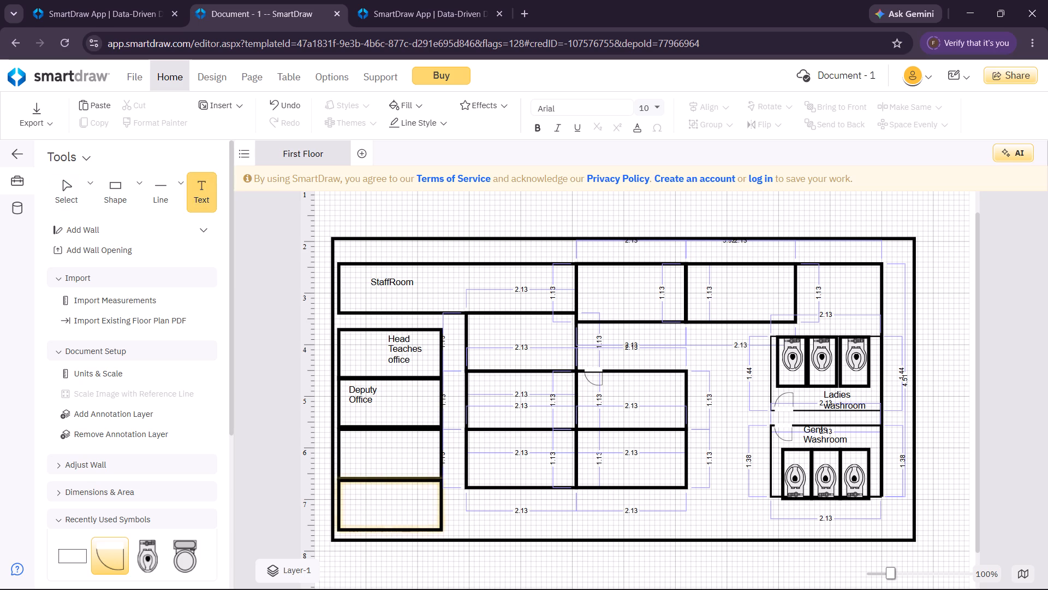
left_click(355, 448)
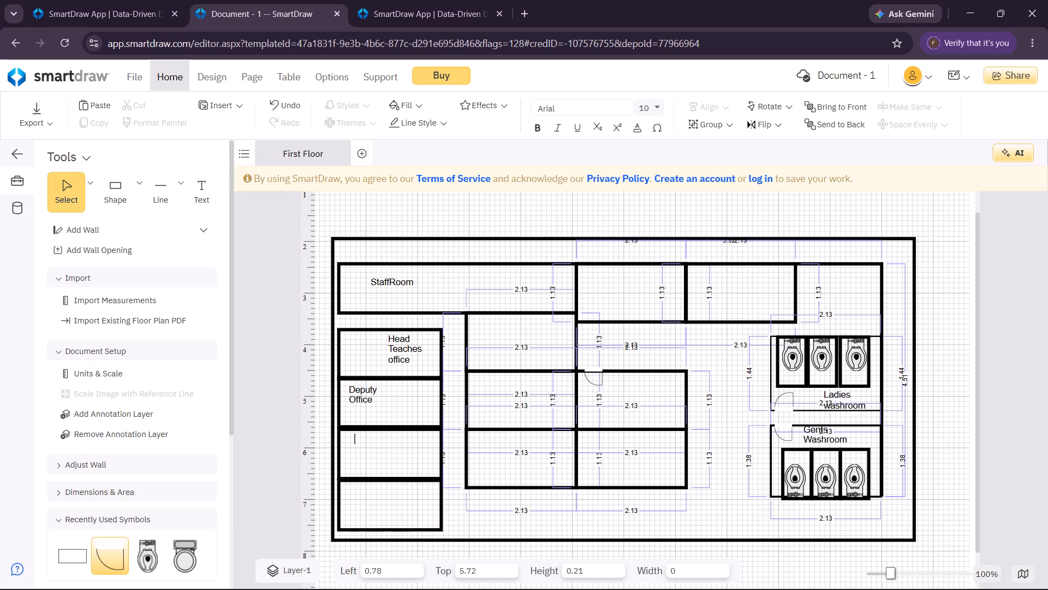
type("De")
type("partment")
key("space")
key("Return")
type("Of")
key("Return")
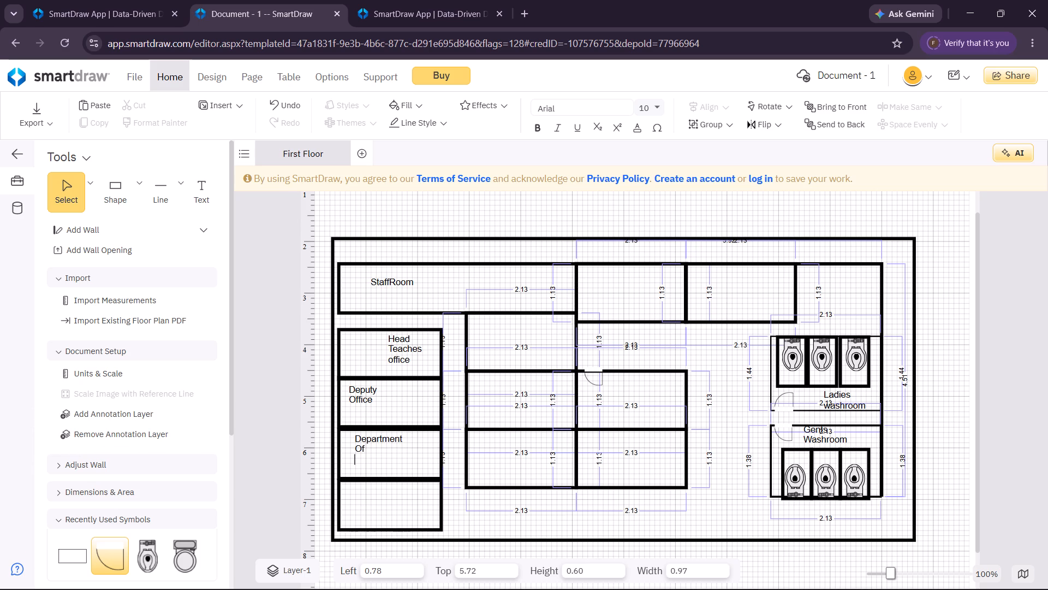
type("education")
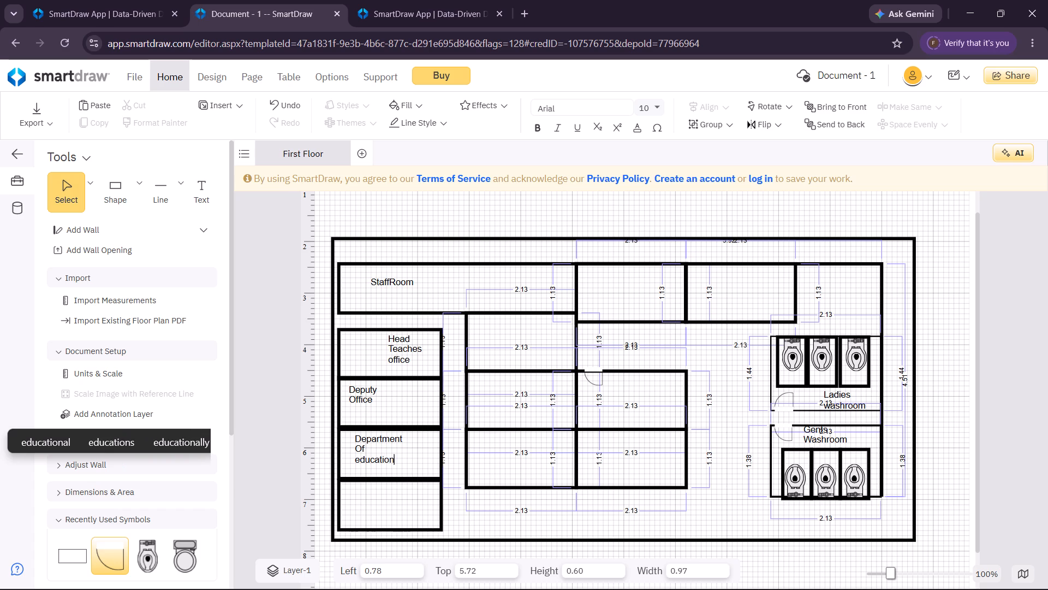
left_click(389, 517)
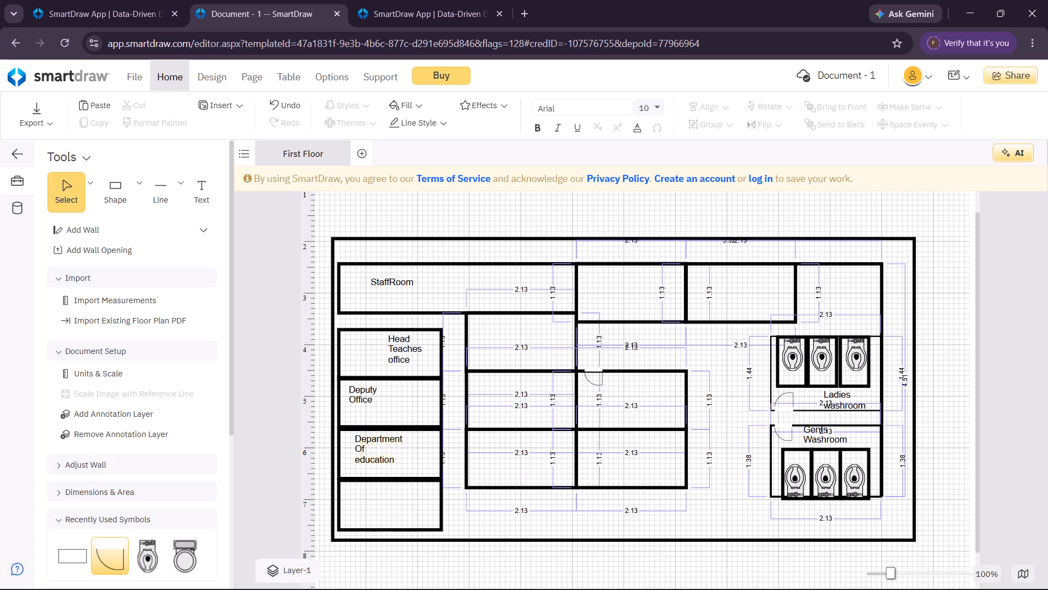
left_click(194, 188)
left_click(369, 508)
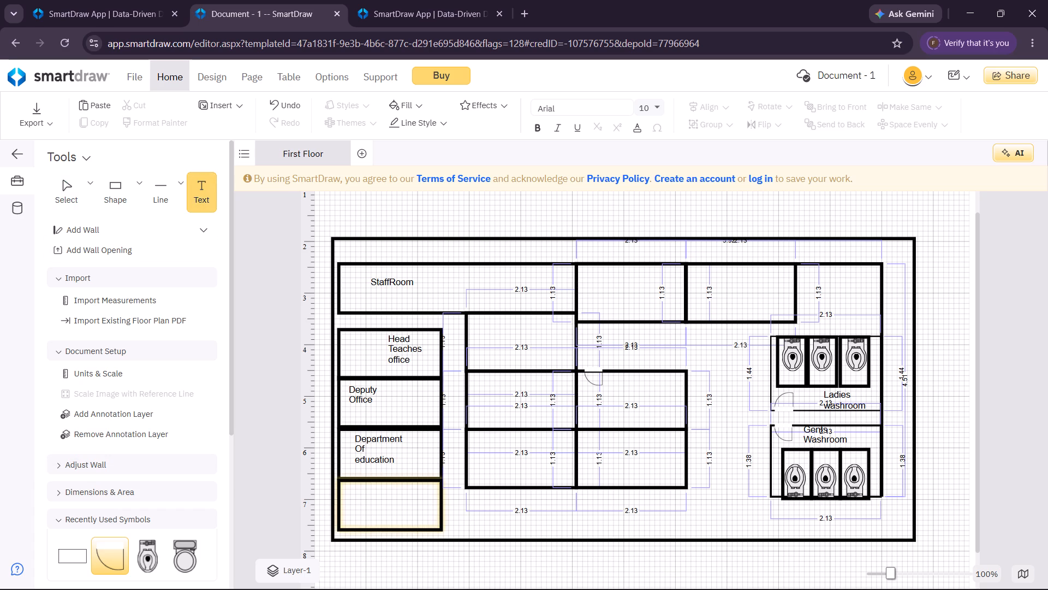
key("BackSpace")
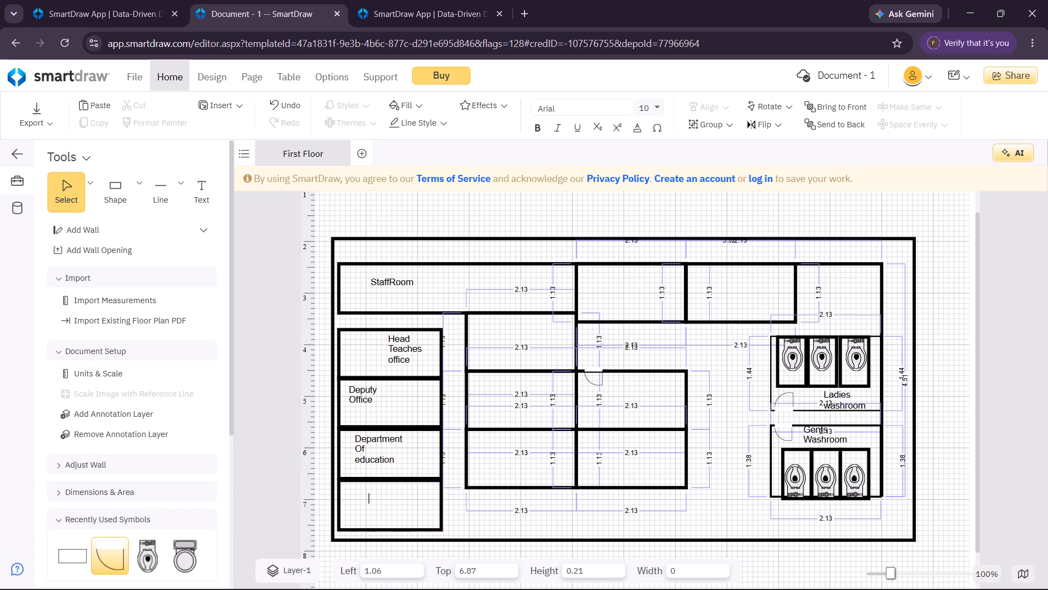
Label the bottom room of the left column "Department Of Health" on three lines below a blank first line, at about left 0.72, top 6.62.
left_click(212, 199)
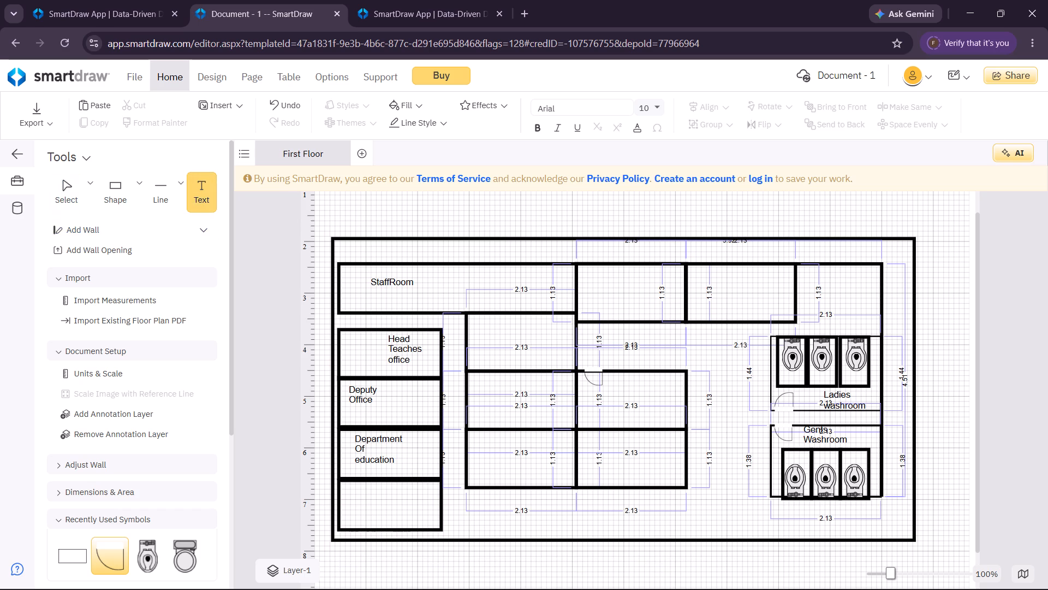
left_click(352, 494)
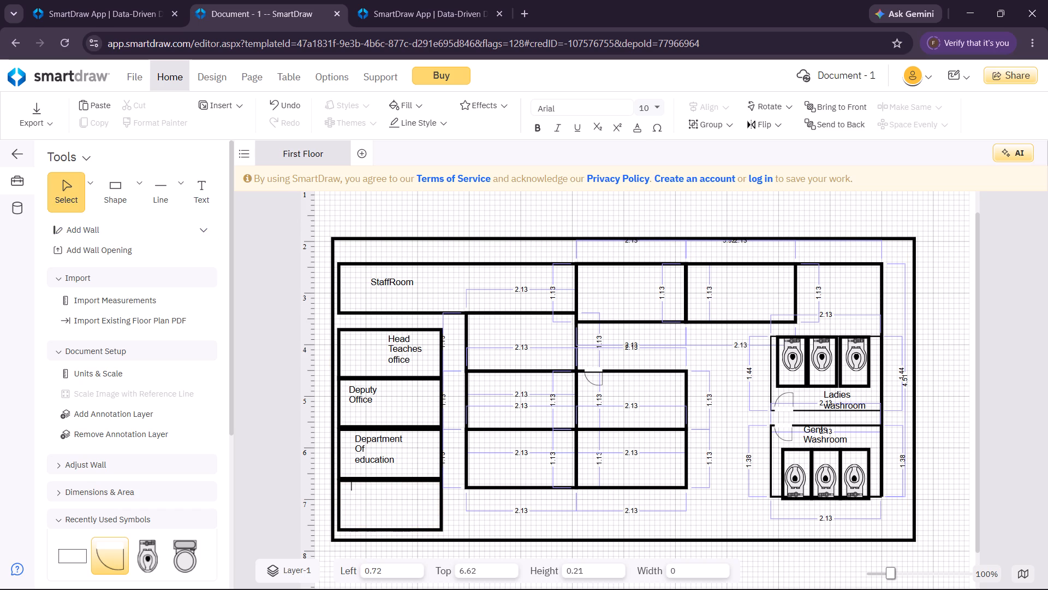
key("Return")
type("Department")
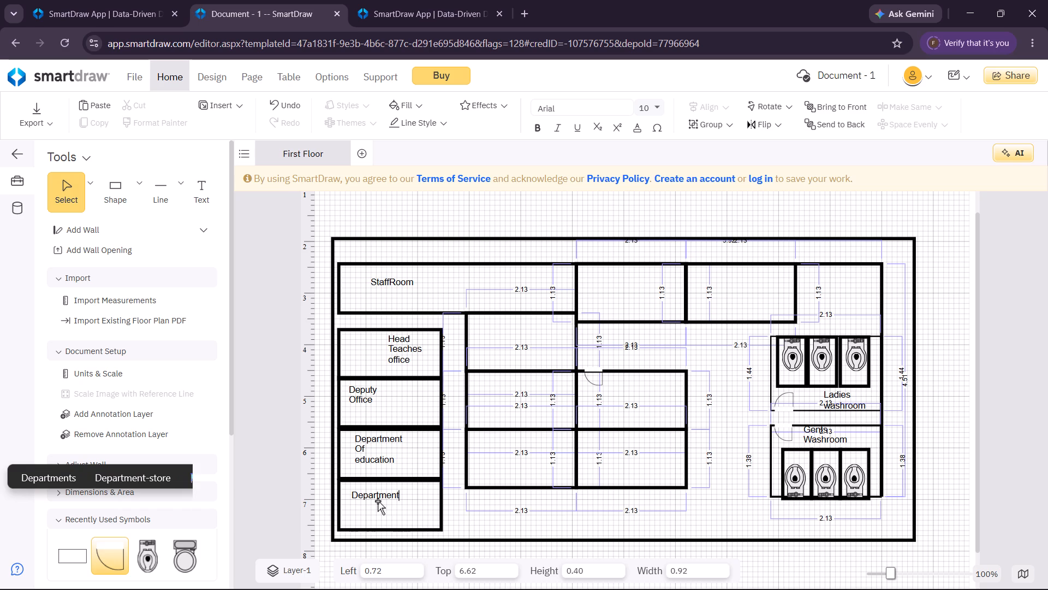
key("Return")
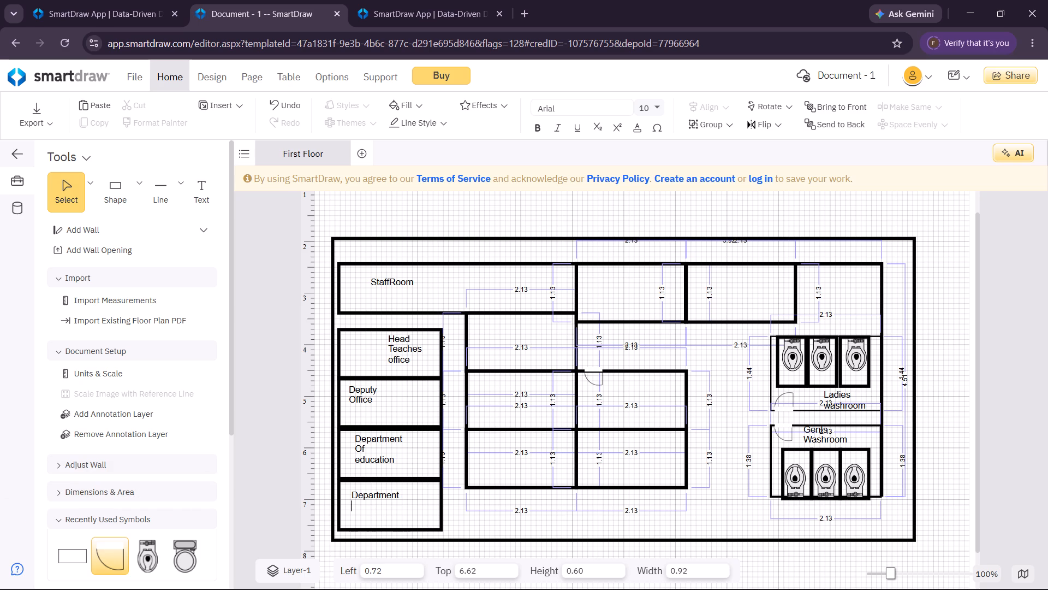
key("shift+o")
key("f")
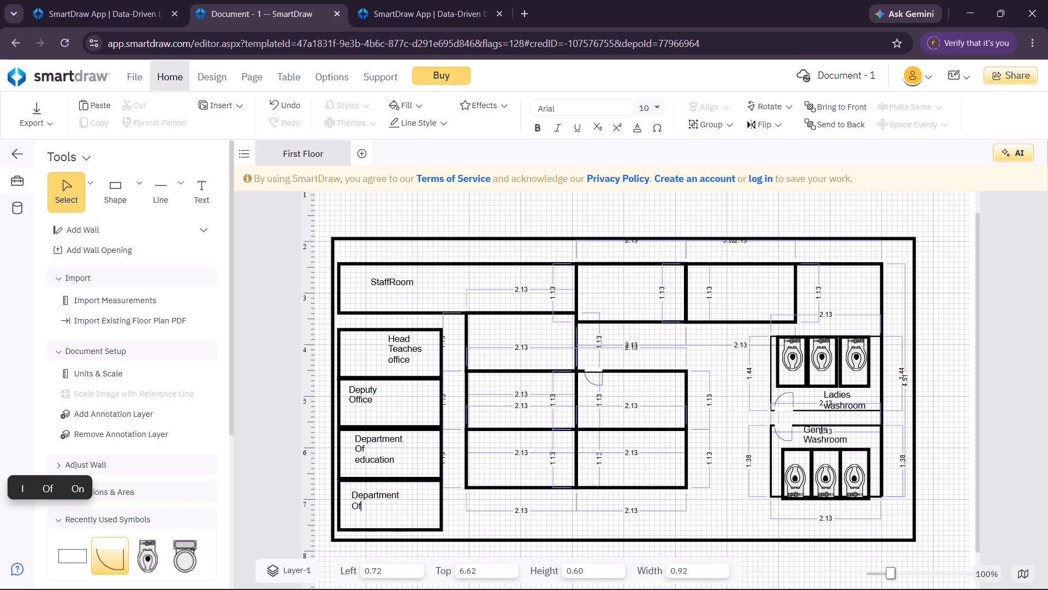
key("Return")
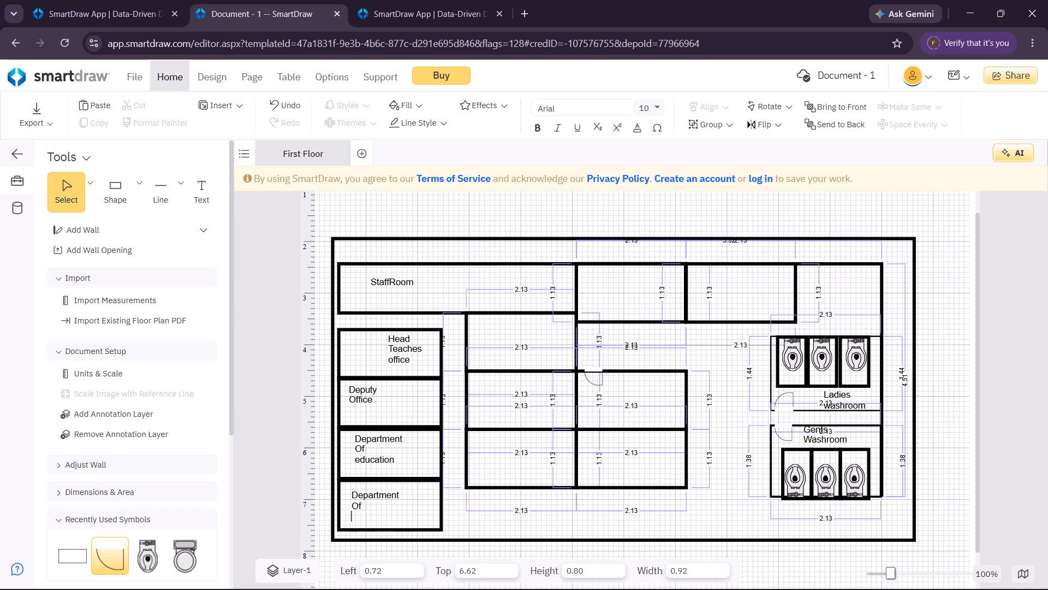
key("h")
key("BackSpace")
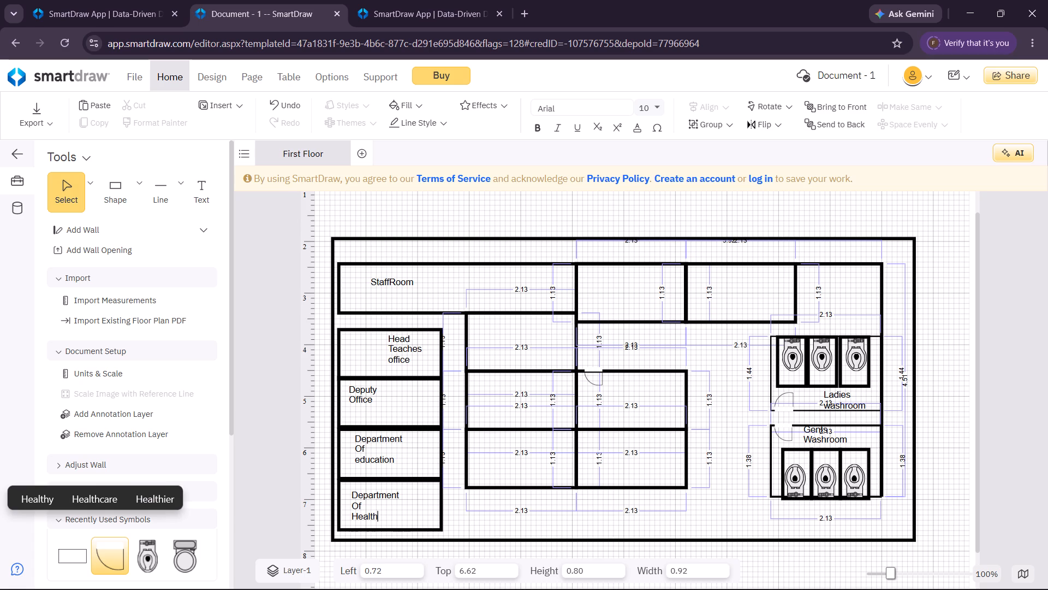
scroll(378, 501, "right", 2)
left_click(533, 498)
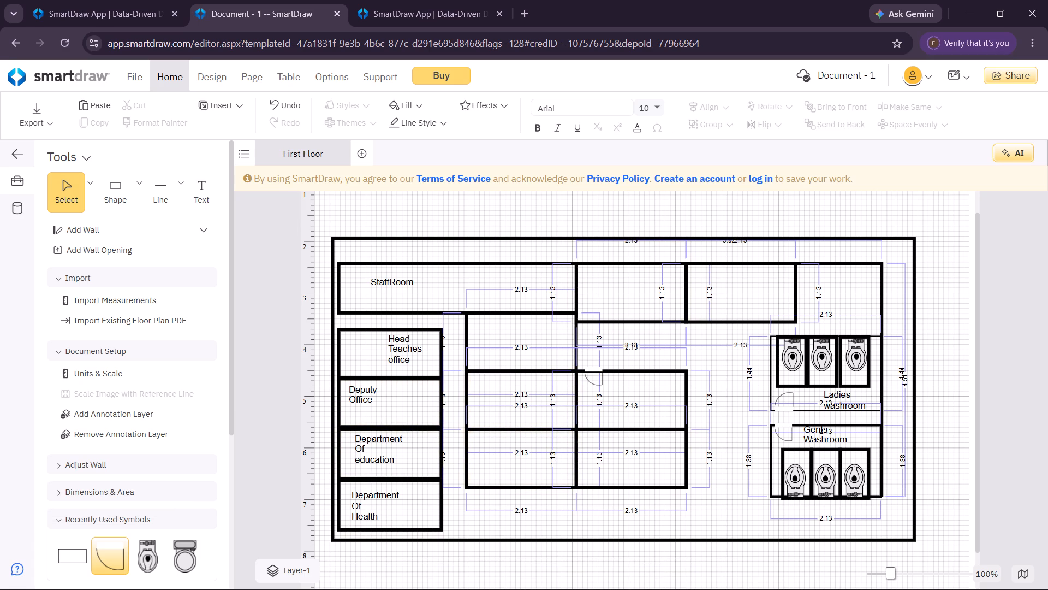
Label the middle room in the central block's left column "form 1", at about left 3.59, top 4.61.
left_click(514, 393)
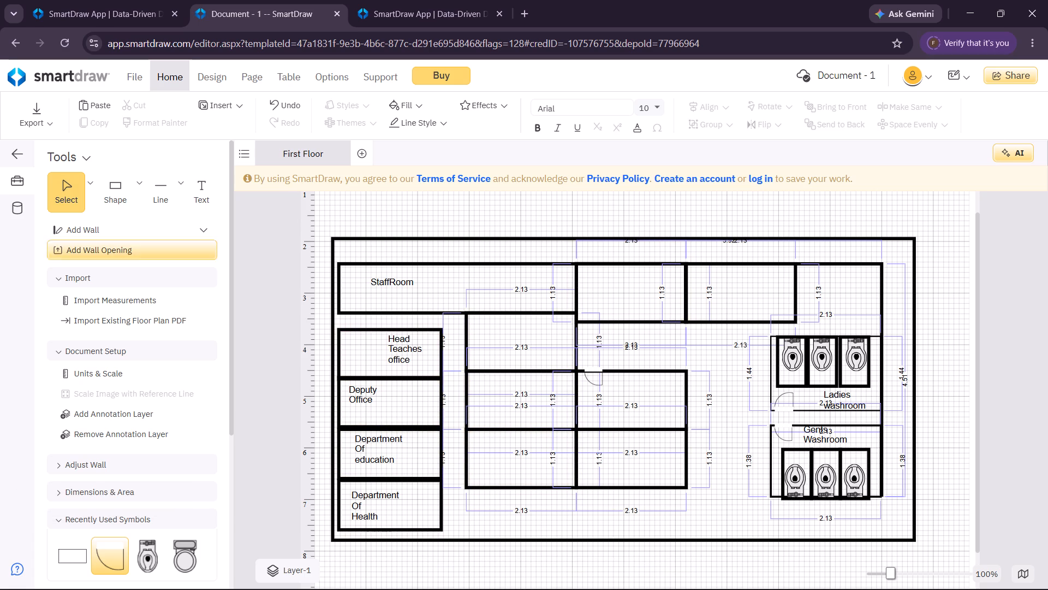
left_click(202, 195)
left_click(499, 391)
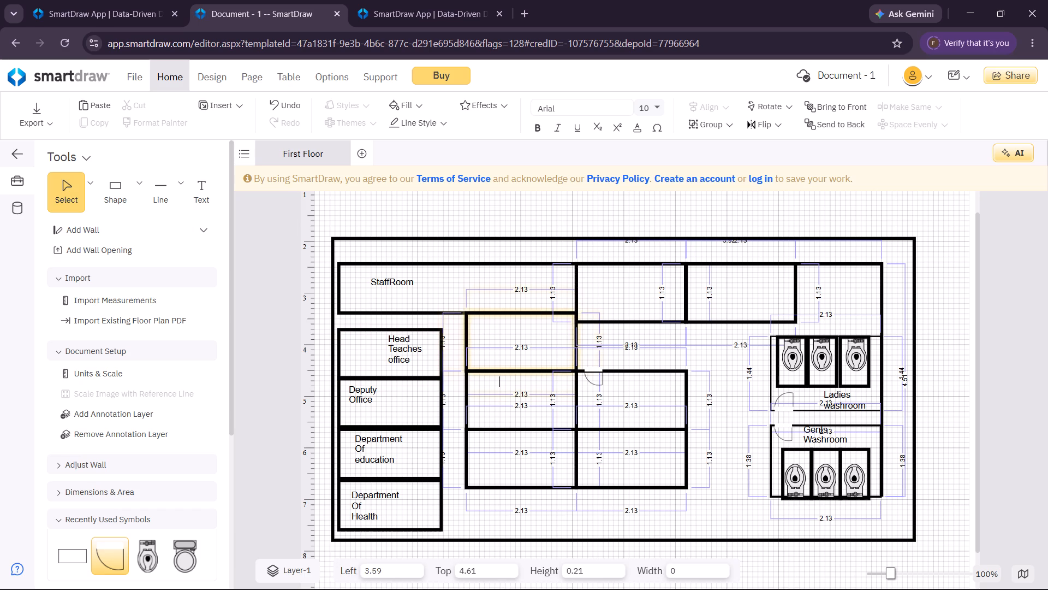
type("form")
key("space")
type("1")
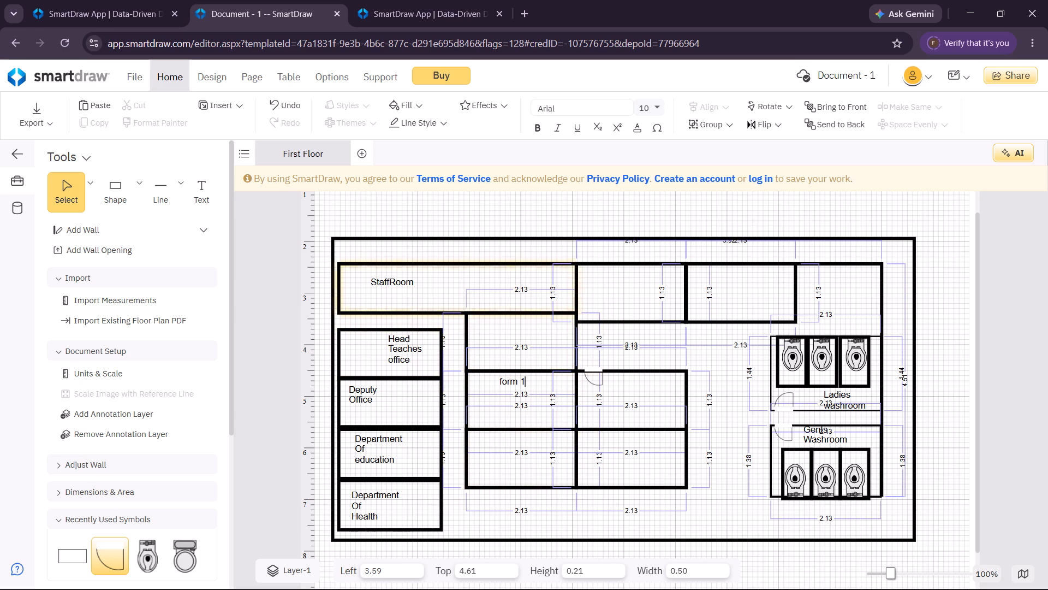
Label the bottom room in the central block's left column "Form 2", at about left 3.54, top 5.74.
left_click(209, 179)
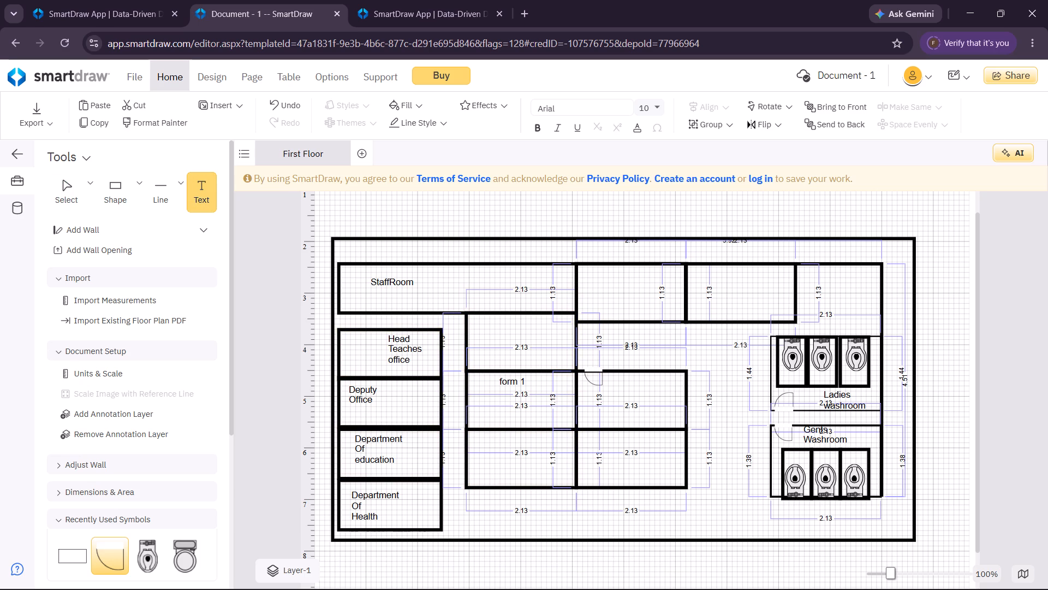
left_click(497, 449)
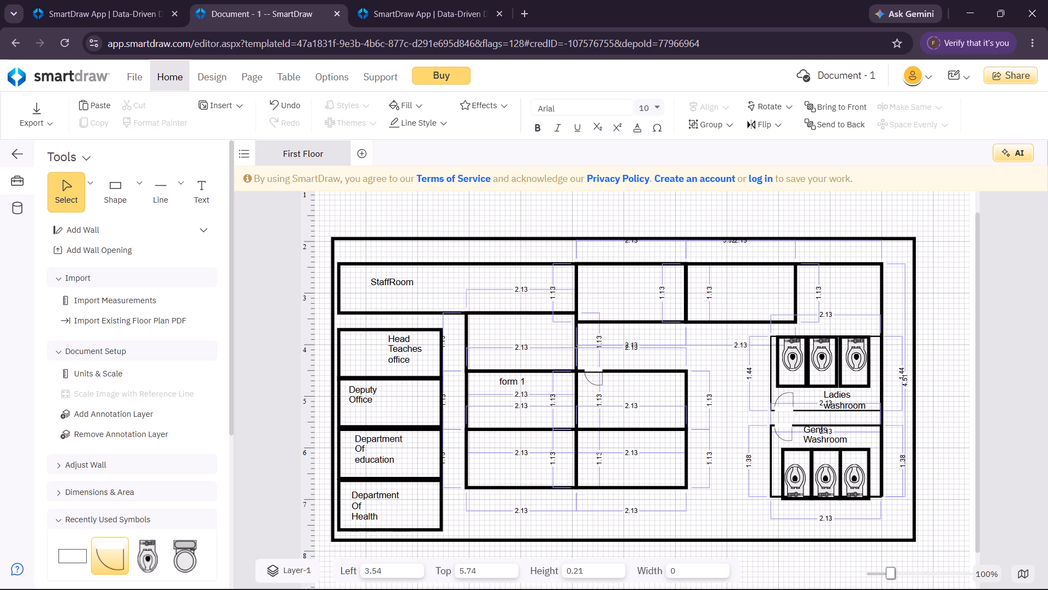
type("Form")
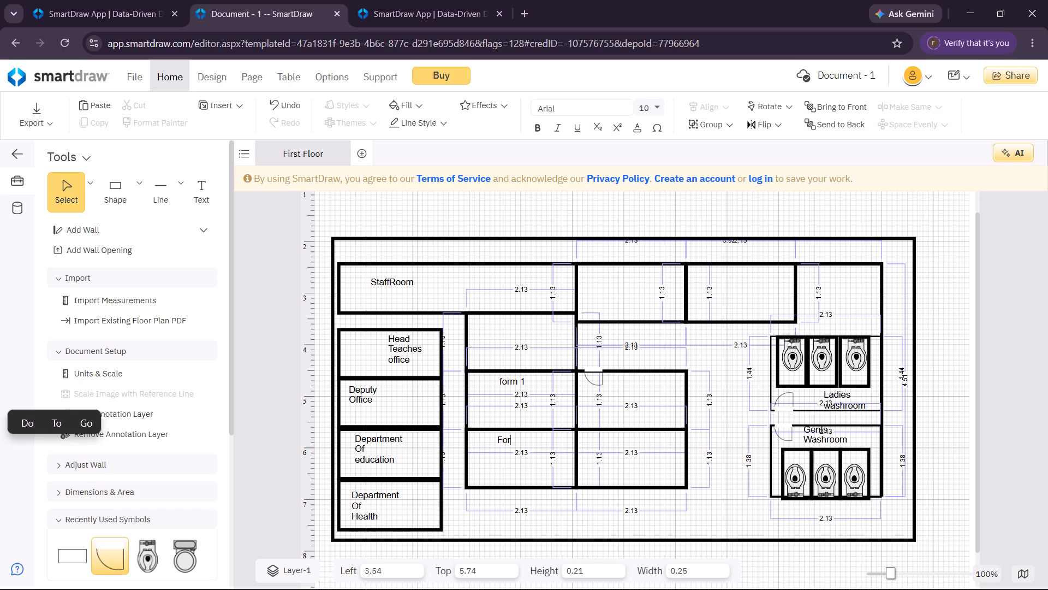
key("space")
key("2")
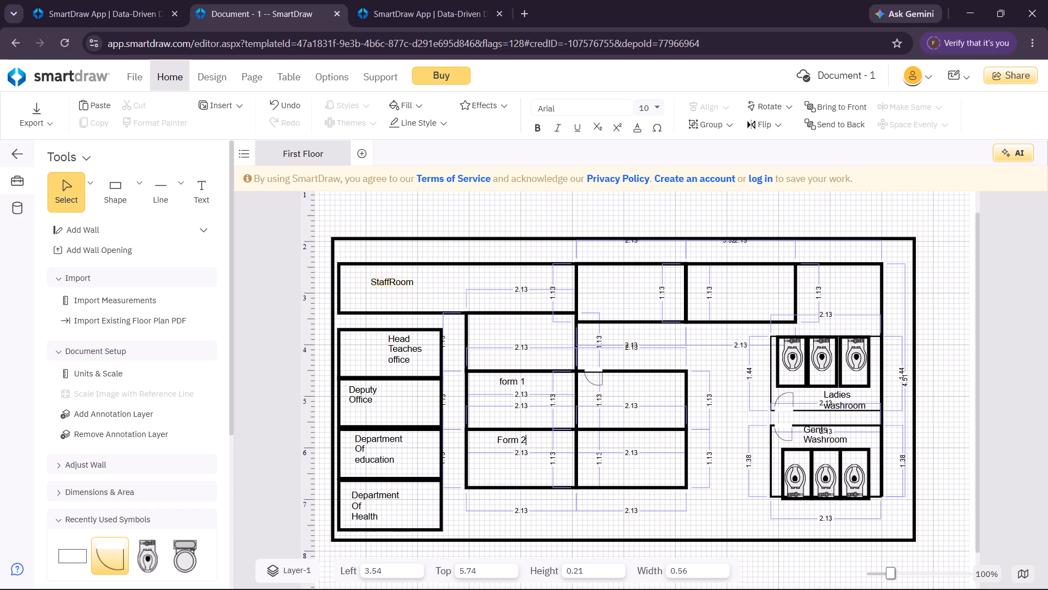
Label the middle room in the central block's right column "form 3" below a blank first line, at about left 5.88, top 4.55.
left_click(200, 184)
left_click(618, 387)
key("Return")
type("form 3")
scroll(523, 287, "left", 1)
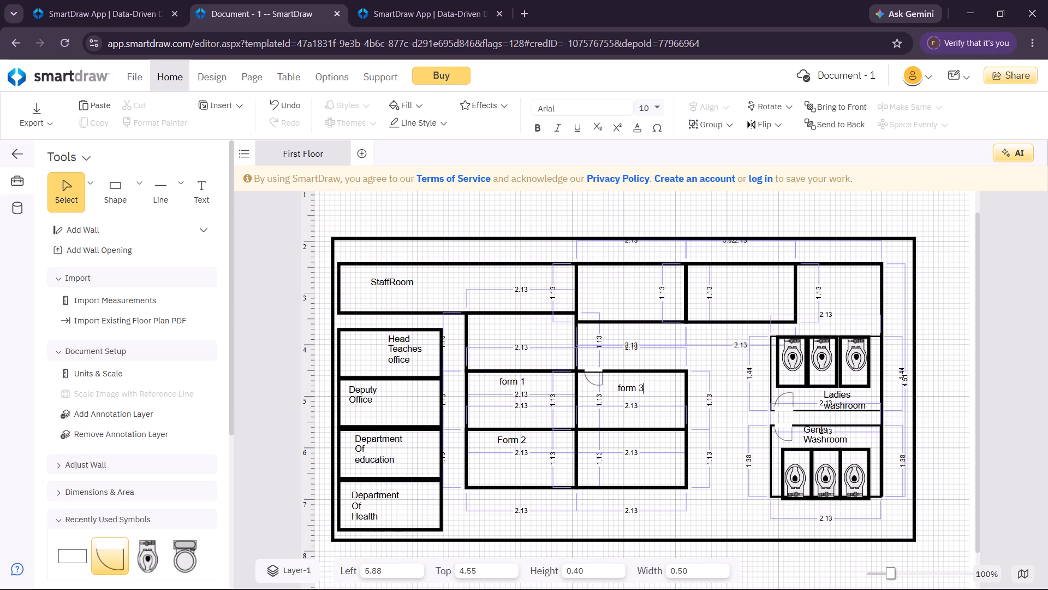
Label the bottom room in the central block's right column "Form 4", at about left 5.90, top 5.75.
left_click(206, 193)
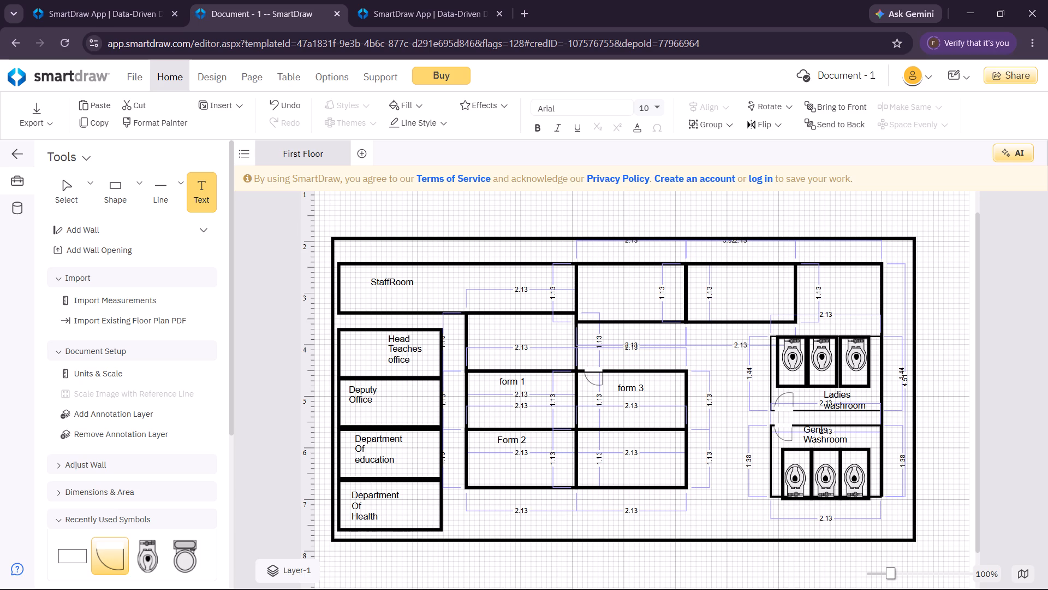
left_click(619, 450)
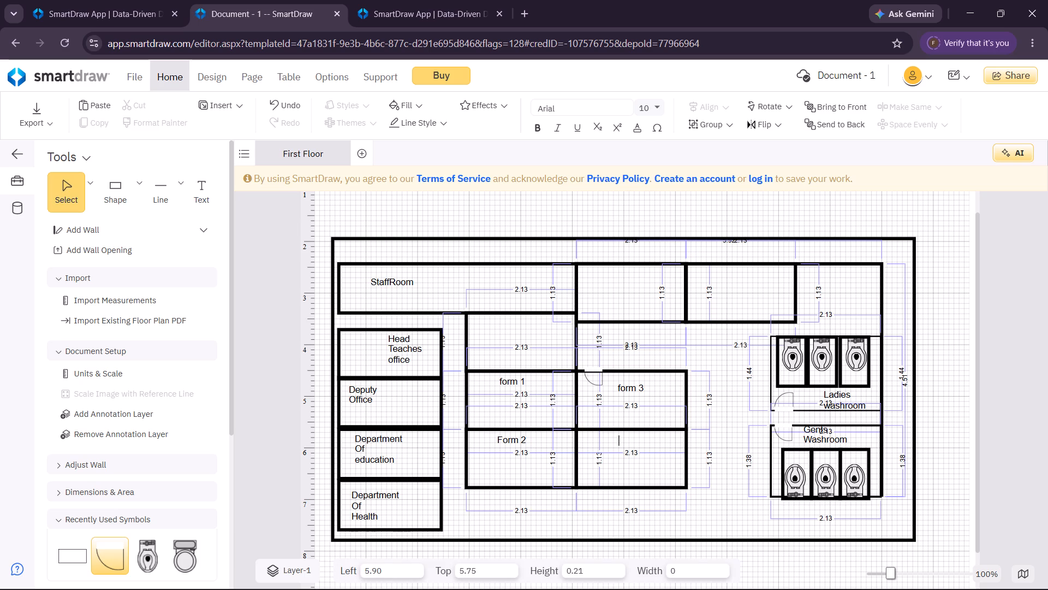
type("Form 4")
Edit the "form 1" label to add a blank line above the text and capitalise it as "Form 1".
left_click(498, 380)
left_click(500, 380)
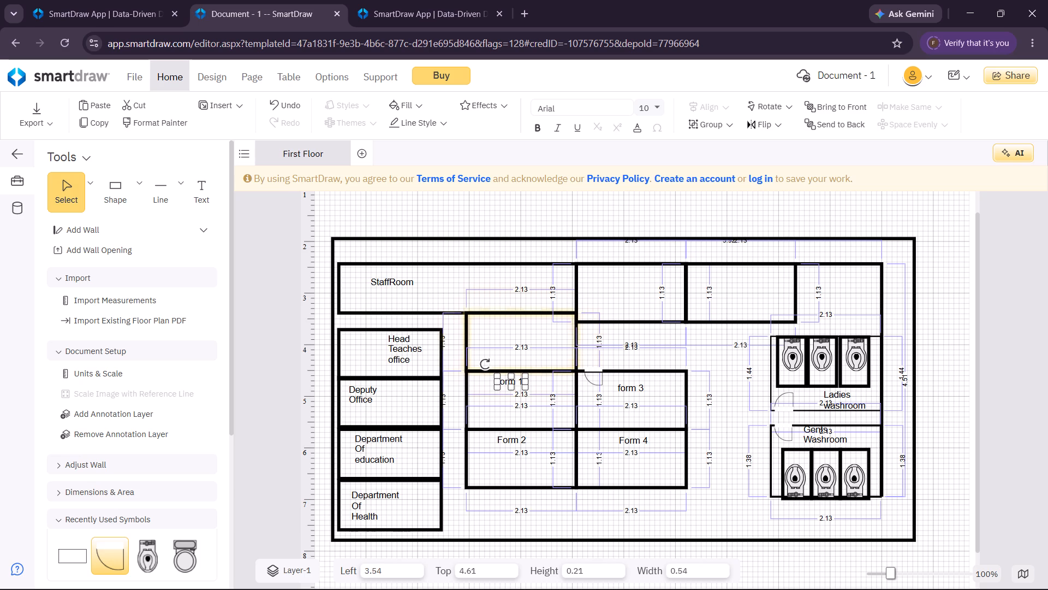
double_click(500, 380)
left_click(504, 386)
double_click(504, 382)
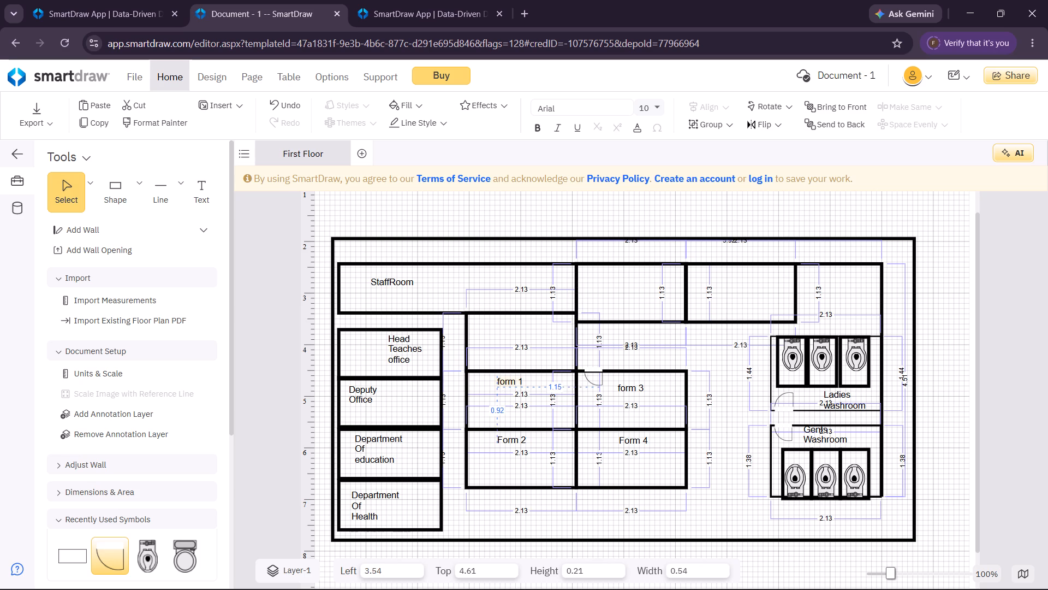
key("Left")
key("Left")
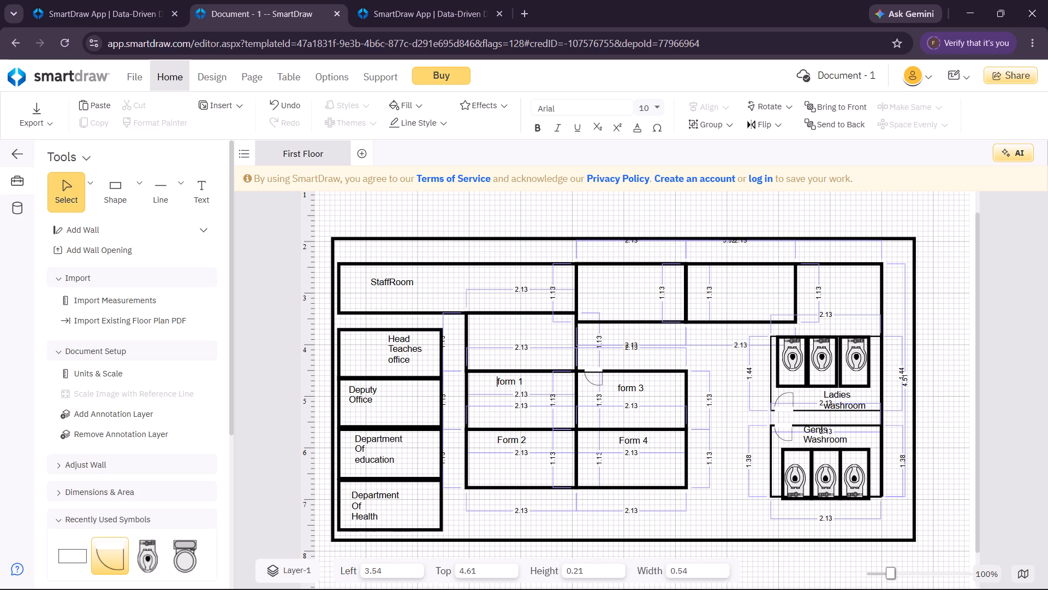
key("Return")
key("Right")
key("BackSpace")
key("shift+f")
Capitalise the first letter of the "form 3" label so that it reads "Form 3".
double_click(620, 385)
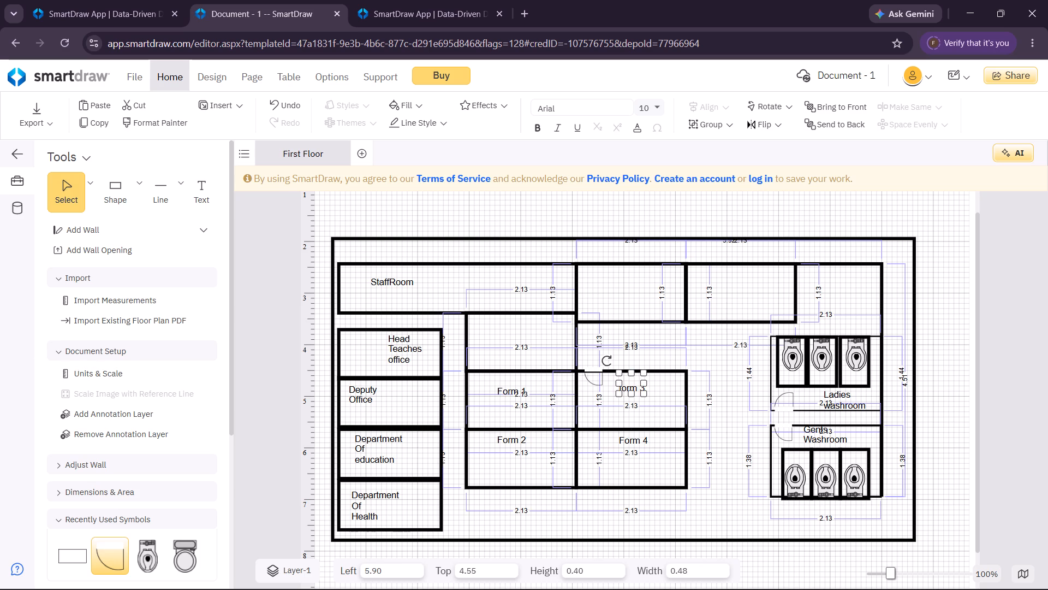
left_click(621, 388)
double_click(621, 389)
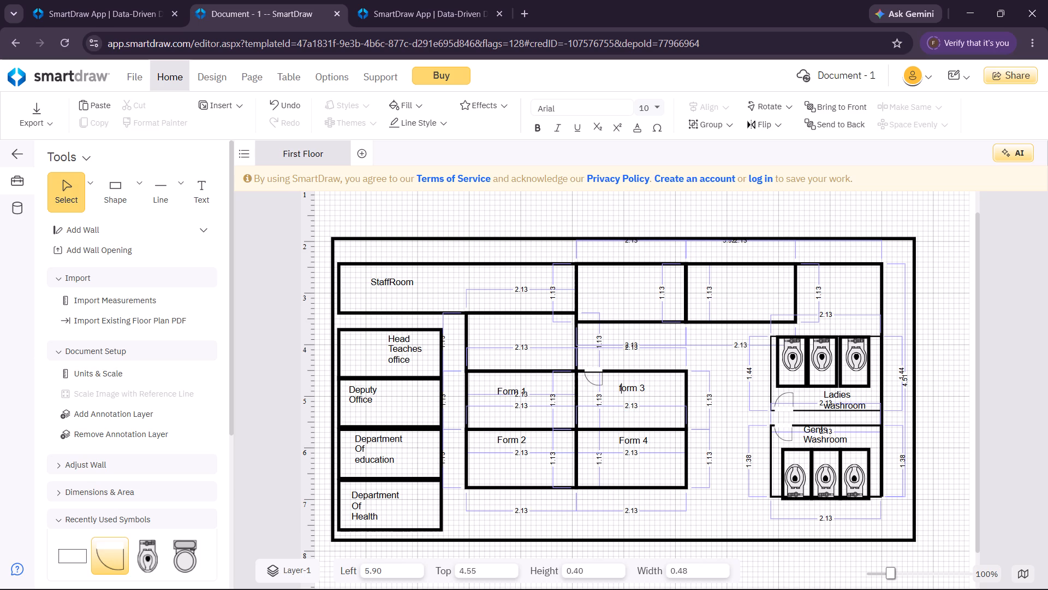
left_click(626, 390)
key("Left")
key("BackSpace")
key("shift+f")
left_click(724, 435)
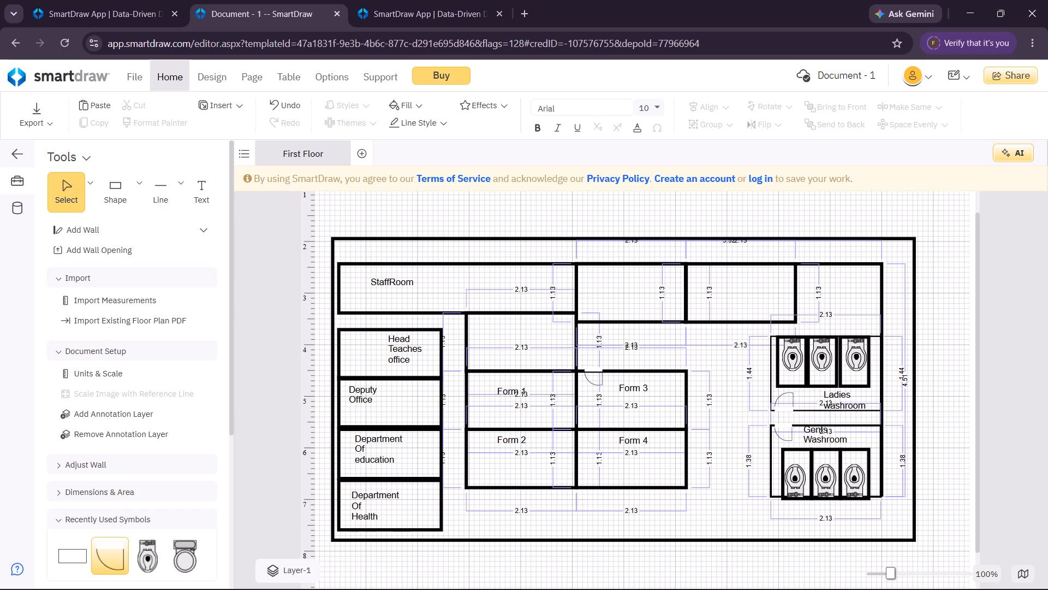
Label the top-row room beside the StaffRoom "Kitchen Area" on two lines, at about left 5.62, top 2.58.
left_click(200, 190)
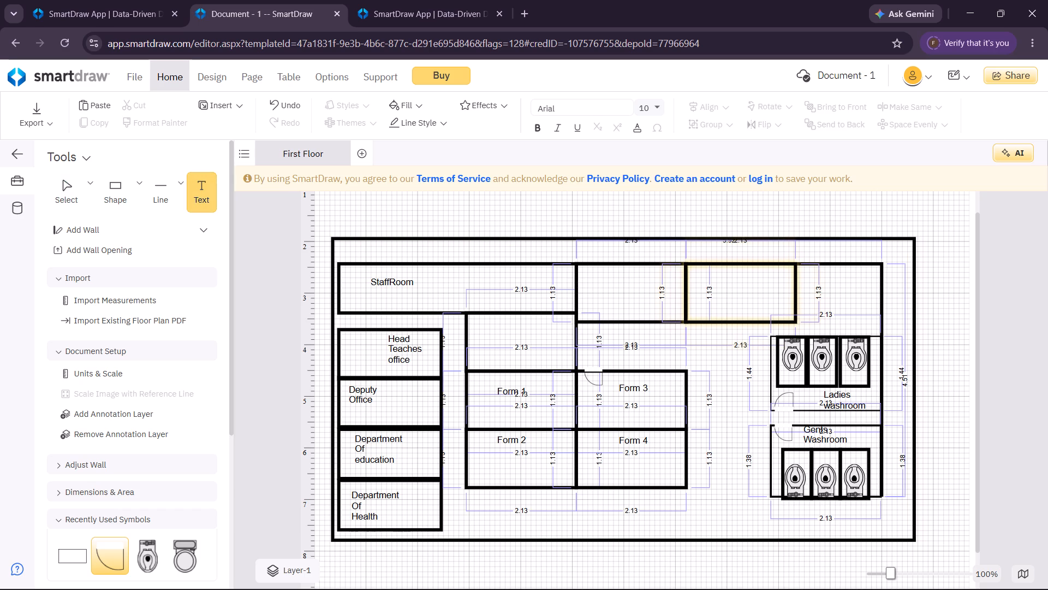
left_click(604, 286)
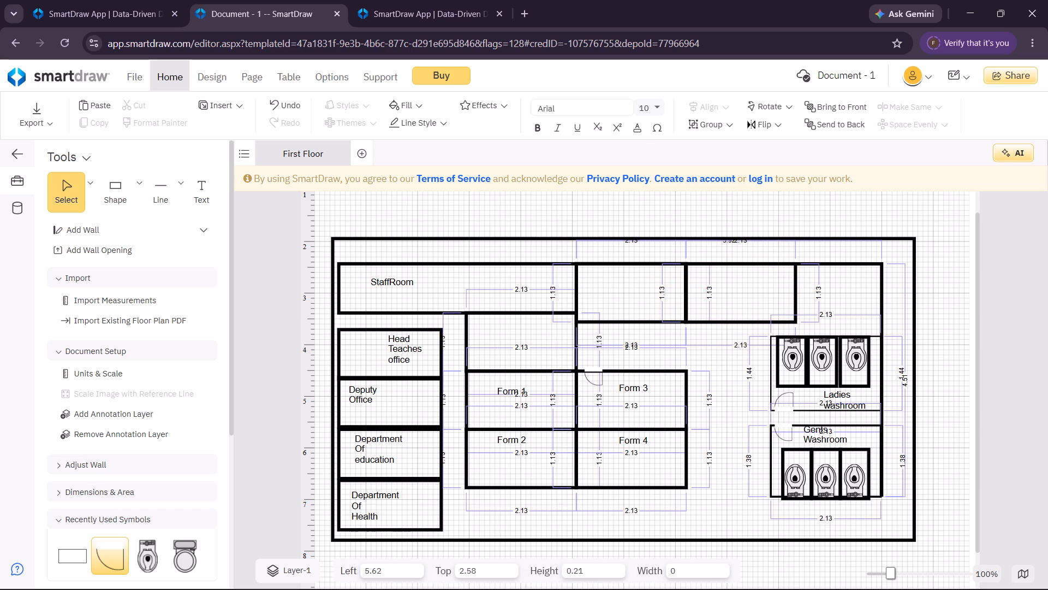
type("Kitche")
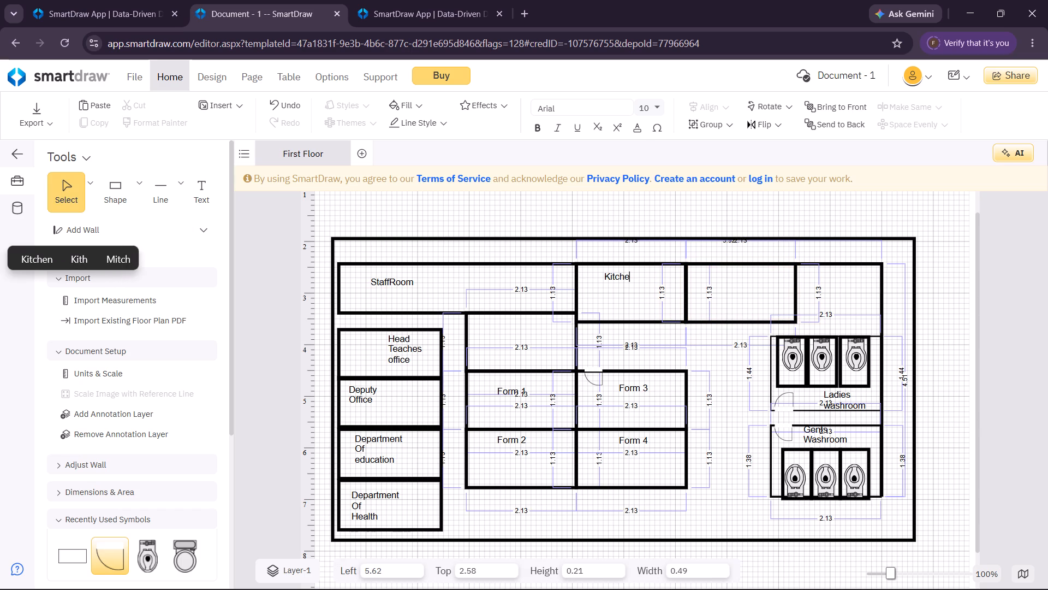
key("n")
key("Return")
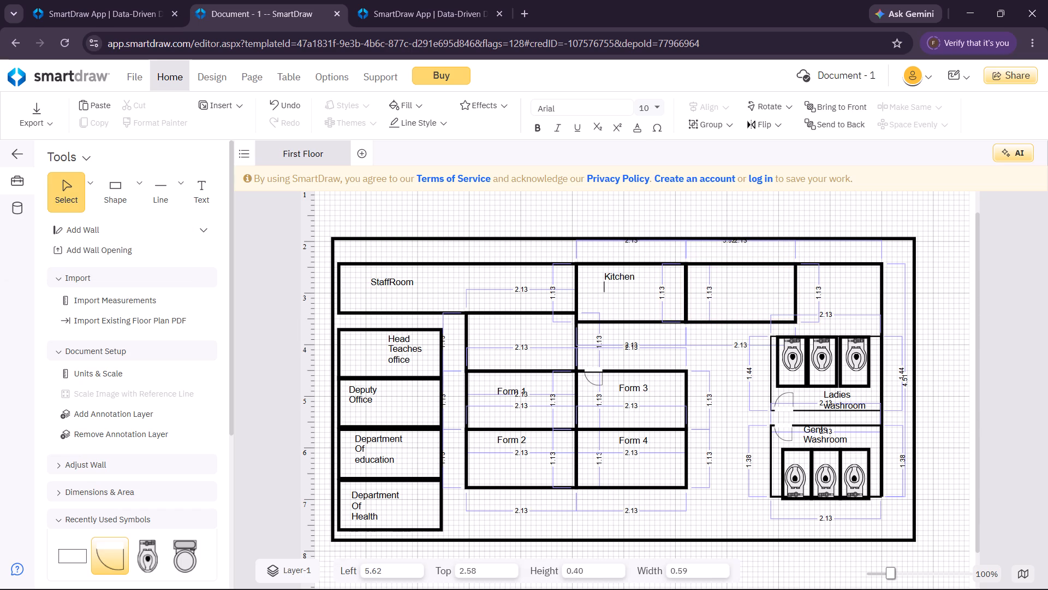
type("Area")
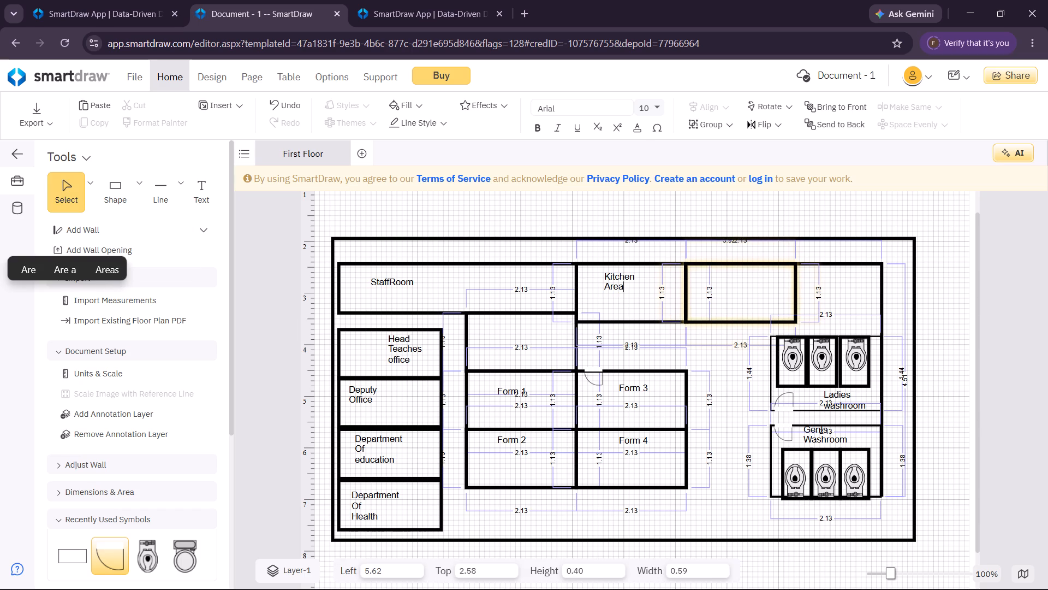
Label the top-row room beside the Kitchen Area "Main Library" below a blank first line, at about left 7.58, top 2.41.
left_click(210, 179)
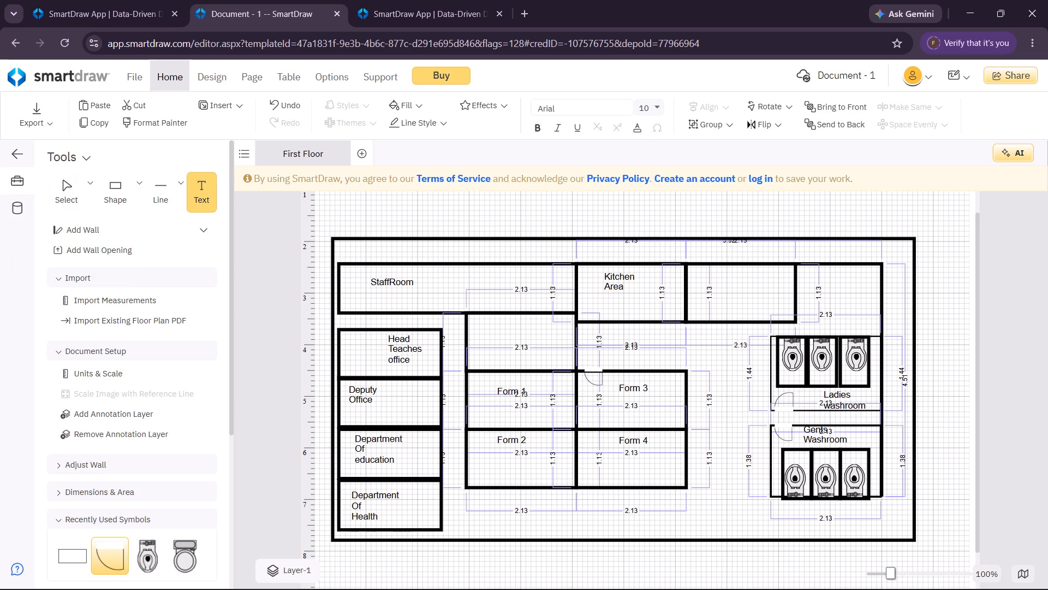
left_click(705, 277)
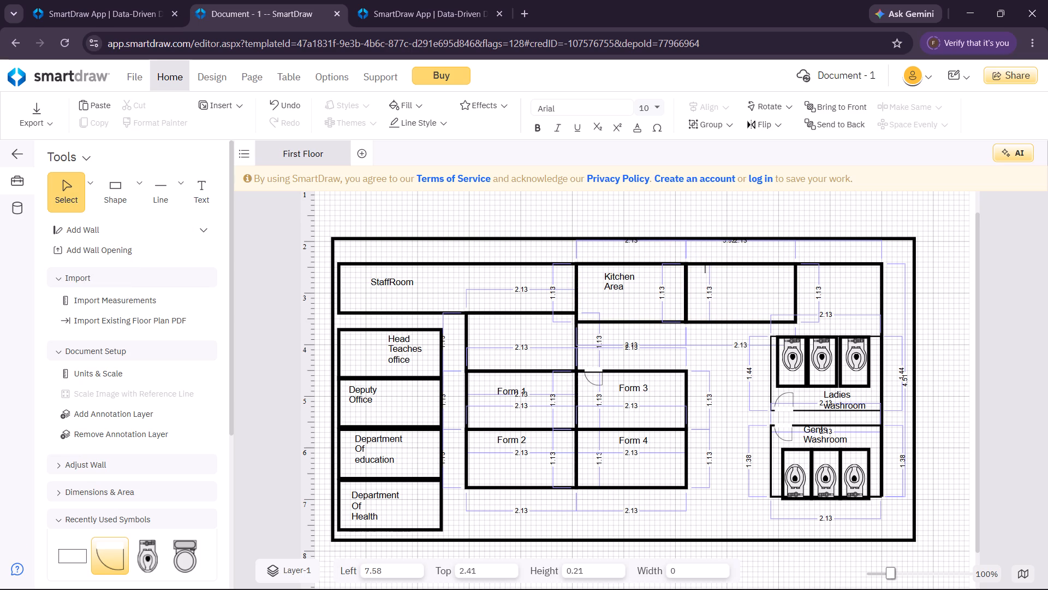
key("Return")
type("Main Library")
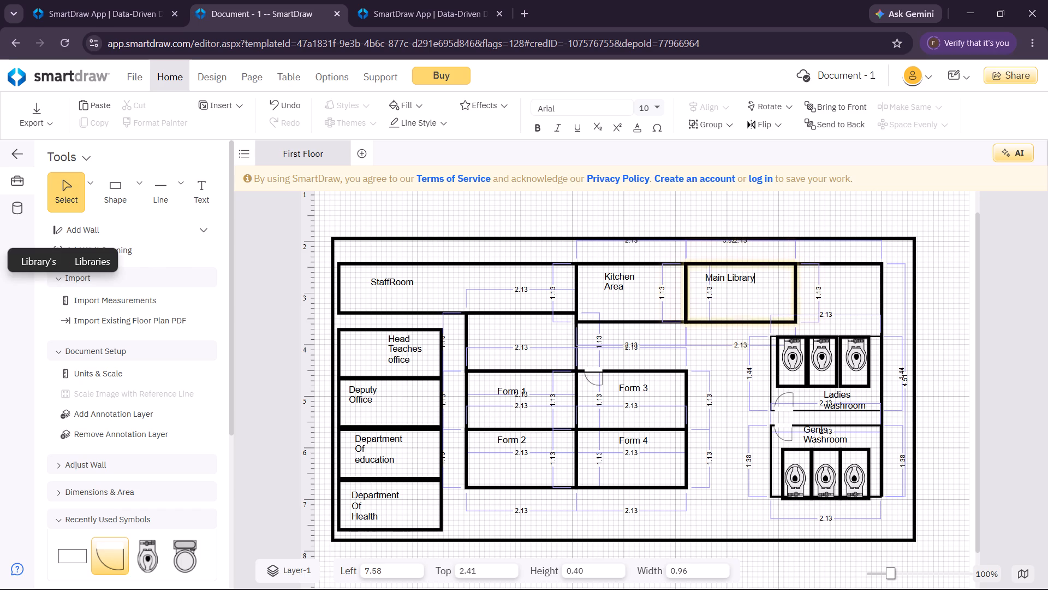
Rename the First Floor page as "First Floor Rooms".
right_click(333, 149)
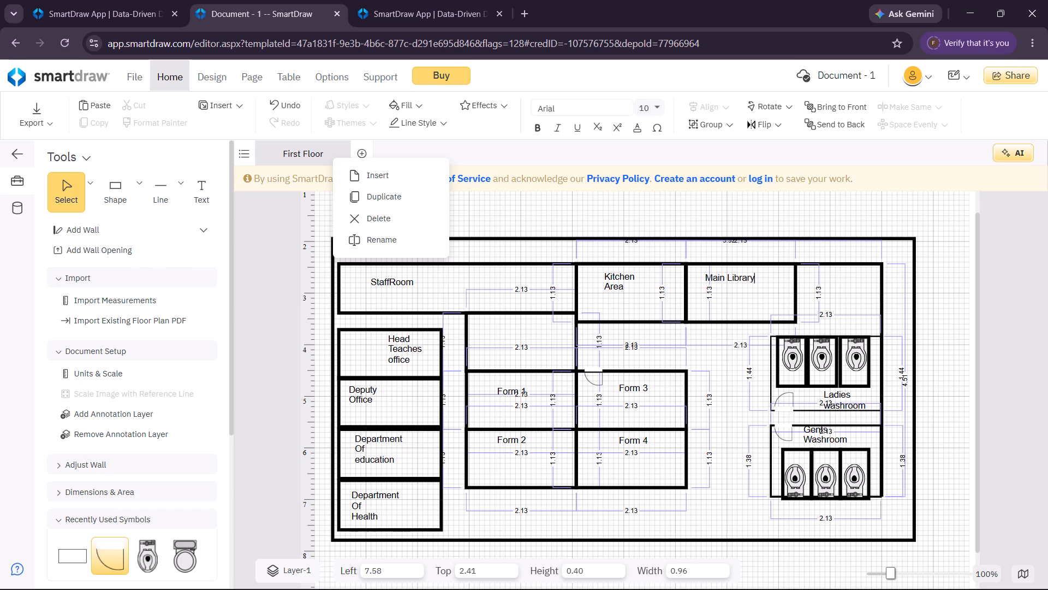
left_click(396, 235)
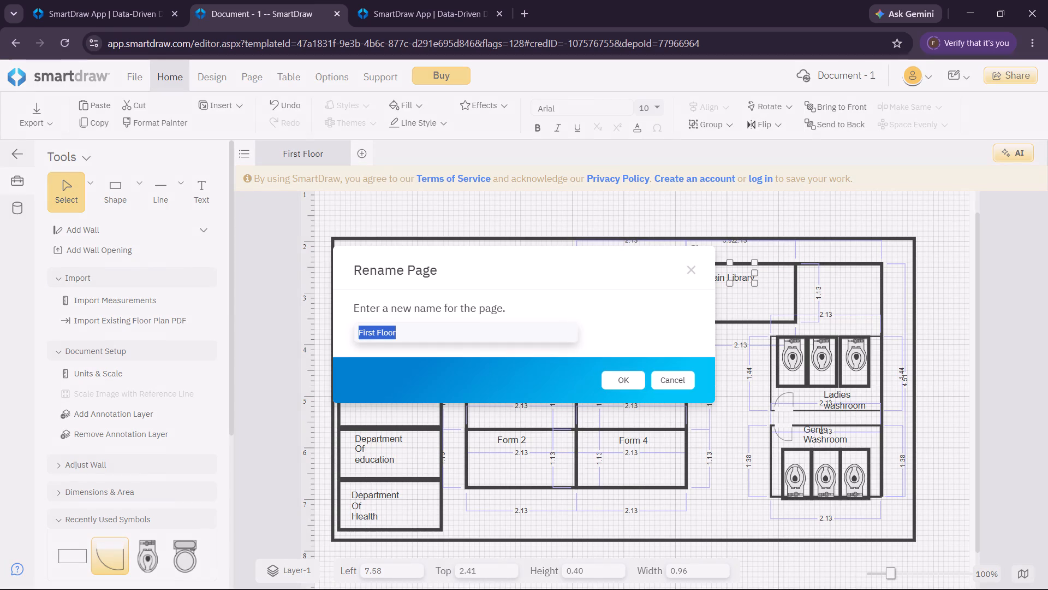
left_click(408, 334)
key("space")
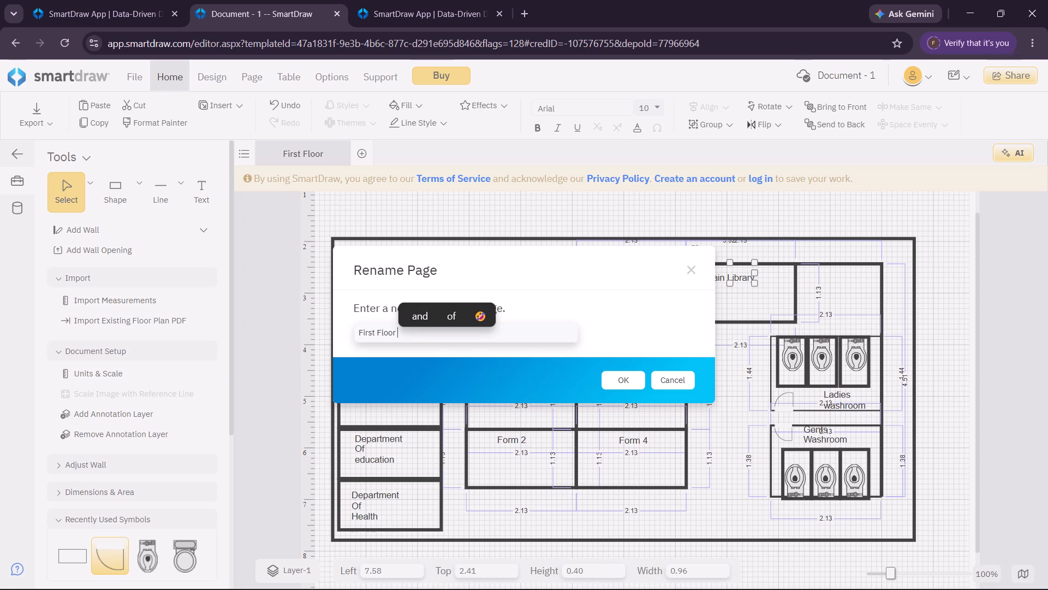
type("Rooms")
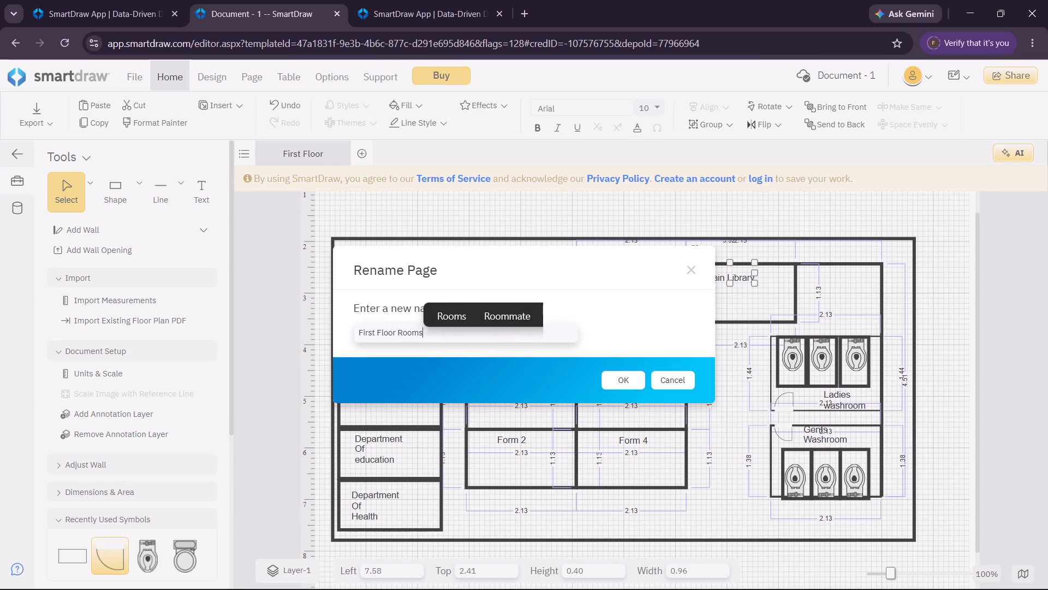
key("space")
left_click(625, 377)
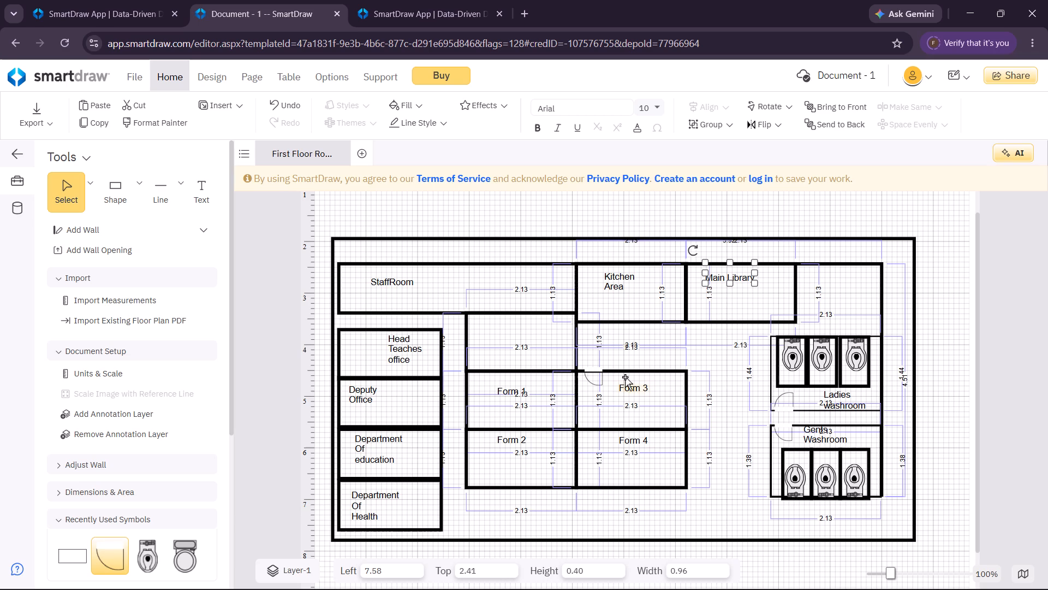
left_click(737, 387)
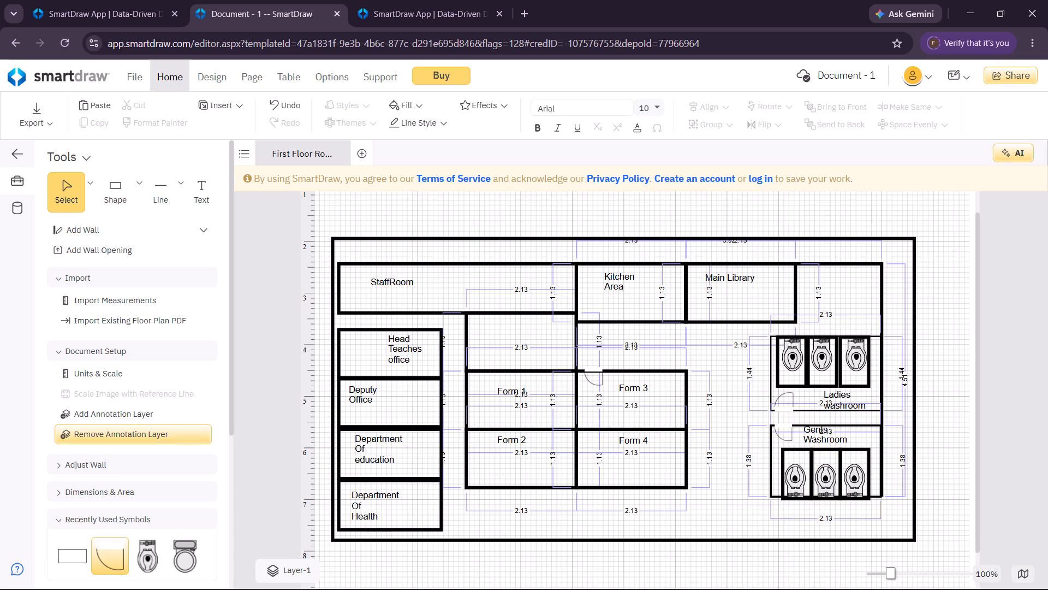
Place a 0.71 by 0.71 door symbol inside the Form 2 room, at about left 4.29, top 5.85.
left_click(112, 552)
left_click_drag(112, 552, 222, 464)
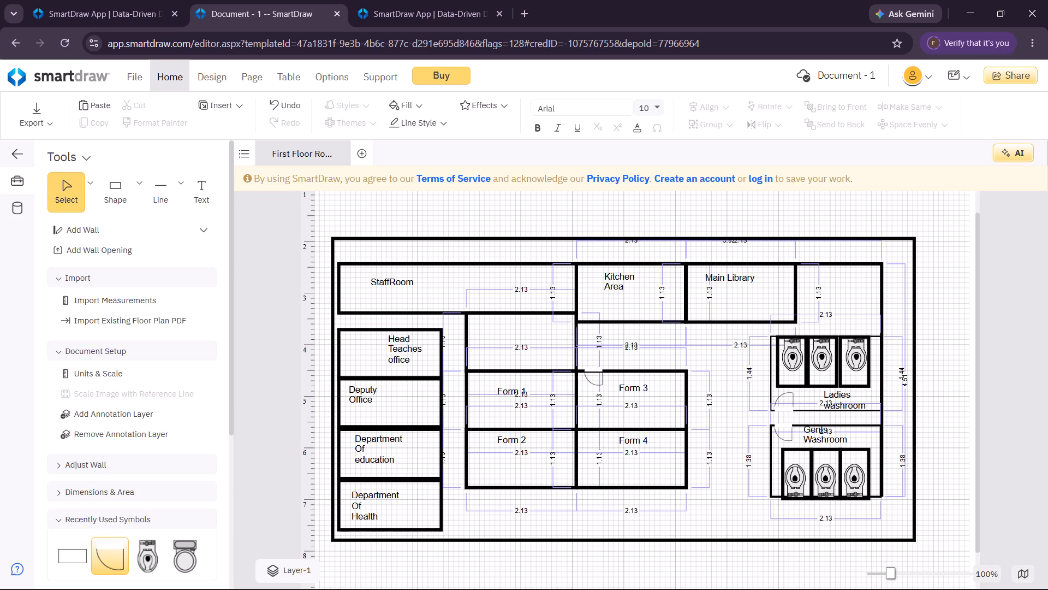
left_click_drag(222, 464, 561, 497)
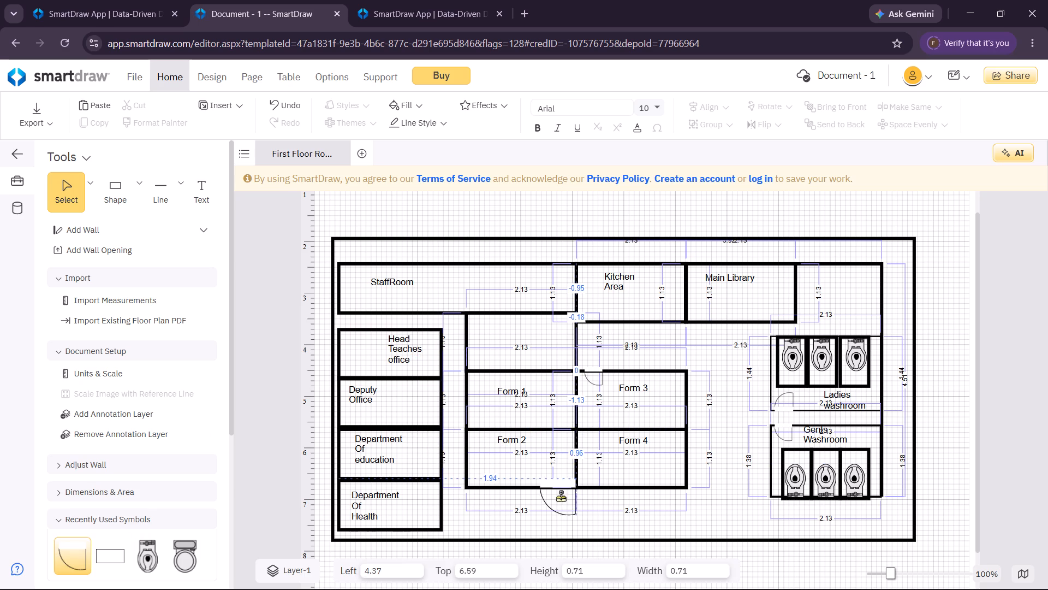
left_click_drag(561, 497, 554, 458)
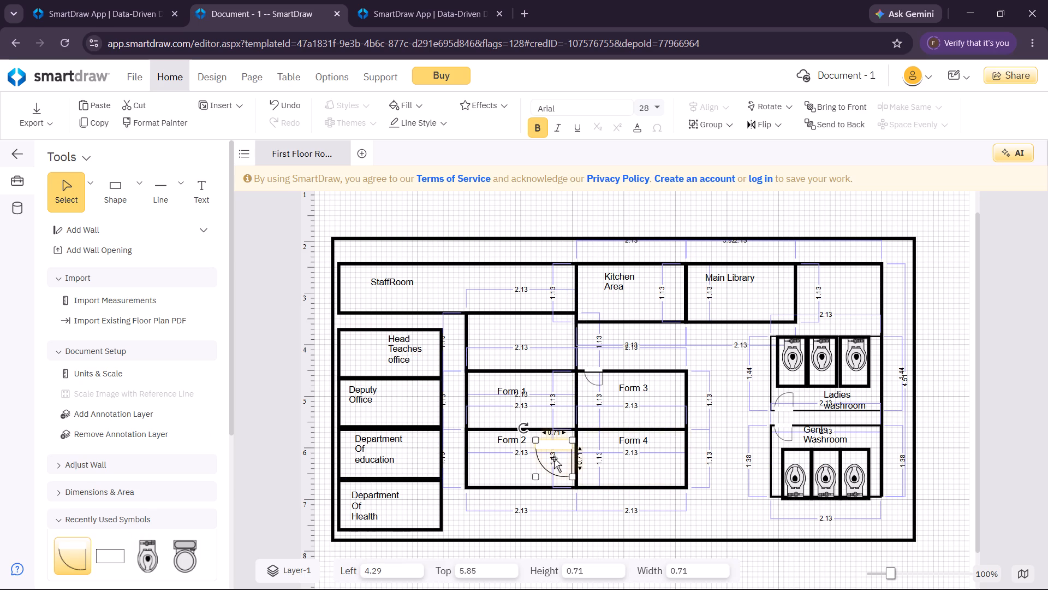
Rotate the new door in the Form 2 room a quarter turn so its leaf runs along the upper side.
left_click_drag(523, 428, 549, 473)
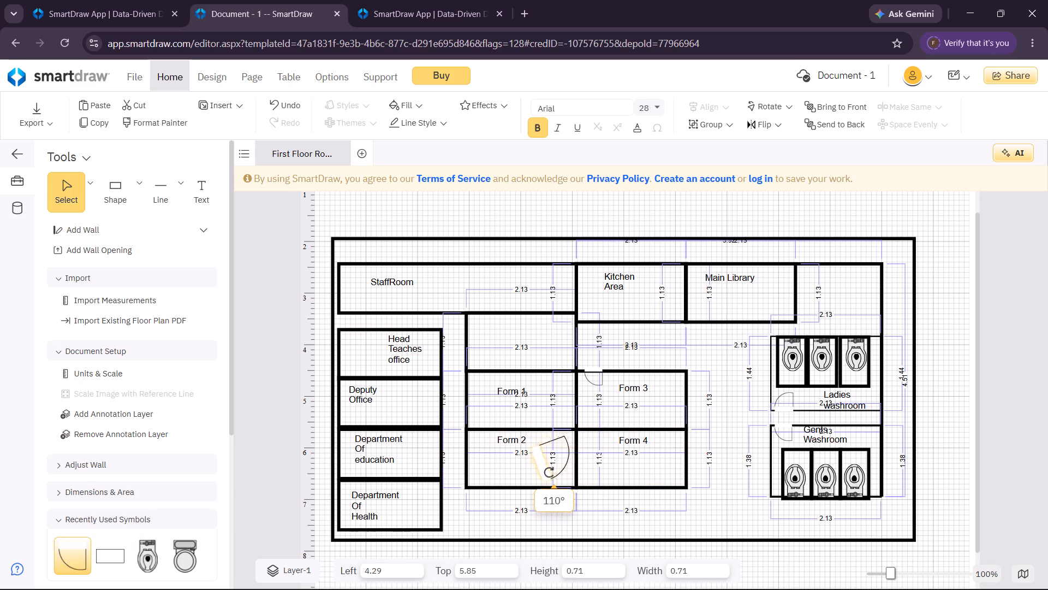
left_click_drag(549, 473, 541, 469)
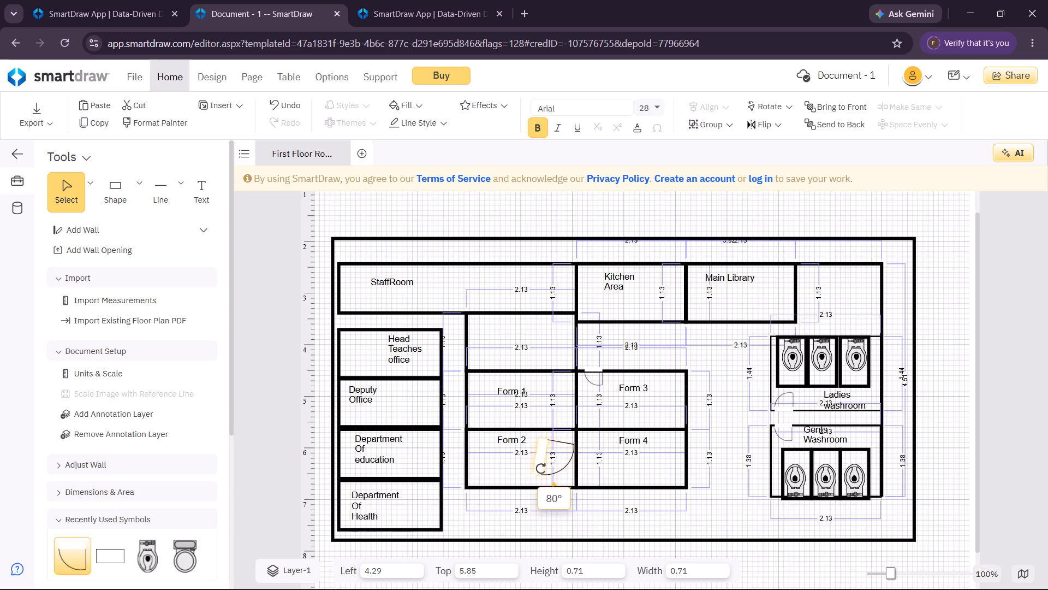
left_click_drag(541, 469, 542, 470)
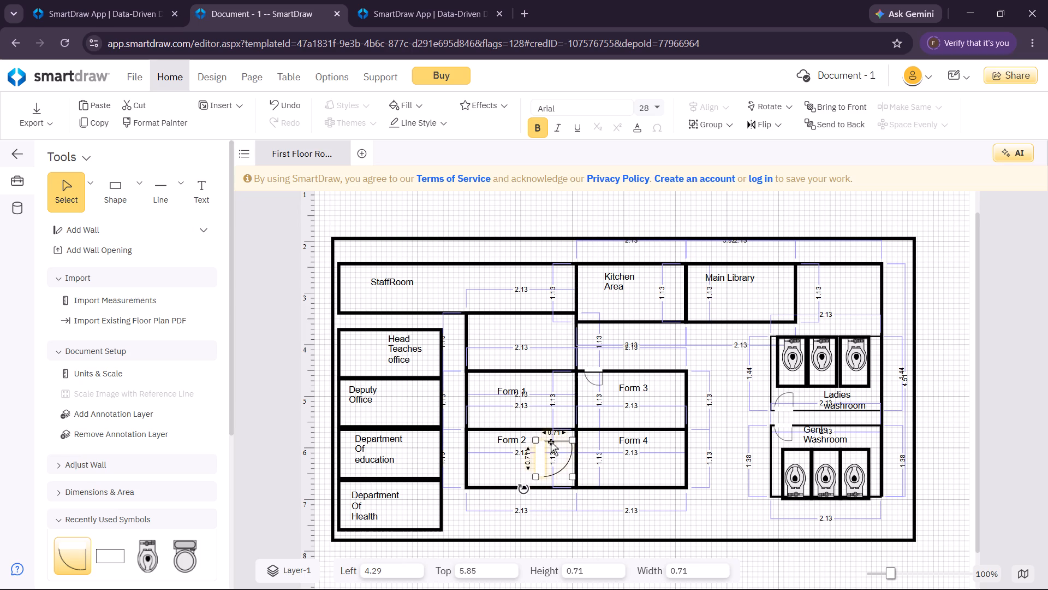
Shrink the Form 2 door to 0.60 by 0.60 and move it near the room's lower-left corner, at about left 3.16, top 6.21.
left_click_drag(574, 438, 558, 447)
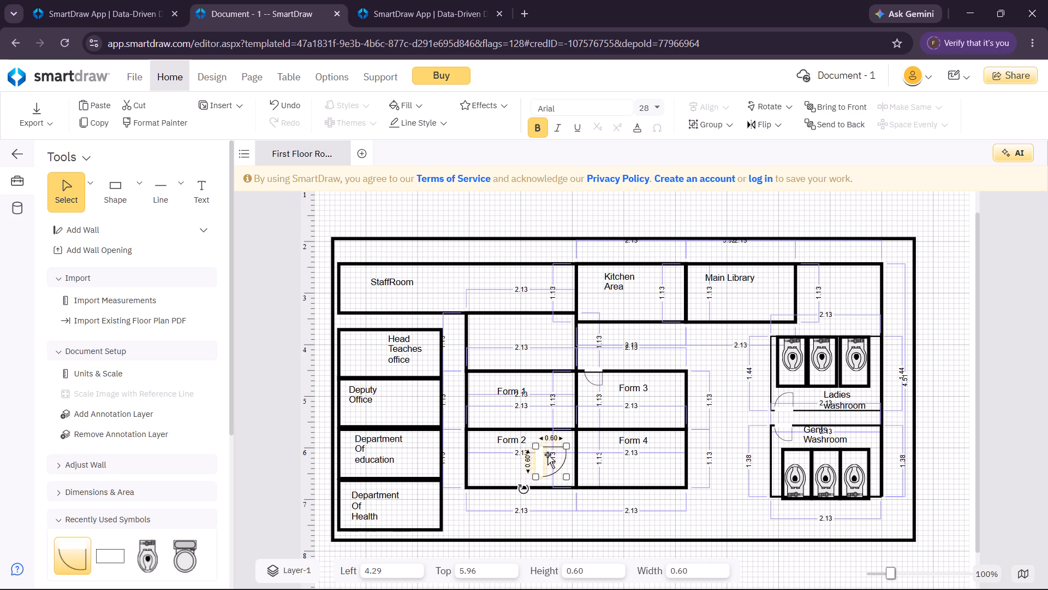
left_click_drag(544, 456, 485, 471)
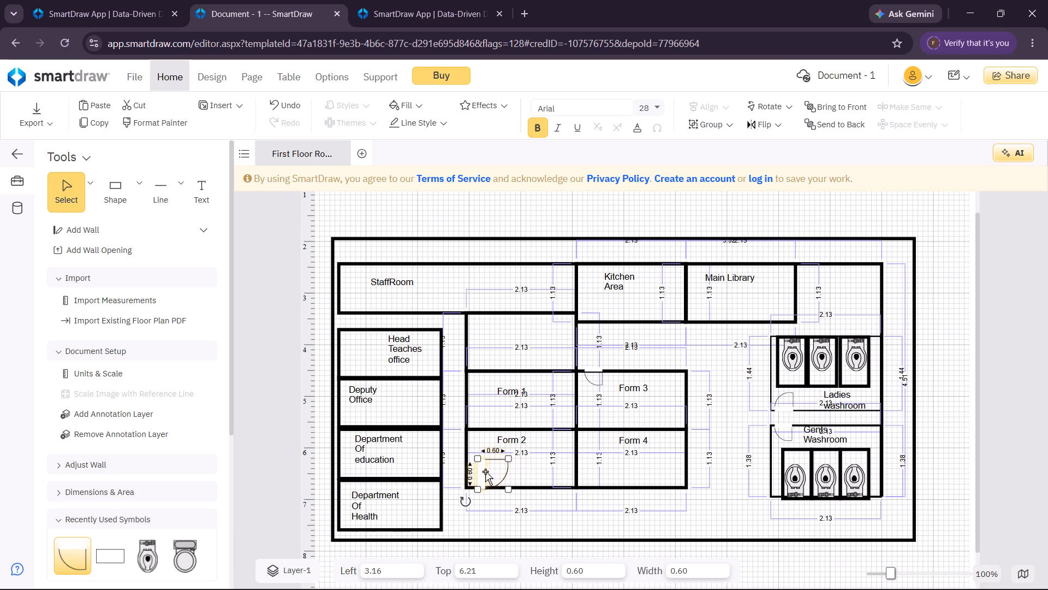
left_click(457, 505)
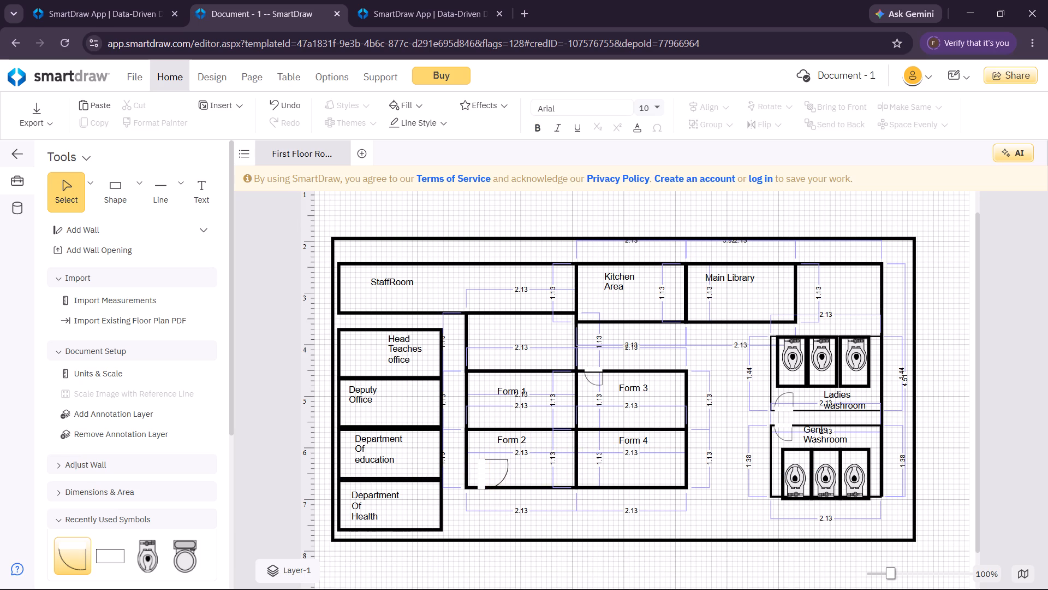
left_click(473, 483)
left_click(479, 481)
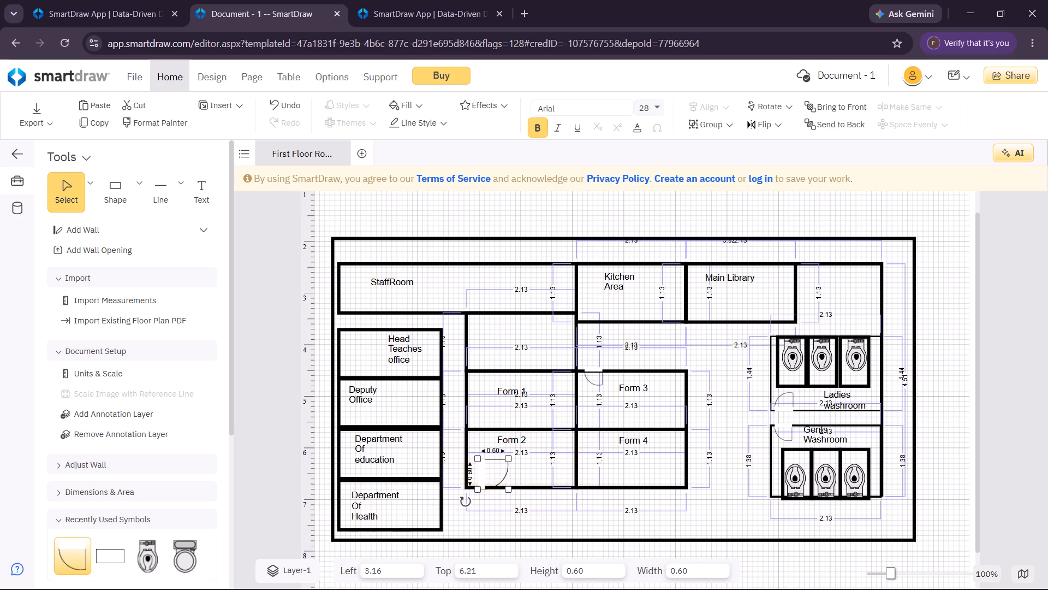
Rotate the Form 2 door to 0° and move it onto the room's lower wall at about left 3.00, top 6.72.
left_click_drag(464, 499, 478, 455)
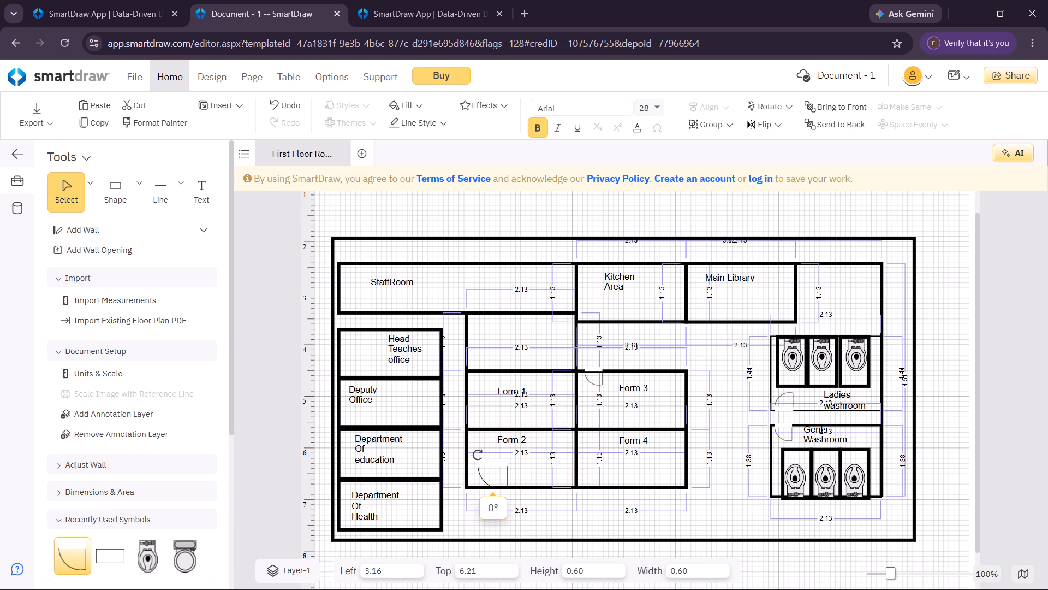
left_click_drag(478, 455, 476, 454)
left_click_drag(492, 461, 488, 486)
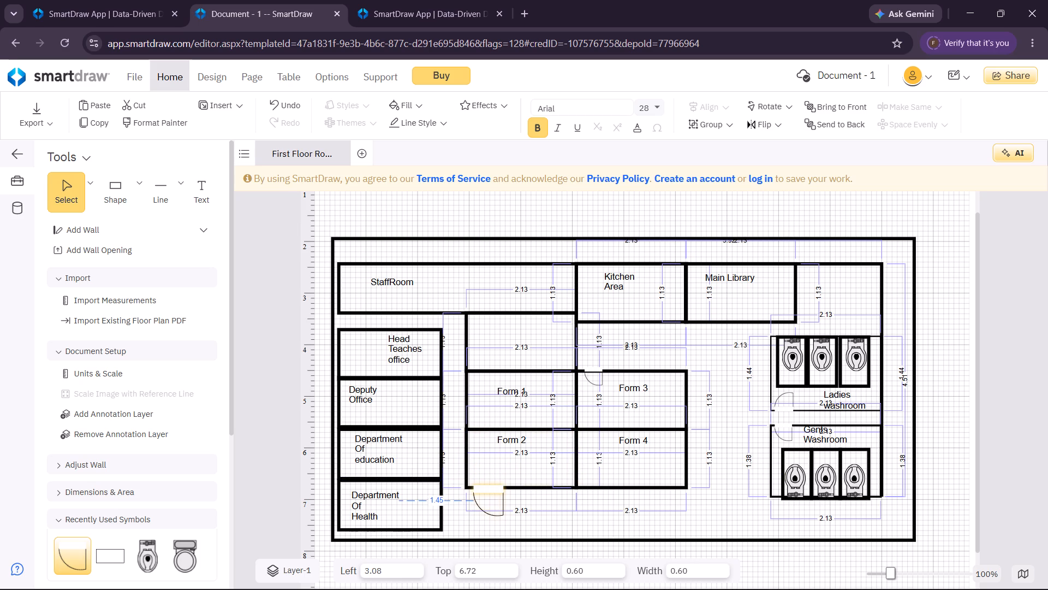
left_click_drag(488, 486, 483, 486)
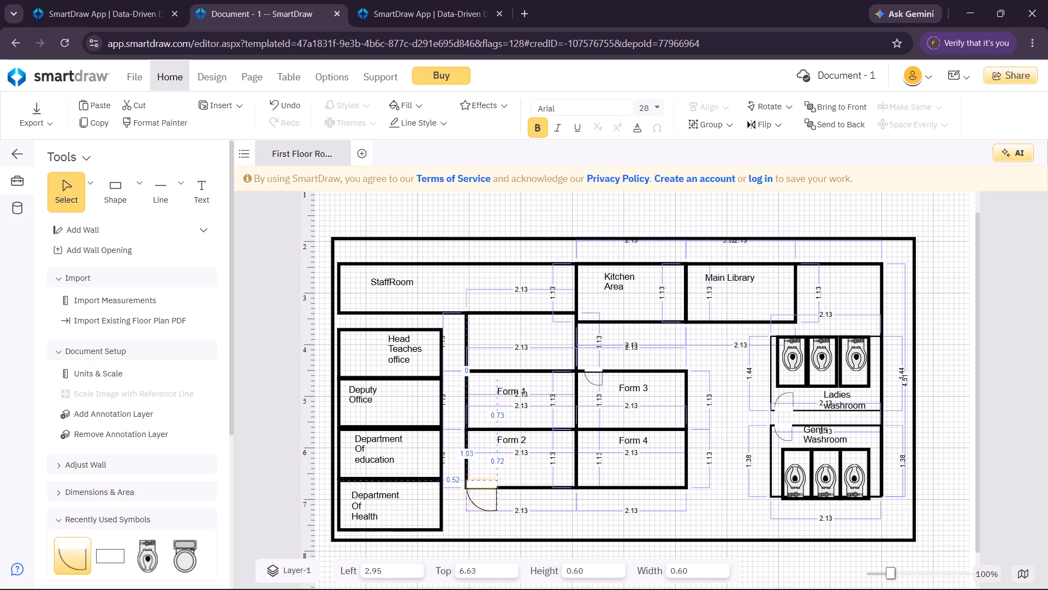
left_click_drag(483, 486, 484, 486)
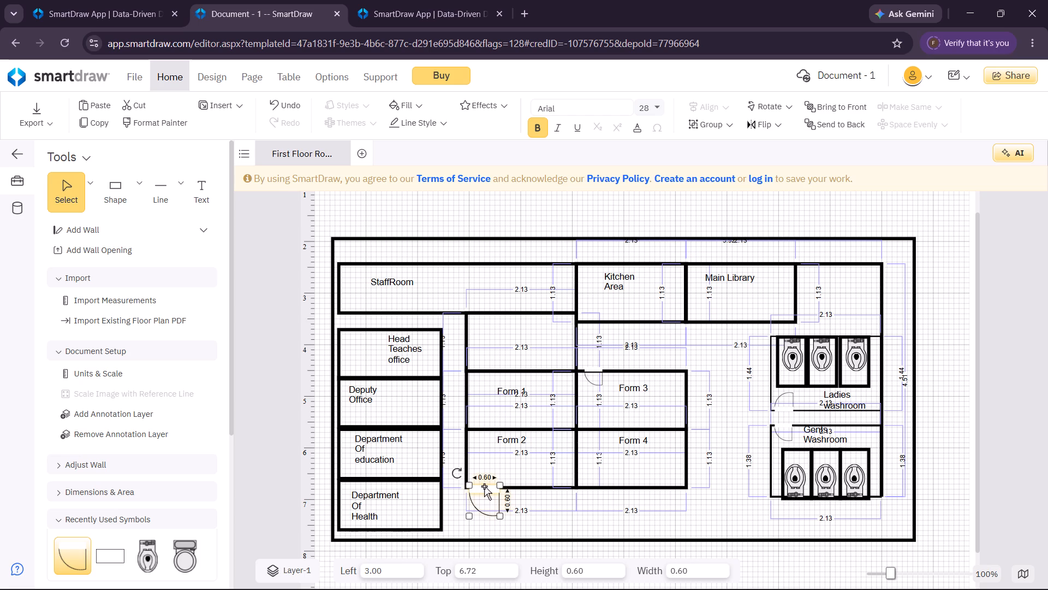
Reduce the Form 2 door to 0.54 by 0.54 and nudge it to about left 3.00, top 6.75.
left_click_drag(500, 482, 494, 483)
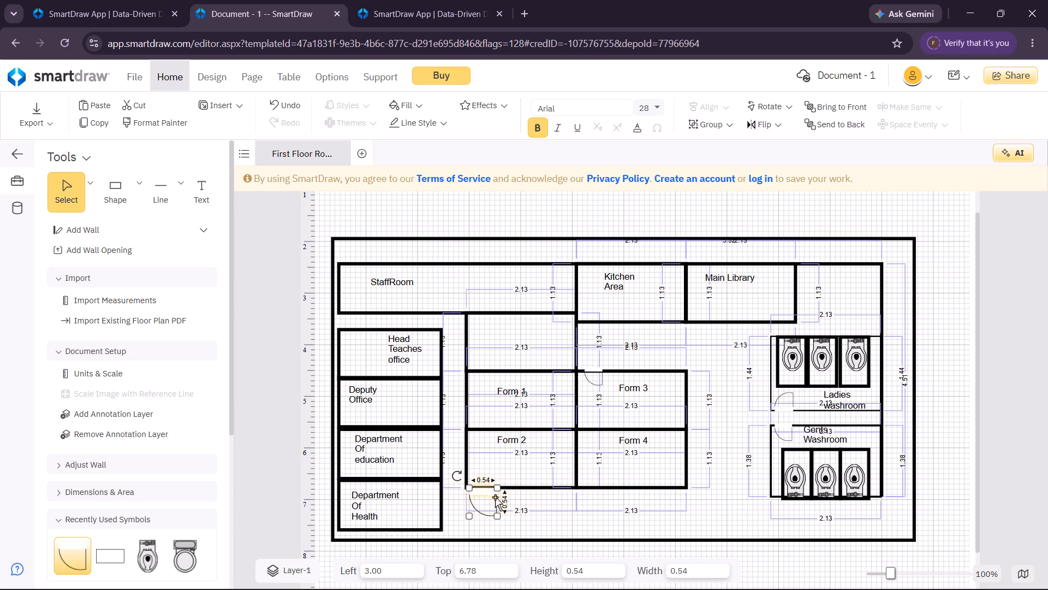
left_click(498, 517)
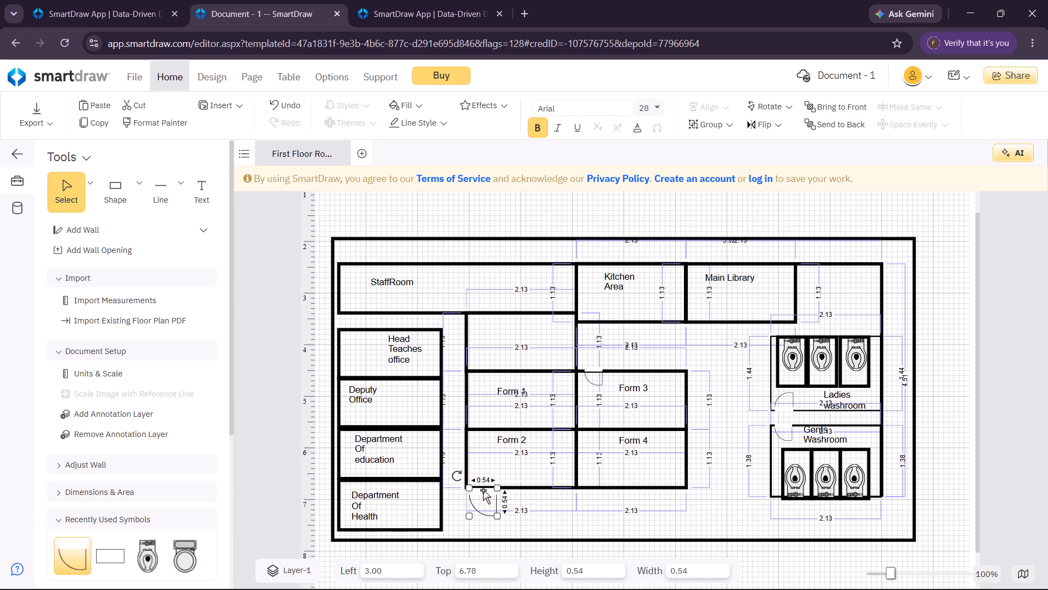
left_click(484, 493)
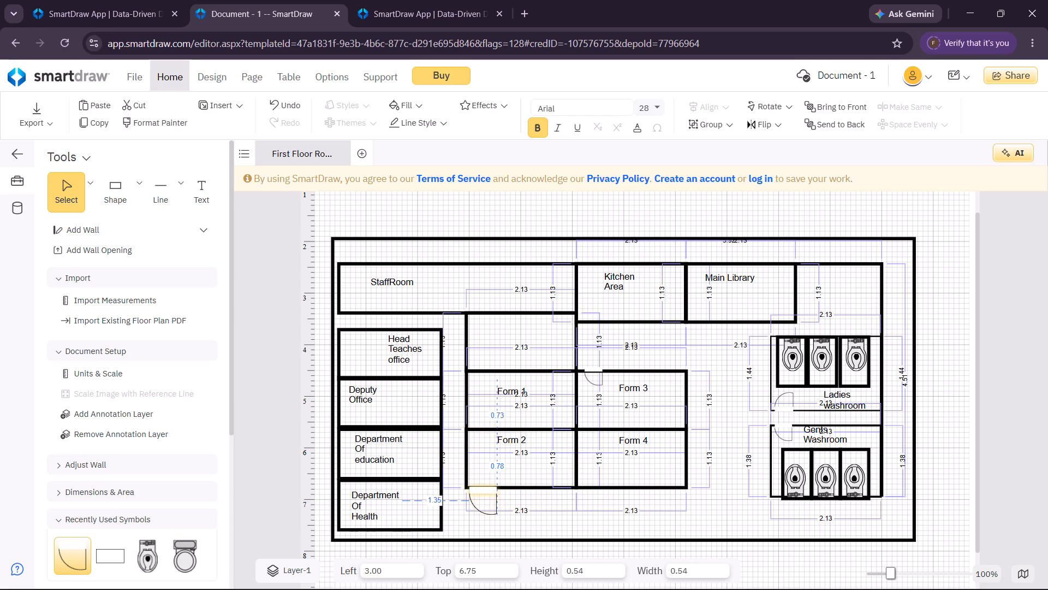
Flip the Form 2 door horizontally and vertically, and set it in the lower wall opening inward, at about left 3.00, top 6.31.
left_click(759, 124)
left_click(781, 155)
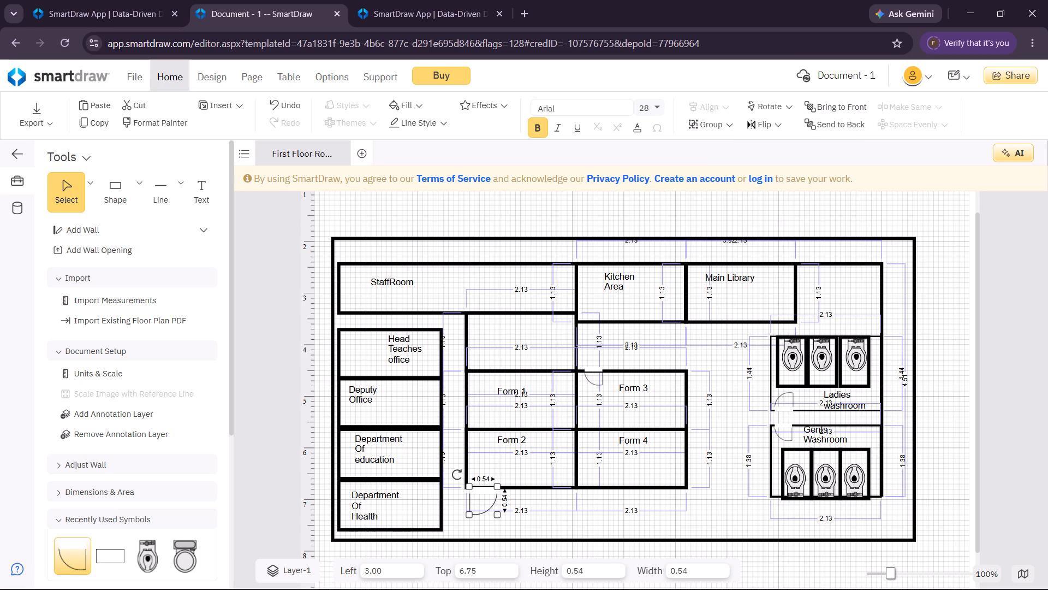
left_click(773, 126)
left_click(799, 175)
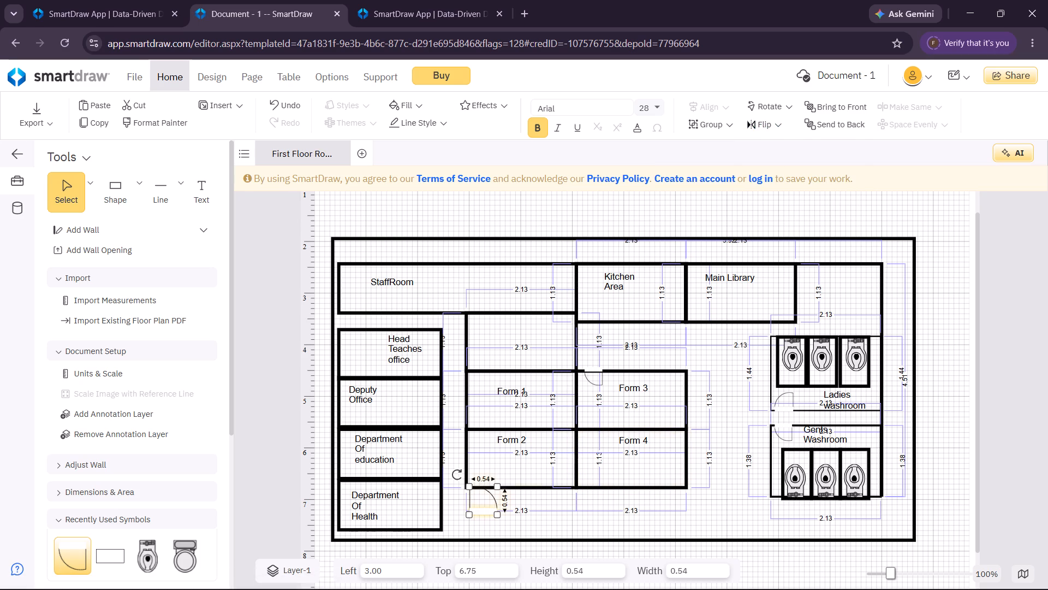
left_click_drag(484, 512, 484, 487)
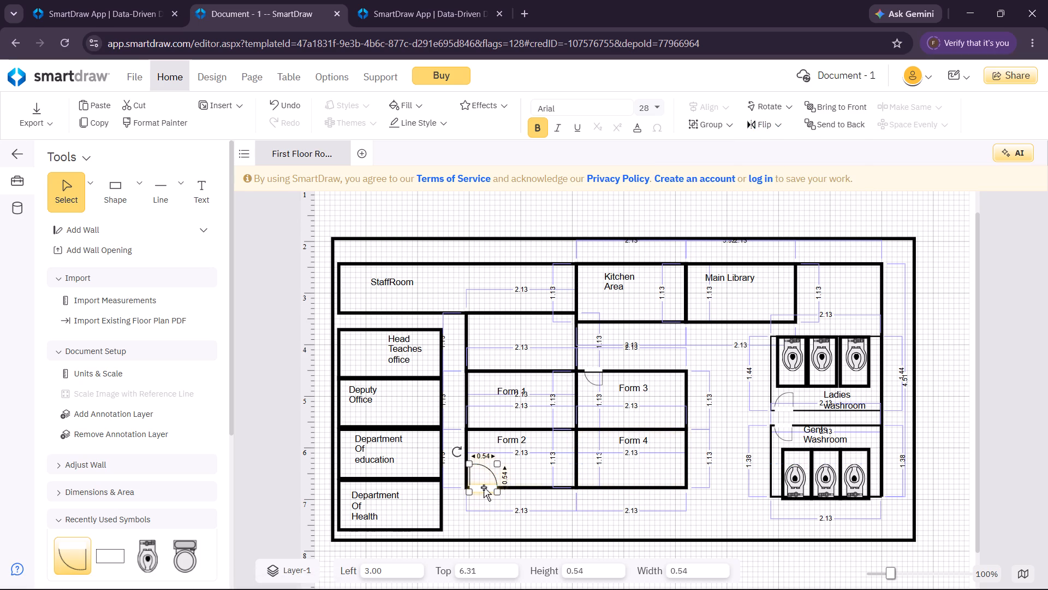
Copy the Form 2 door and place the duplicate in the Form 4 room's lower wall at about left 5.23, top 6.31.
key("ctrl+c")
key("ctrl+v")
type("vv")
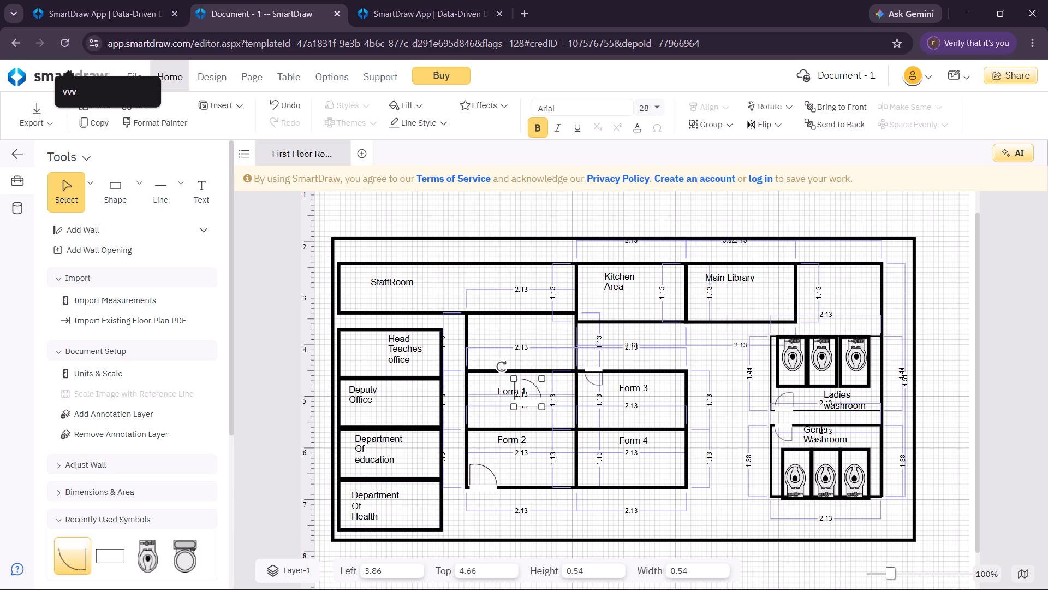
scroll(484, 487, "down", 1)
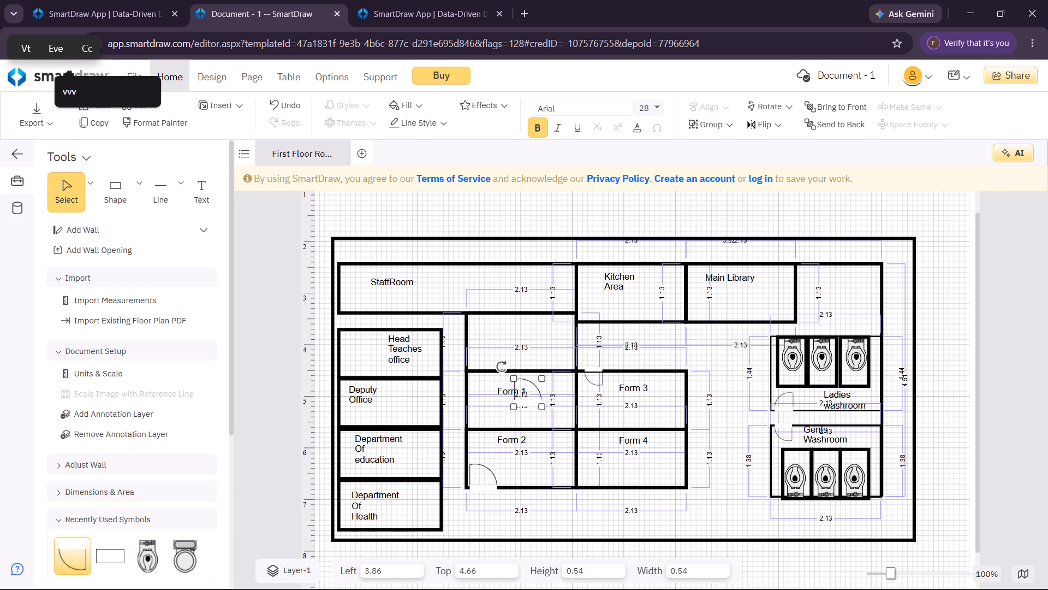
left_click_drag(529, 399, 603, 485)
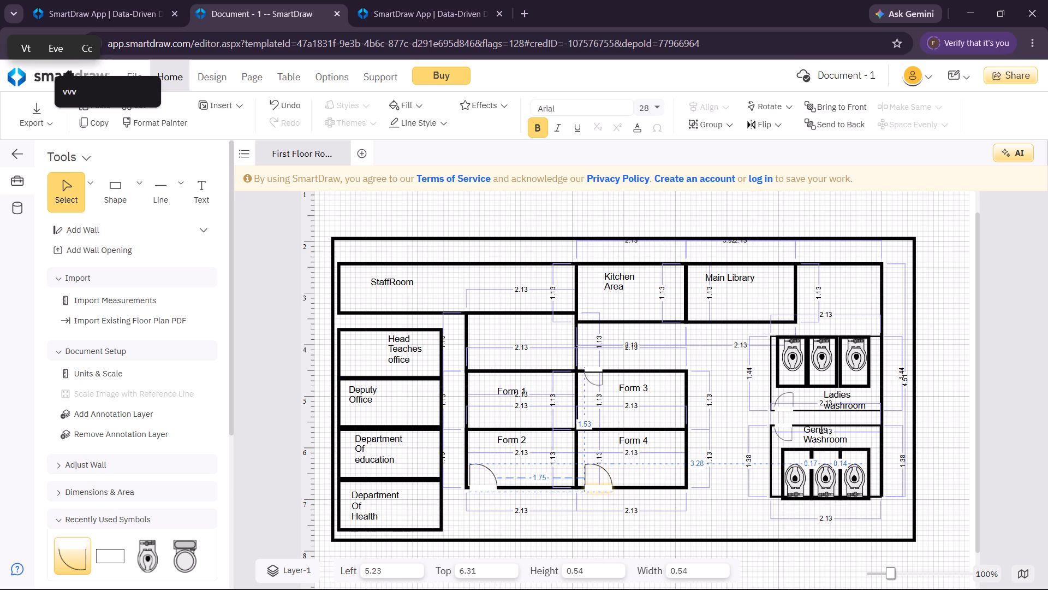
left_click_drag(603, 485, 597, 485)
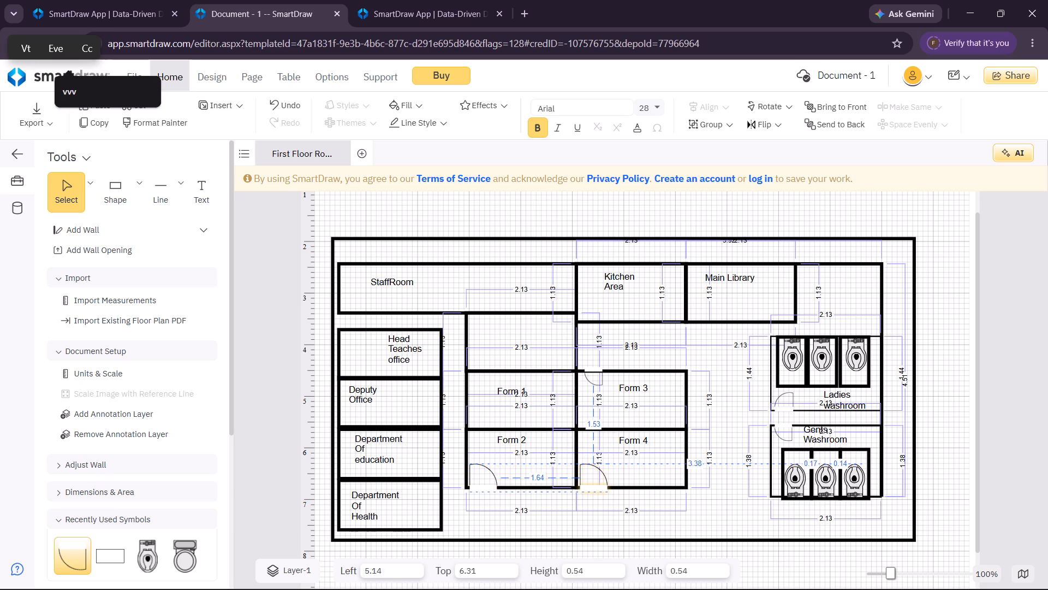
left_click_drag(597, 485, 600, 483)
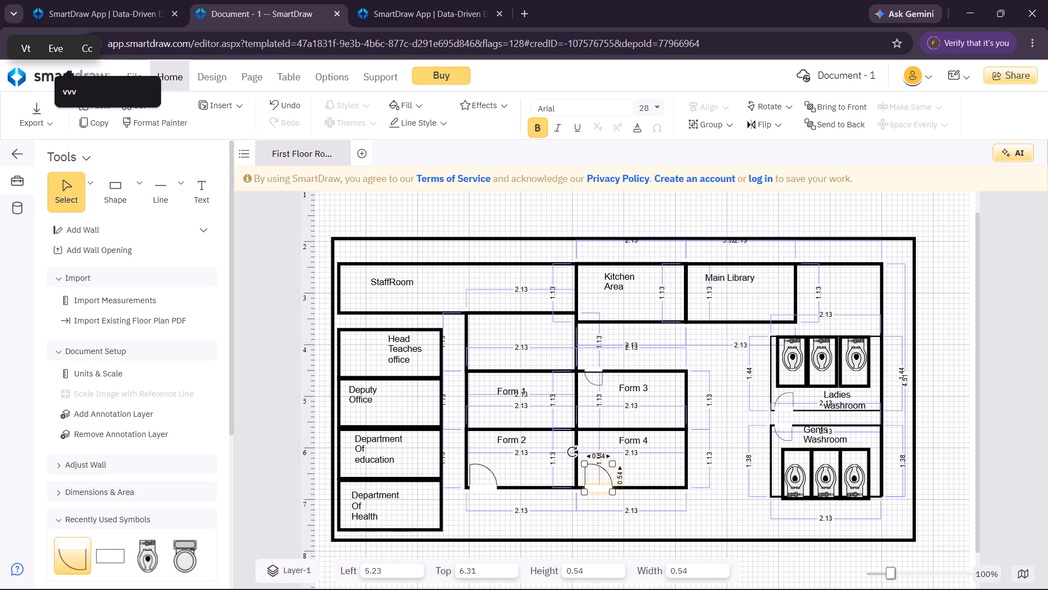
Paste another door, rotate it a quarter turn, and set it in the Head Teaches office's right wall at about left 2.01, top 3.75.
left_click(631, 508)
key("ctrl+v")
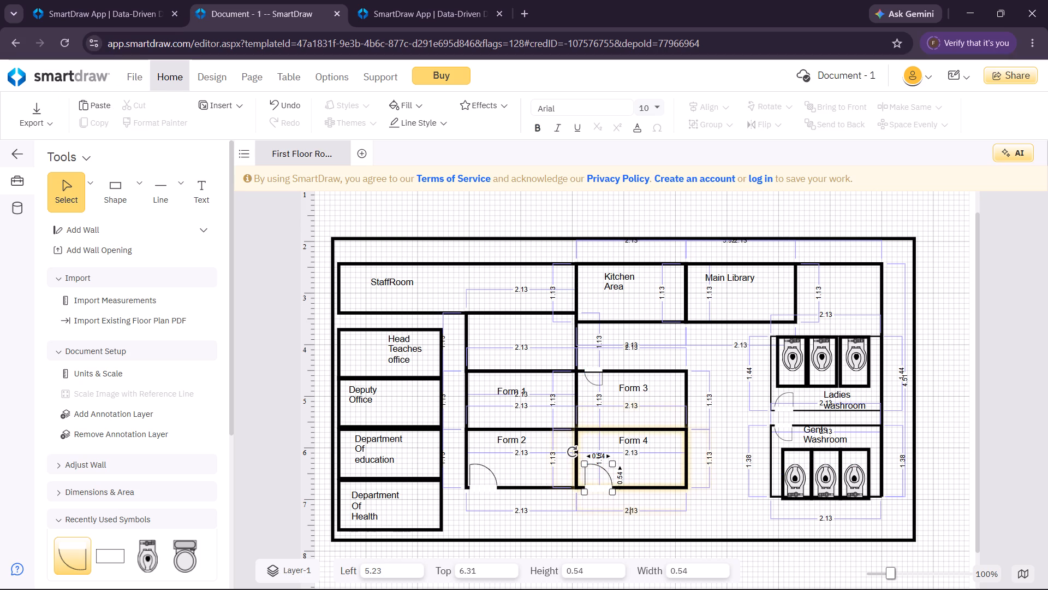
left_click(714, 521)
key("ctrl+v")
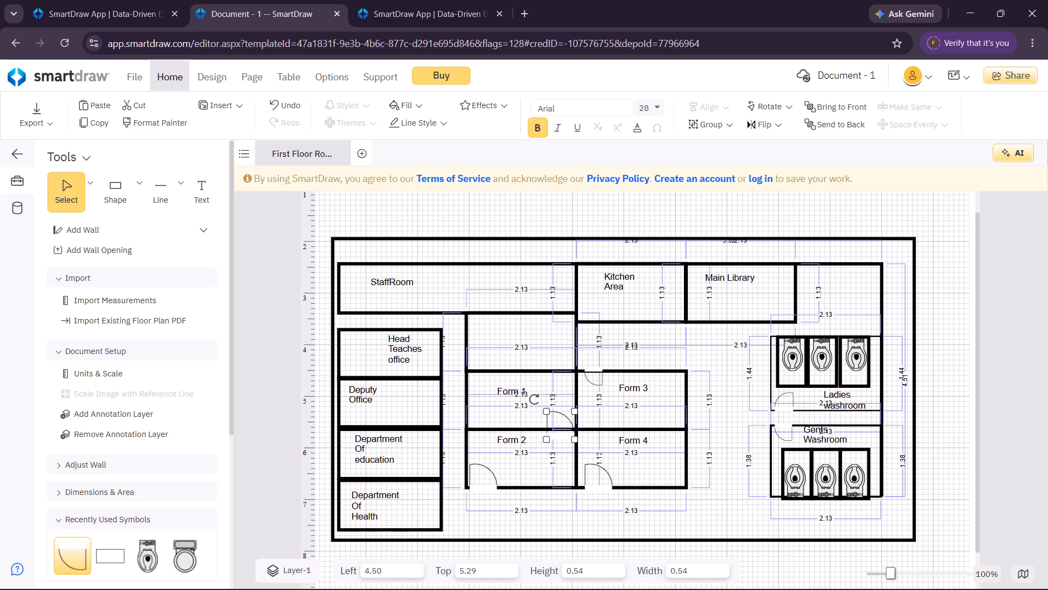
left_click_drag(563, 434, 543, 406)
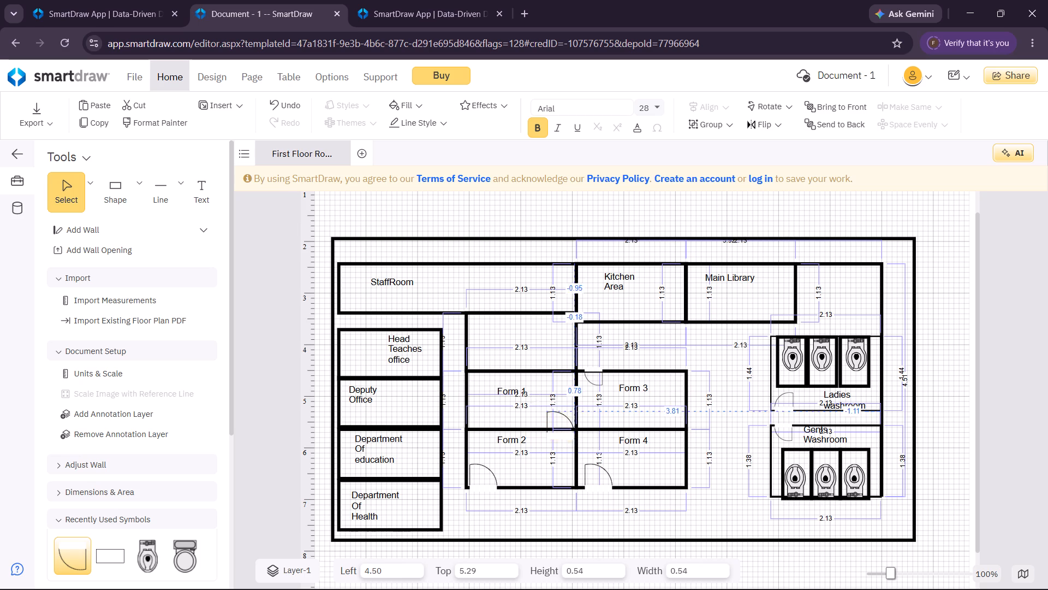
left_click_drag(543, 406, 359, 326)
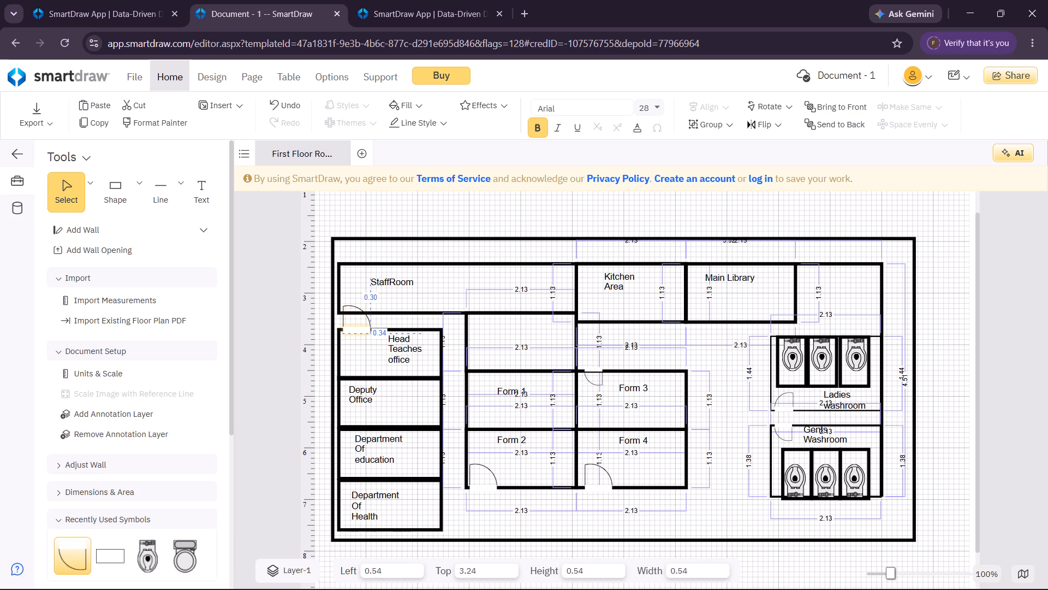
left_click_drag(359, 326, 432, 361)
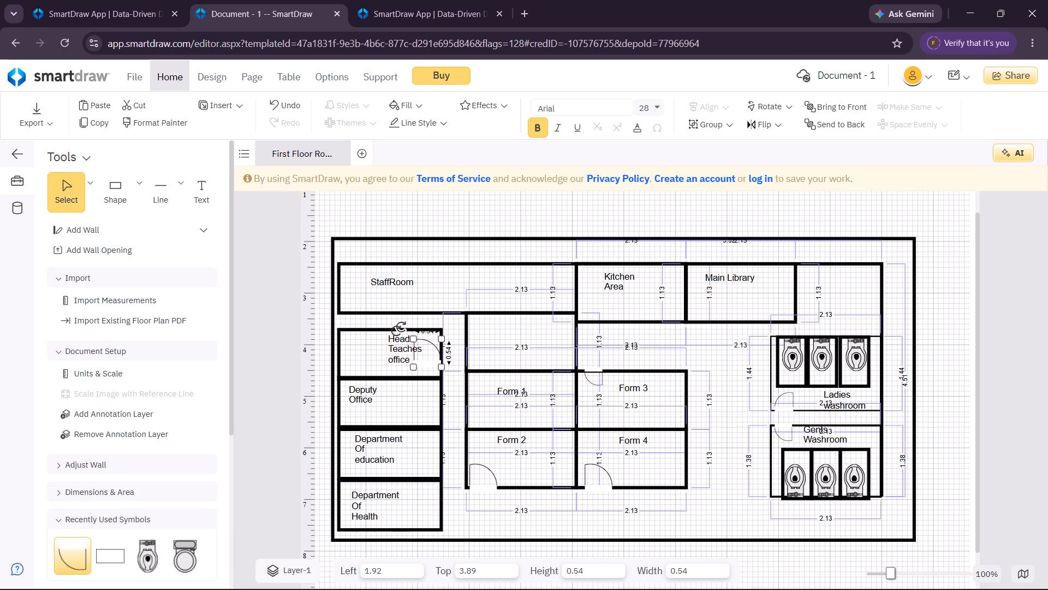
left_click_drag(403, 330, 417, 364)
left_click_drag(438, 353, 441, 344)
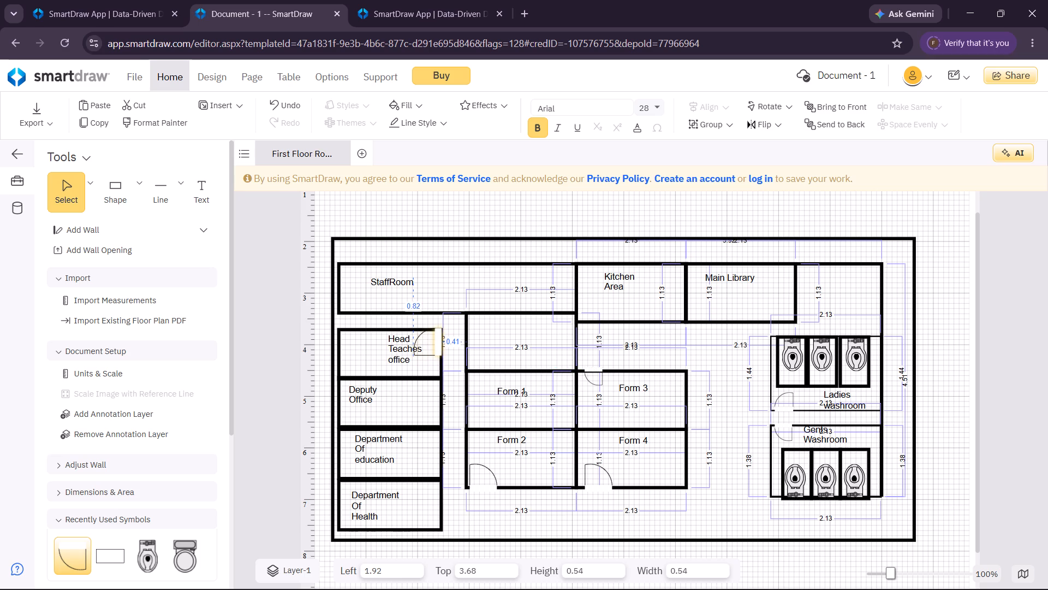
left_click_drag(441, 344, 443, 346)
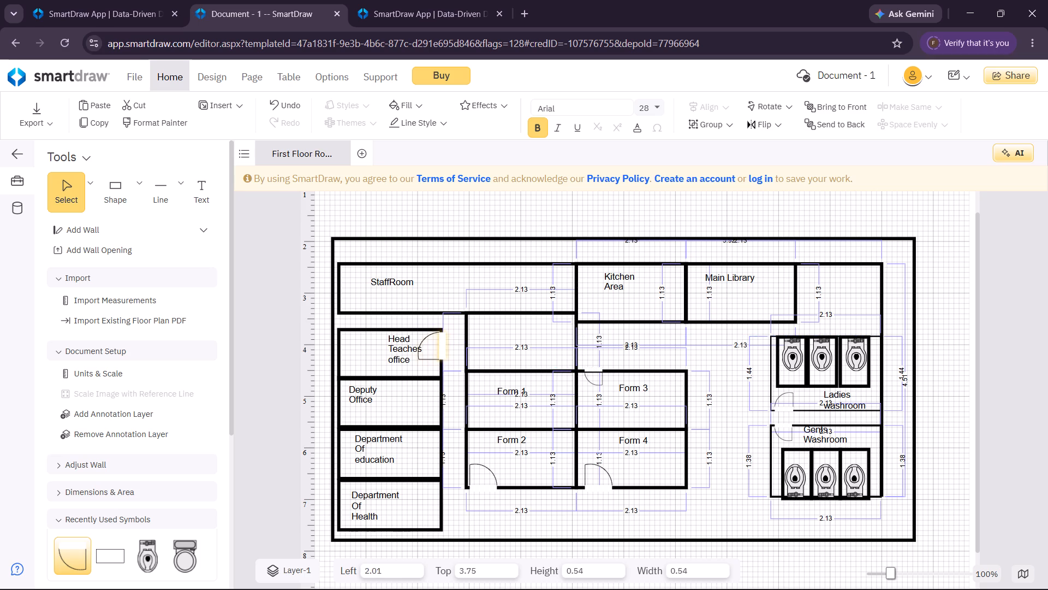
left_click_drag(443, 346, 442, 346)
left_click_drag(442, 346, 440, 346)
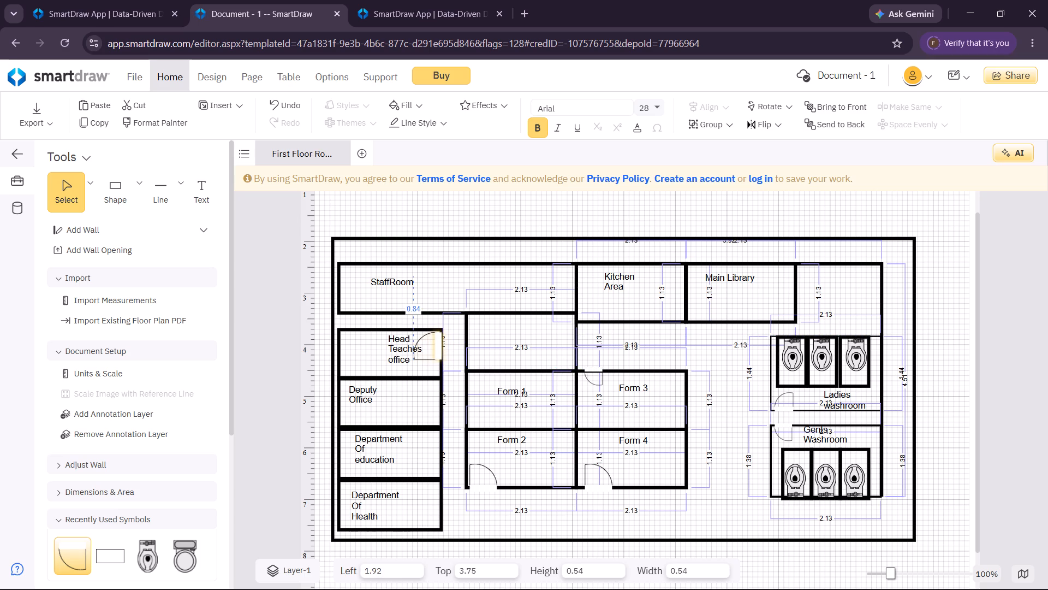
left_click_drag(440, 346, 443, 346)
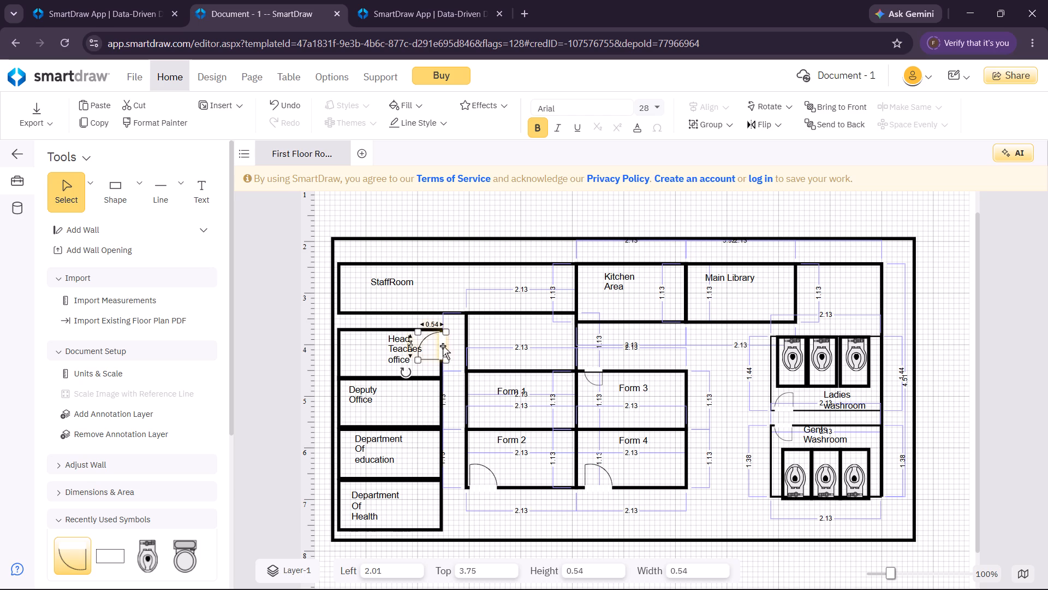
Paste another door, rotate it a quarter turn, and set it in the Deputy Office's right wall at about top 4.77.
key("ctrl+v")
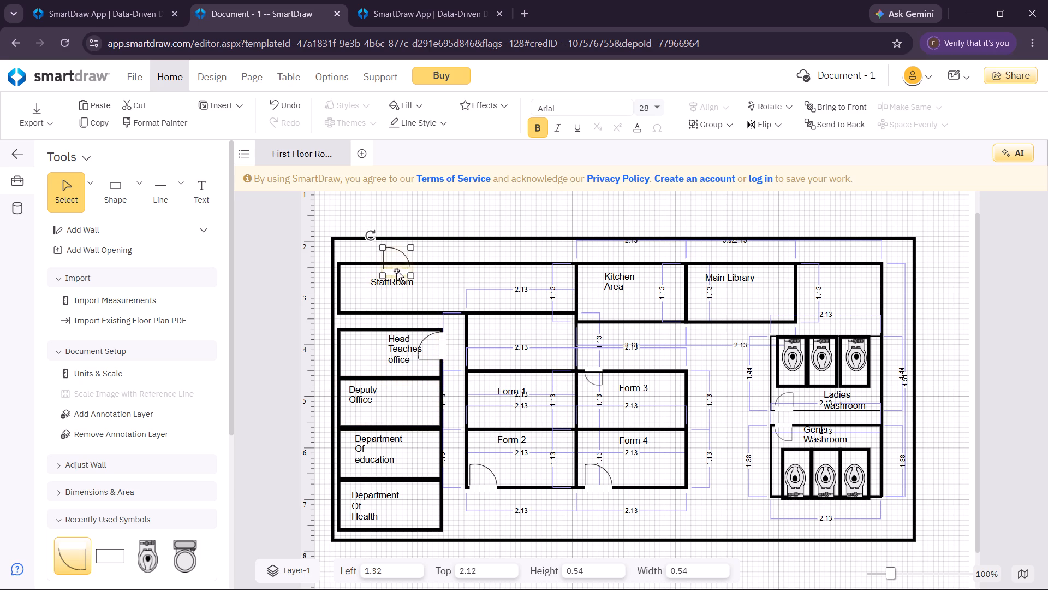
left_click_drag(396, 272, 435, 421)
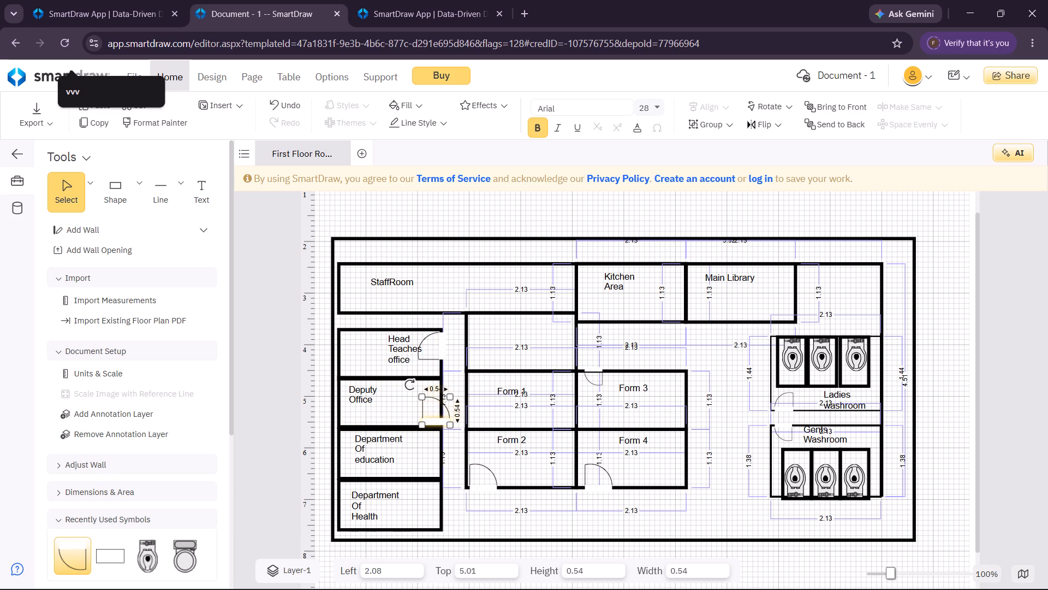
left_click_drag(407, 383, 430, 424)
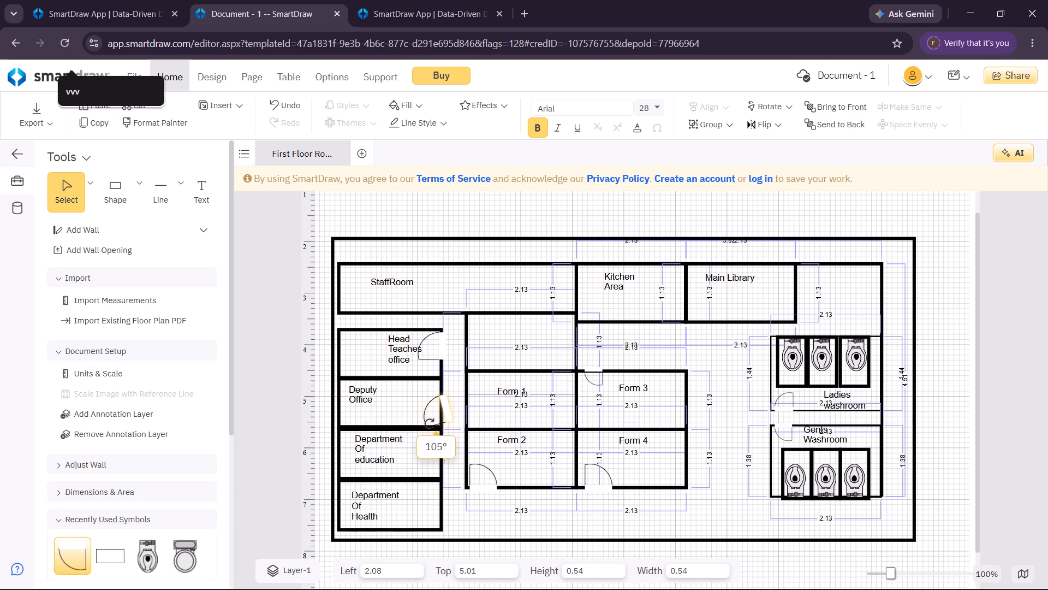
left_click_drag(430, 424, 421, 426)
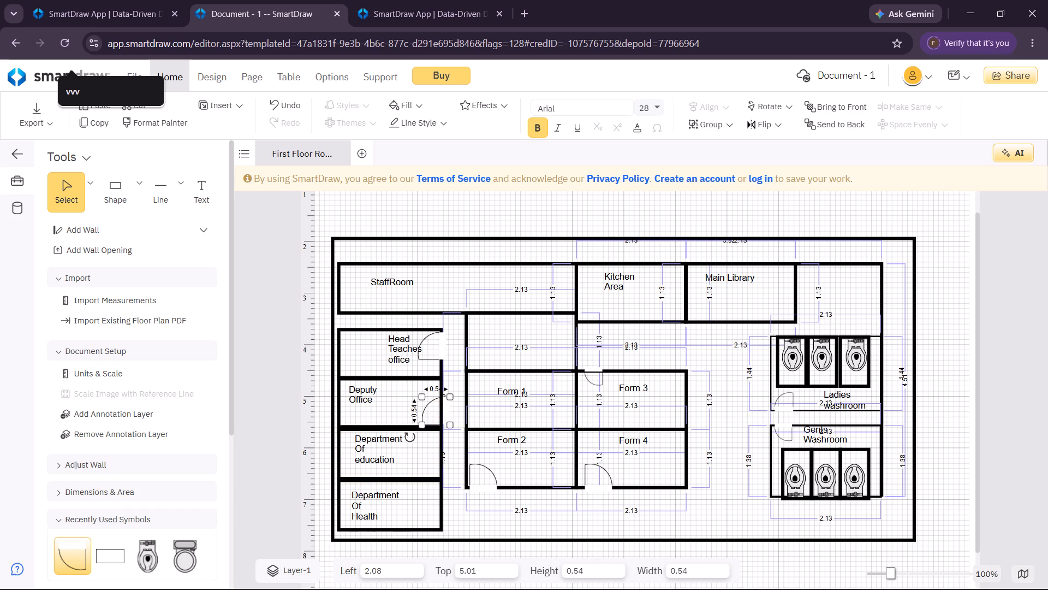
left_click_drag(446, 412, 436, 397)
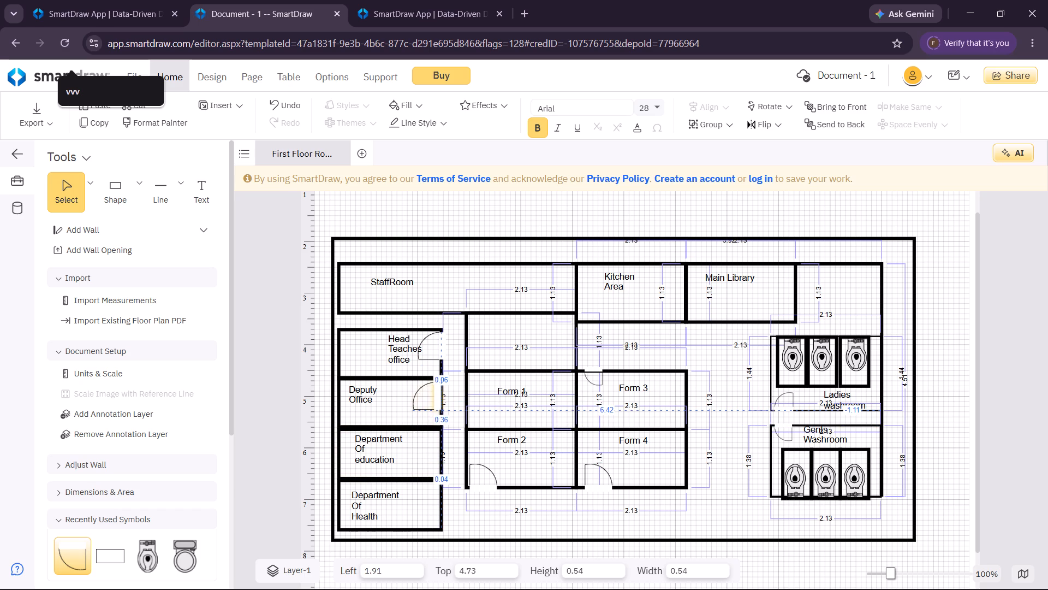
left_click_drag(436, 397, 445, 403)
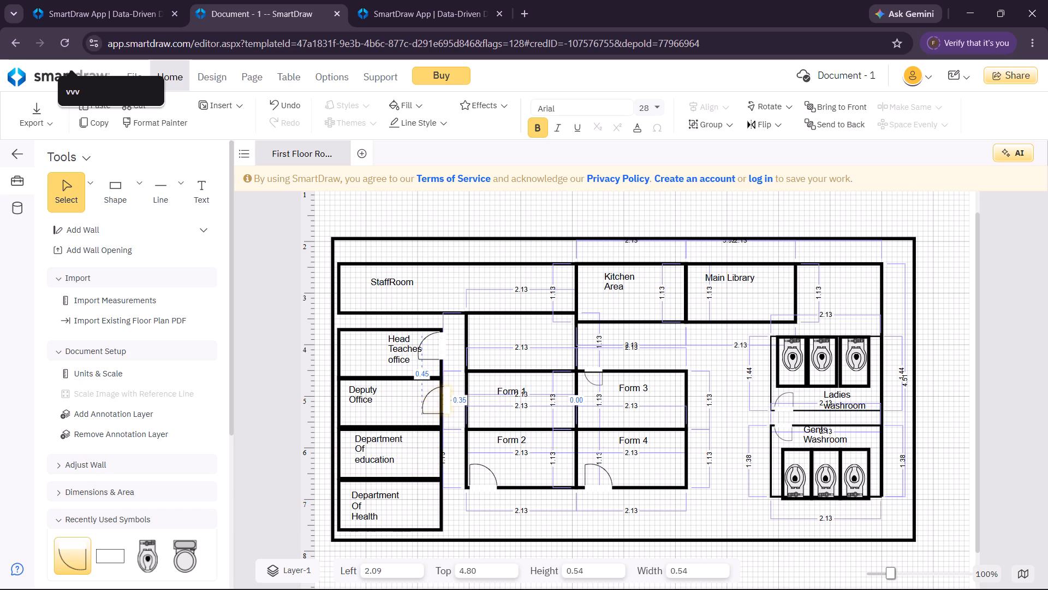
left_click_drag(445, 403, 440, 400)
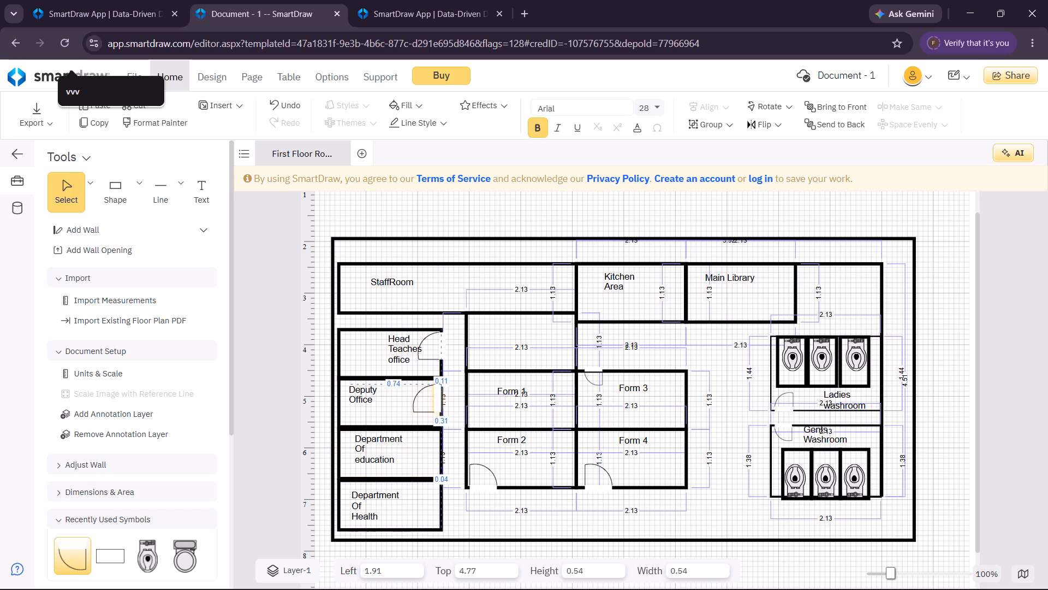
left_click_drag(440, 400, 441, 399)
left_click(492, 478)
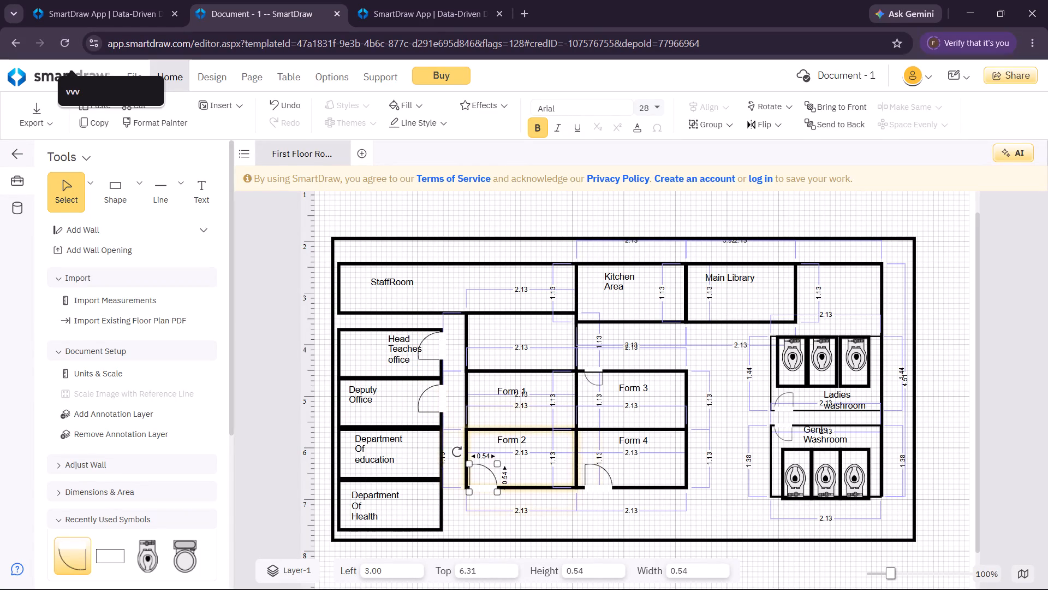
Paste another door and set it in the StaffRoom's lower wall, opening inward, just above the Head Teaches office's right end.
key("ctrl+v")
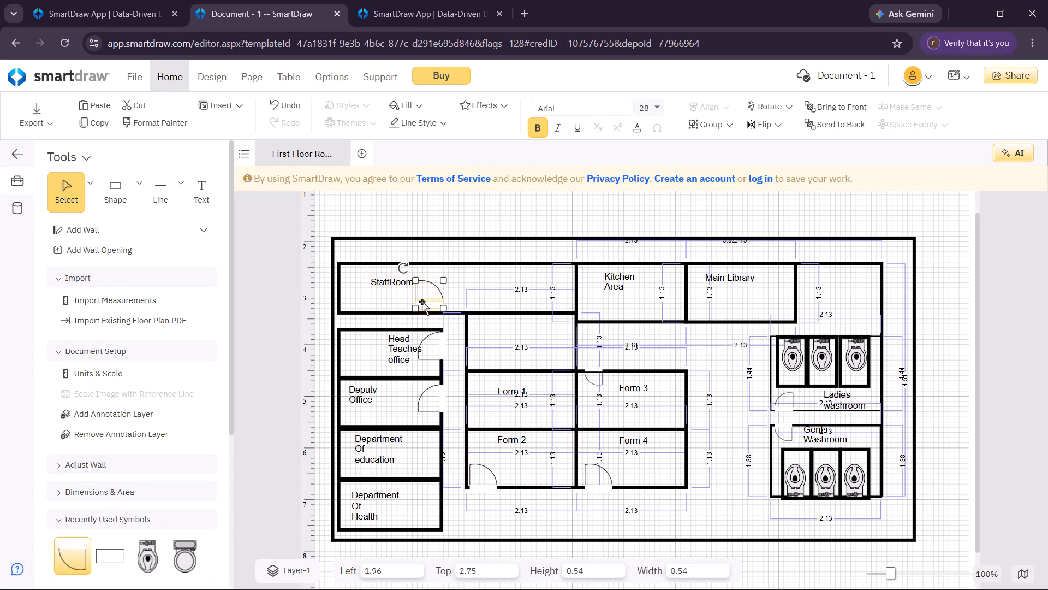
left_click_drag(423, 302, 433, 297)
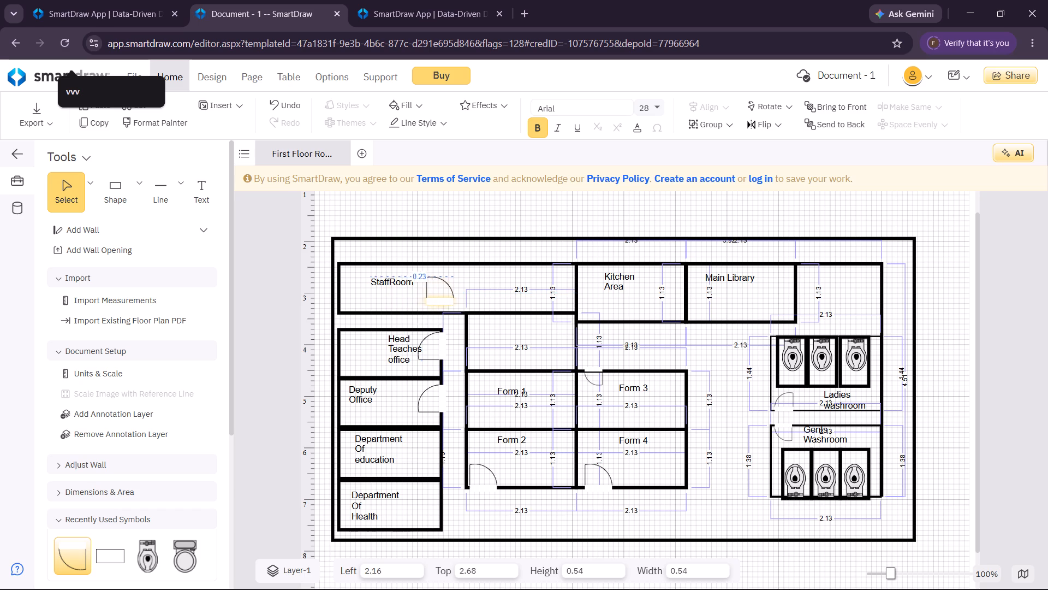
left_click_drag(433, 297, 444, 311)
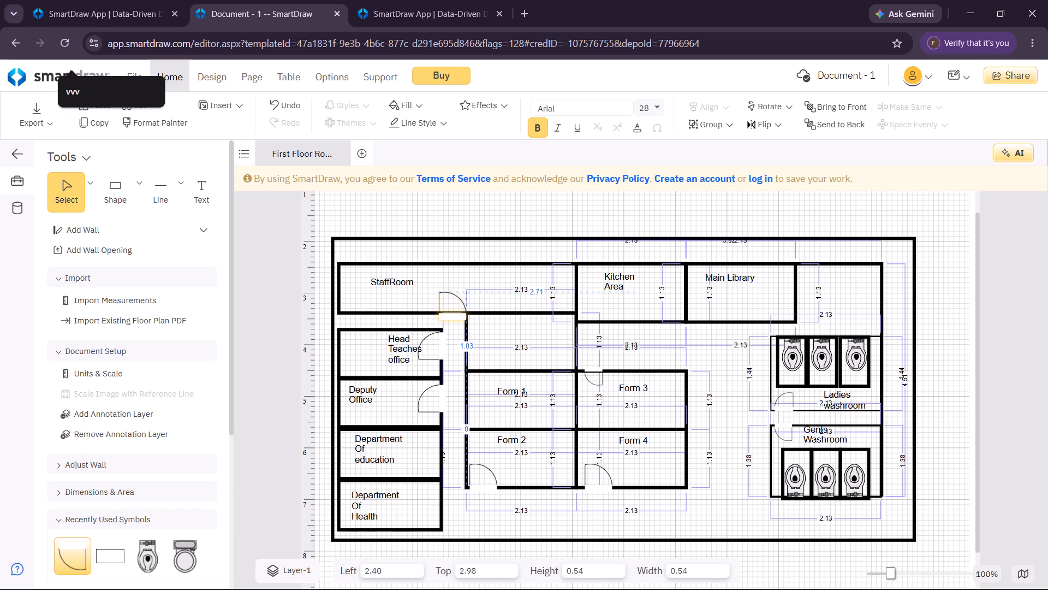
left_click_drag(444, 311, 440, 309)
left_click(531, 365)
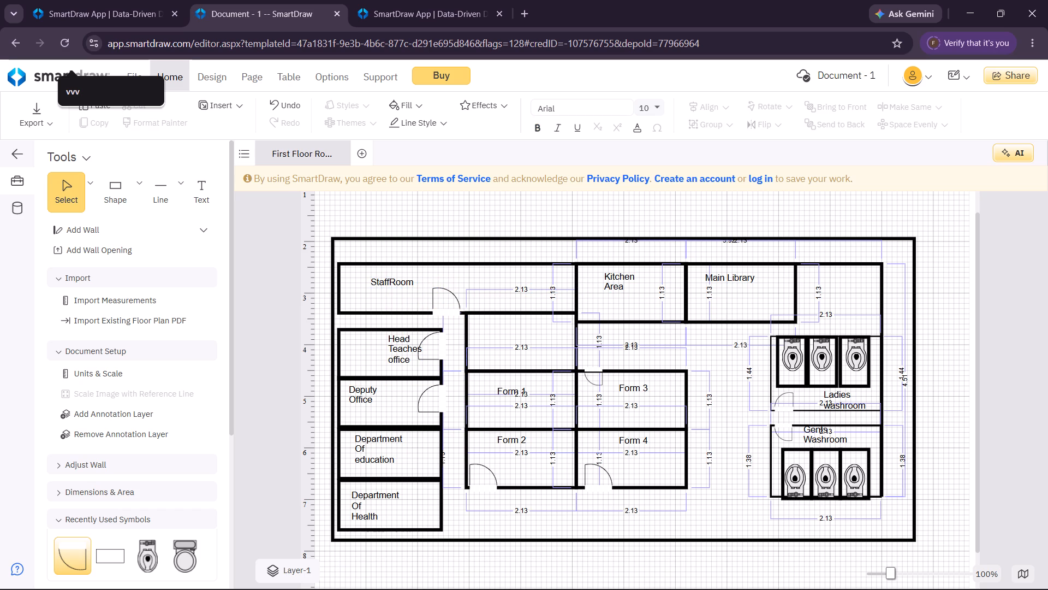
Paste another door, rotate it a quarter turn, and set it in the Department Of Health's right wall at about left 2.00, top 6.77.
key("ctrl+v")
left_click_drag(462, 331, 438, 485)
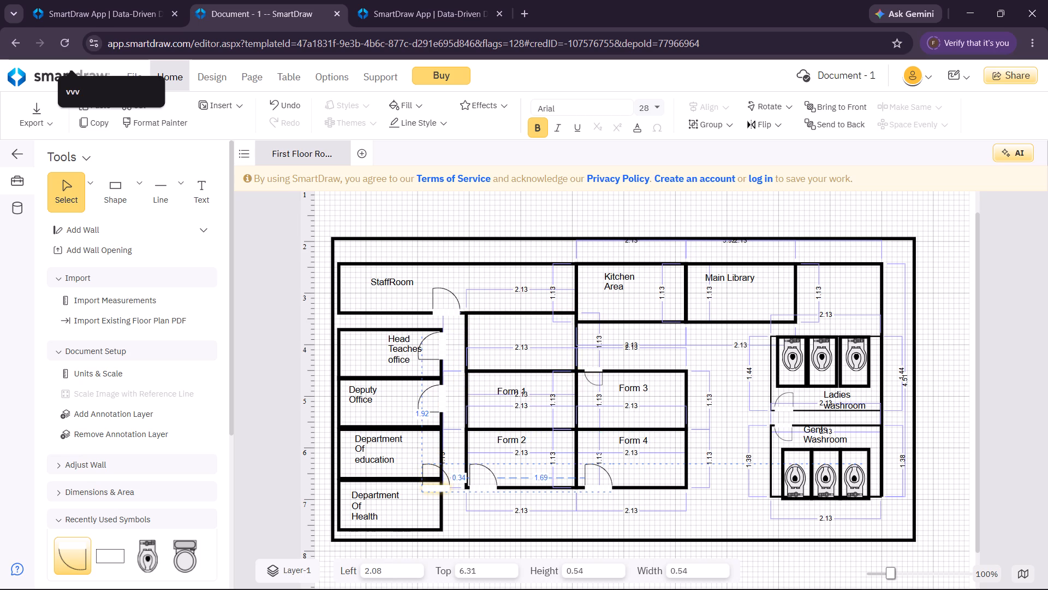
left_click_drag(438, 485, 432, 508)
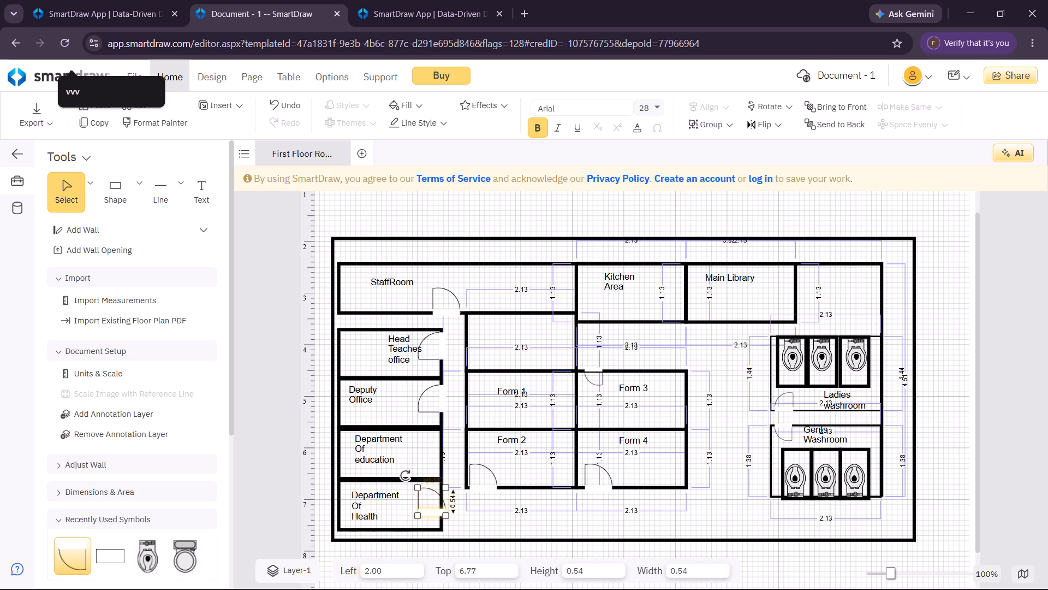
left_click_drag(403, 480, 393, 485)
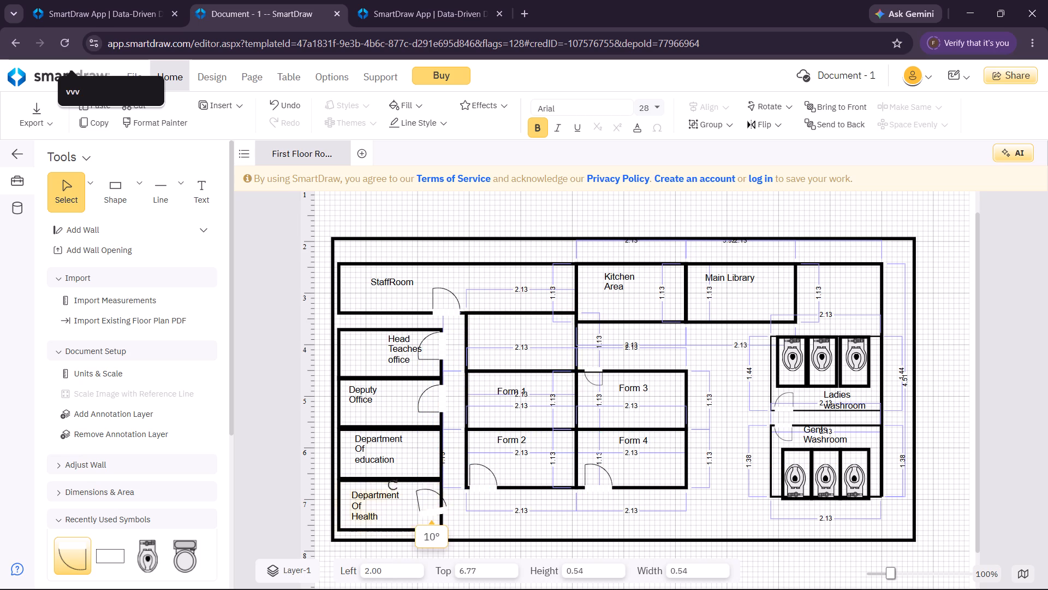
left_click_drag(393, 485, 413, 525)
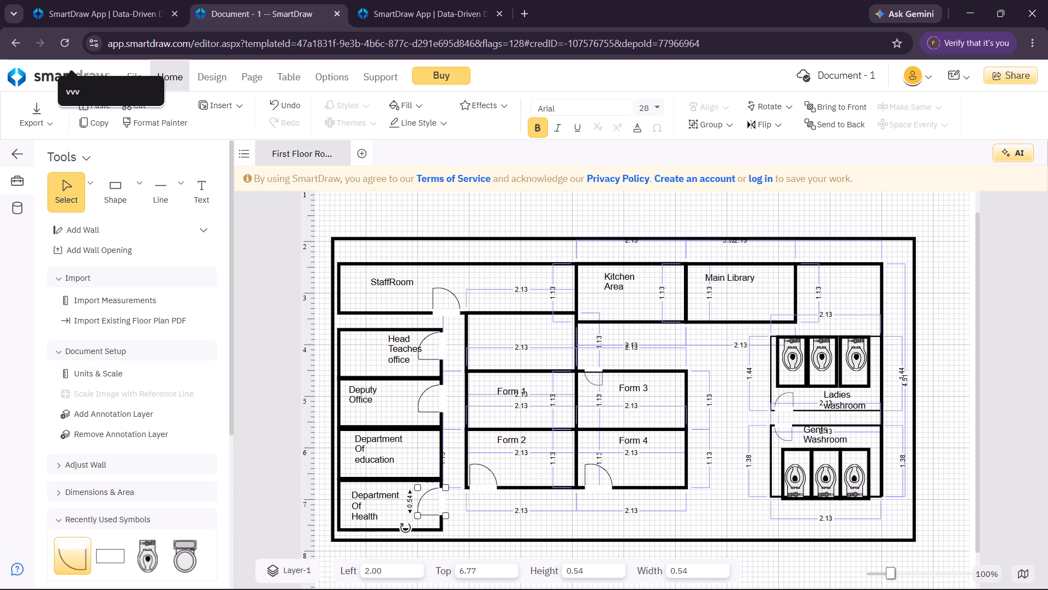
Paste another door, rotate it upright to open inward, and place it by the left wall of the unlabelled room above Form 1, at about left 2.95, top 3.75.
key("ctrl+v")
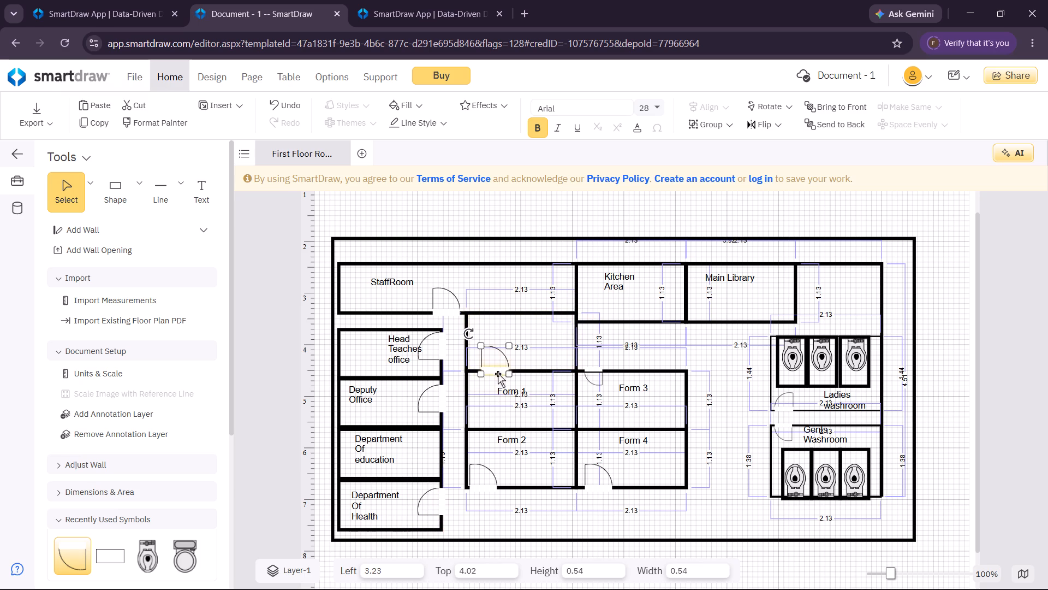
left_click_drag(498, 374, 433, 452)
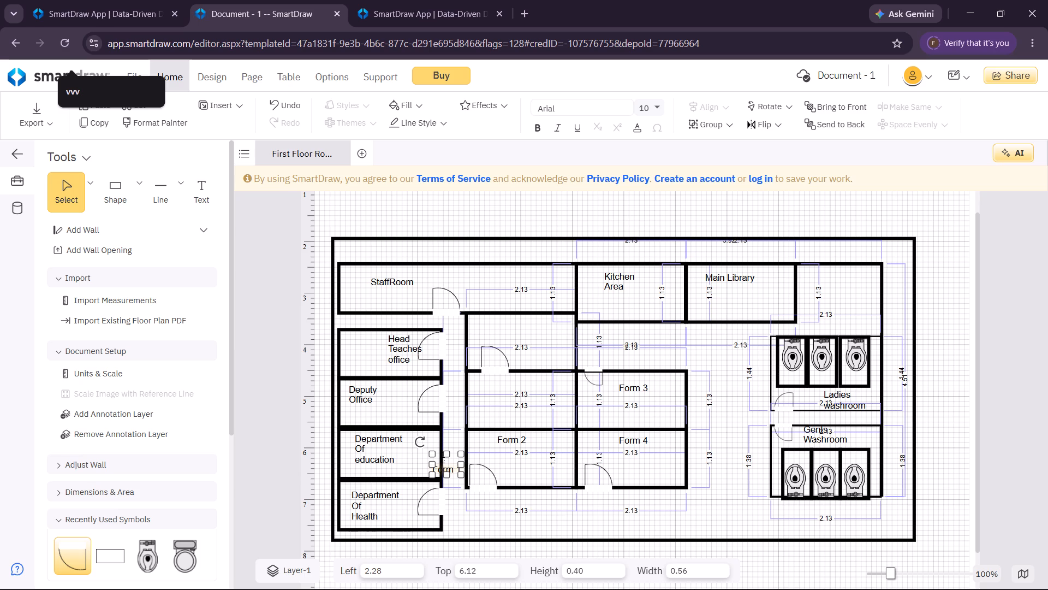
key("ctrl+z")
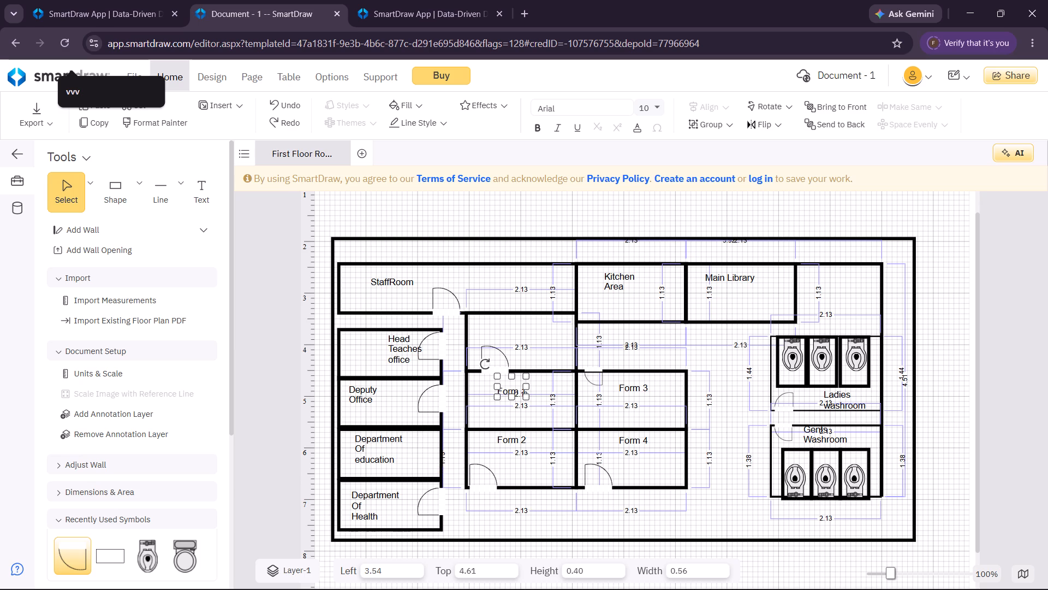
left_click(487, 345)
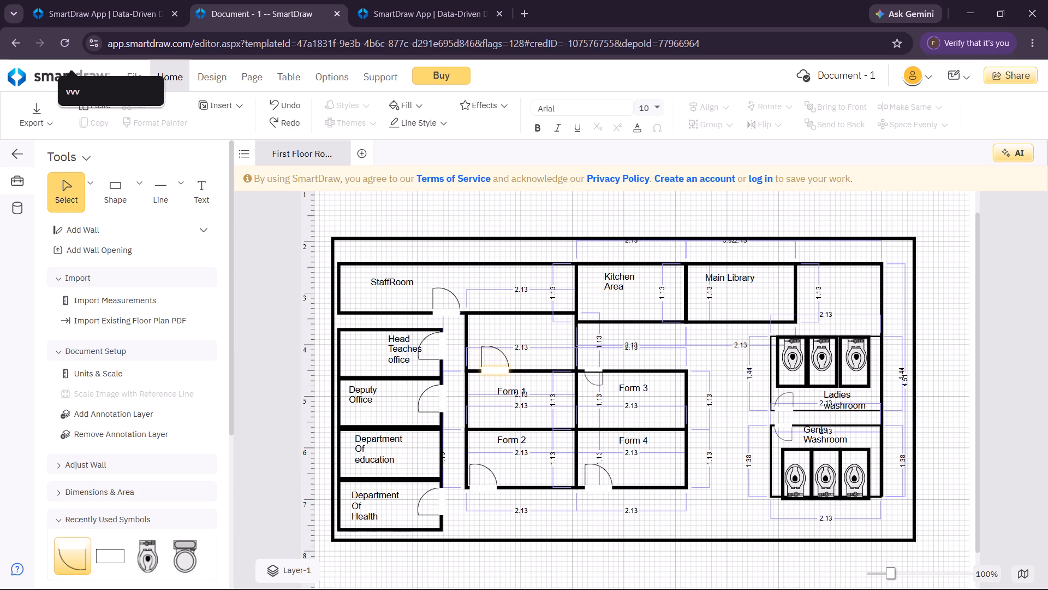
left_click_drag(497, 369, 478, 354)
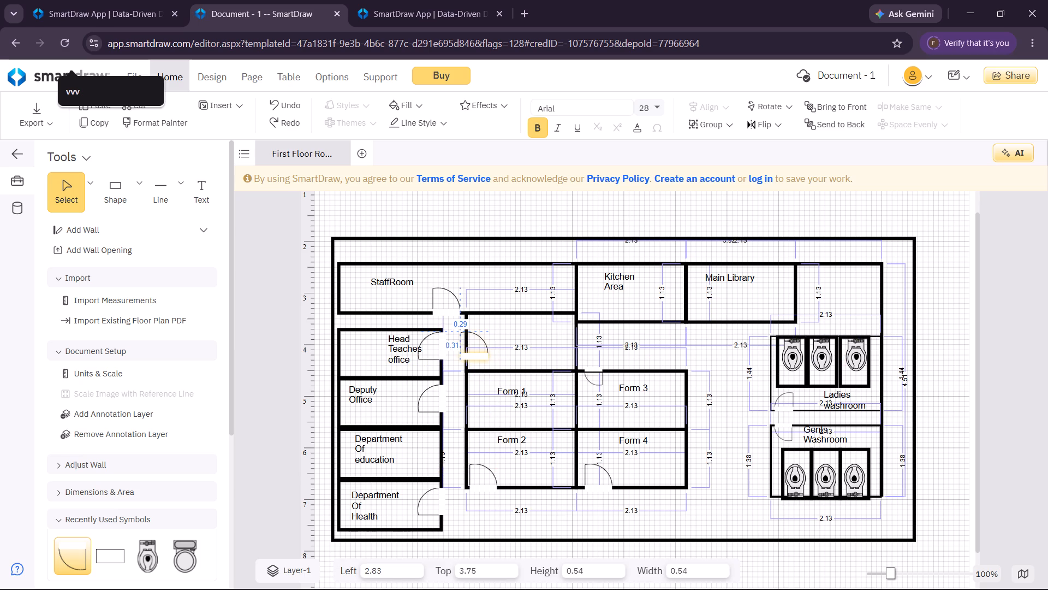
left_click_drag(478, 354, 474, 352)
left_click_drag(448, 313, 452, 310)
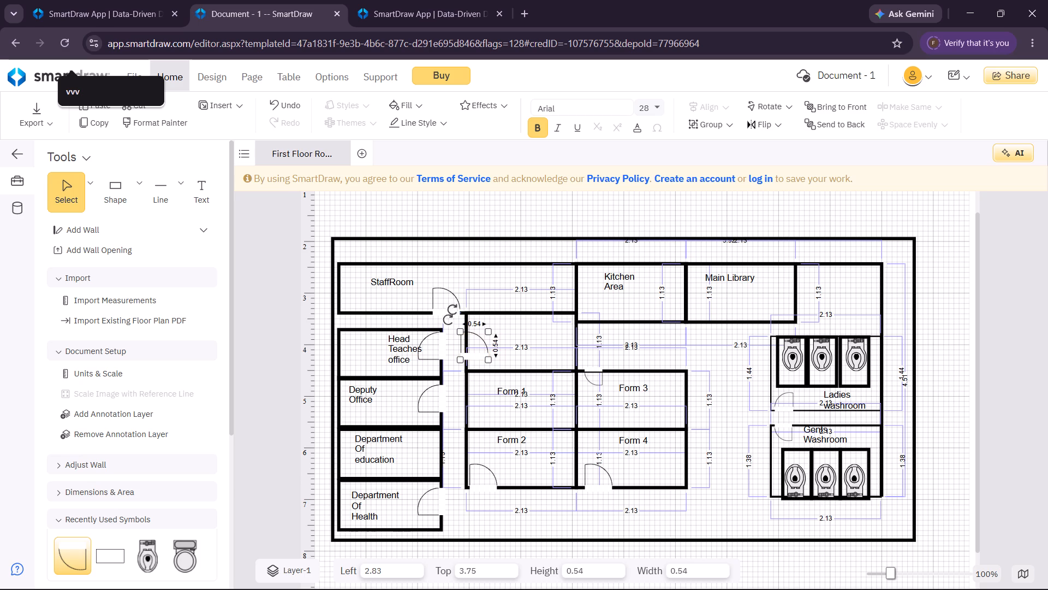
left_click_drag(452, 310, 512, 326)
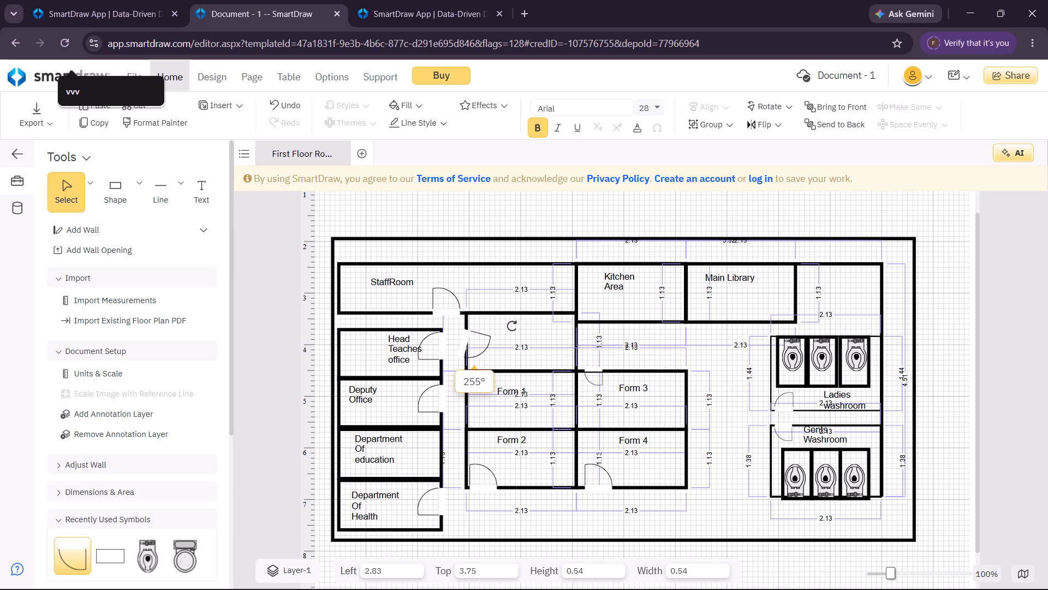
left_click_drag(512, 326, 503, 322)
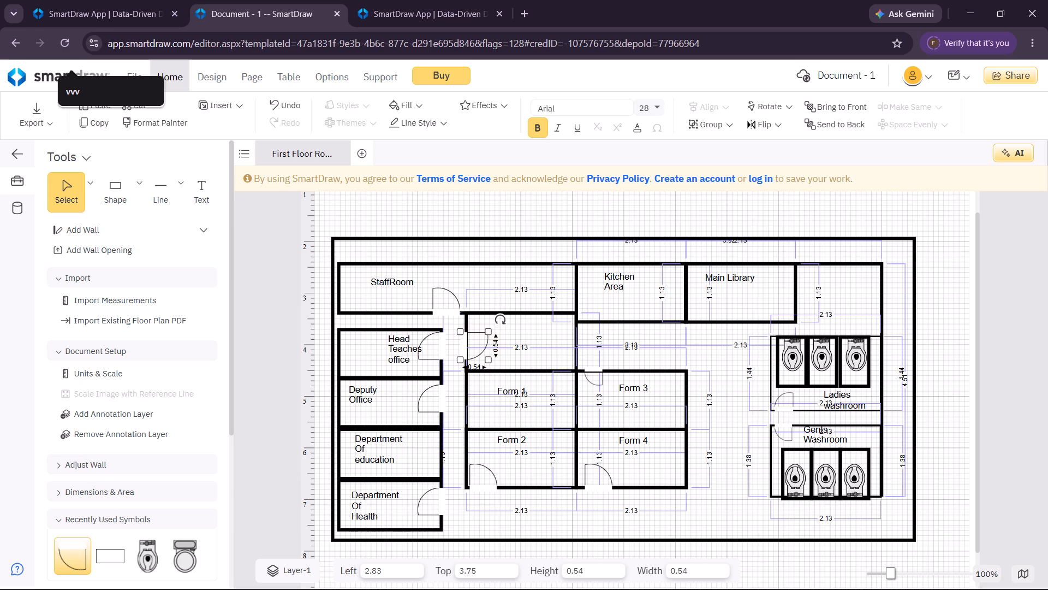
left_click(461, 343)
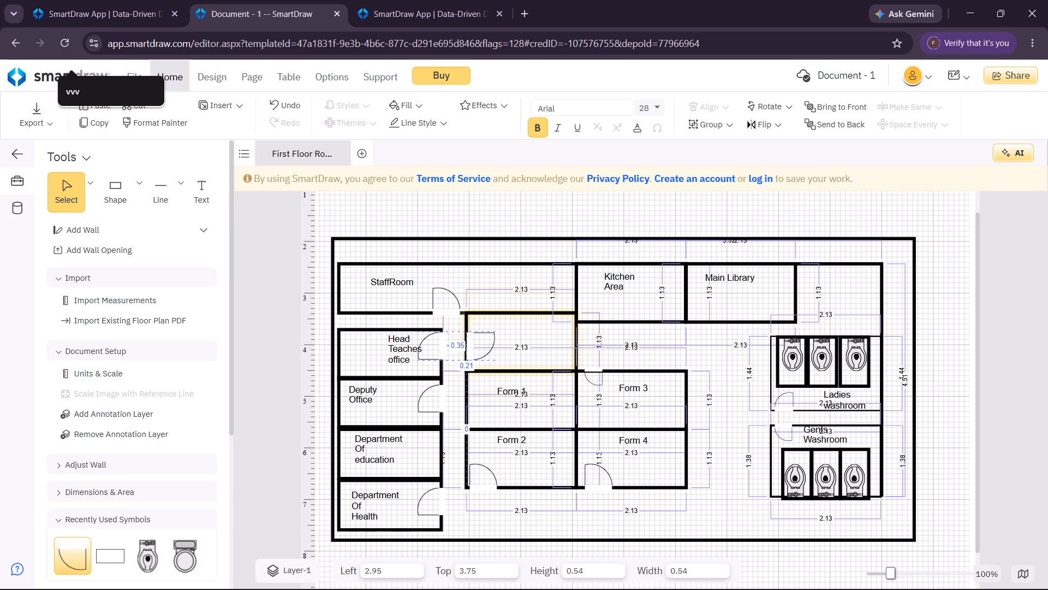
left_click(501, 383)
Copy the unlabelled room's door and set the duplicate in Form 1's left wall at about left 2.83, top 4.80.
left_click(474, 353)
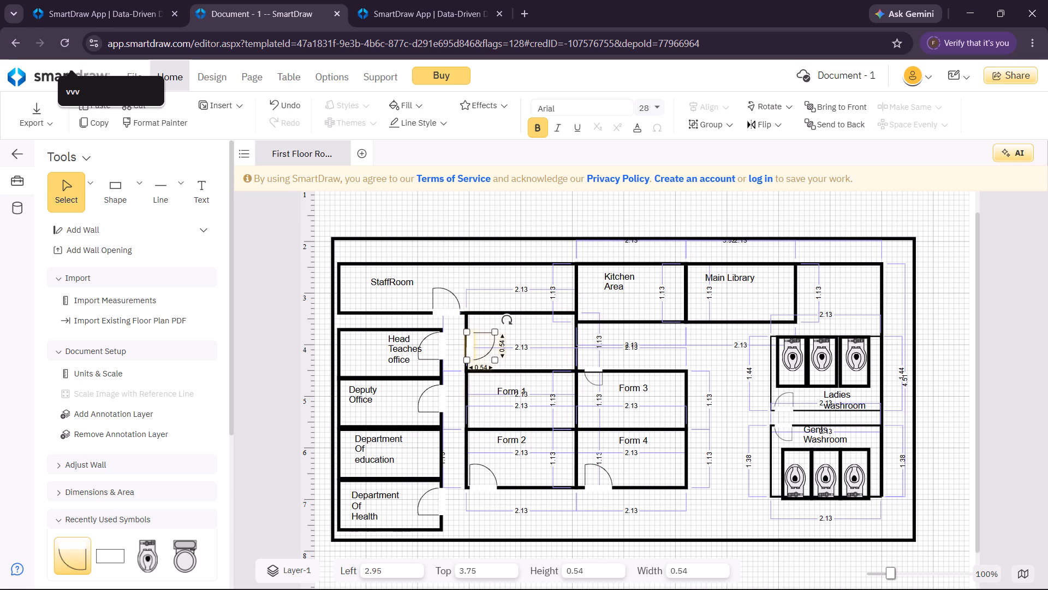
key("ctrl+c")
key("ctrl+v")
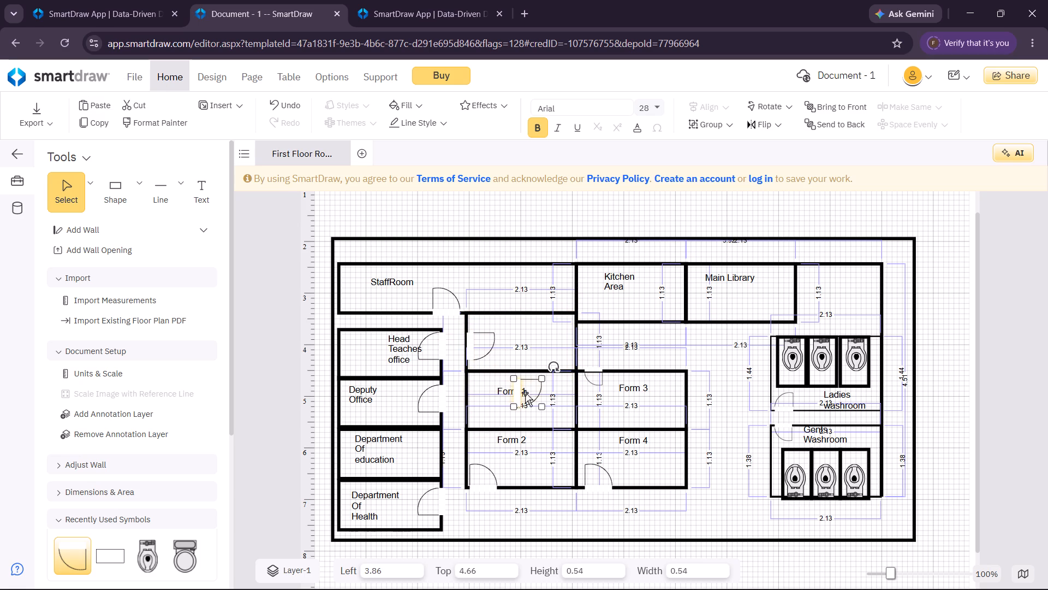
left_click_drag(521, 391, 474, 403)
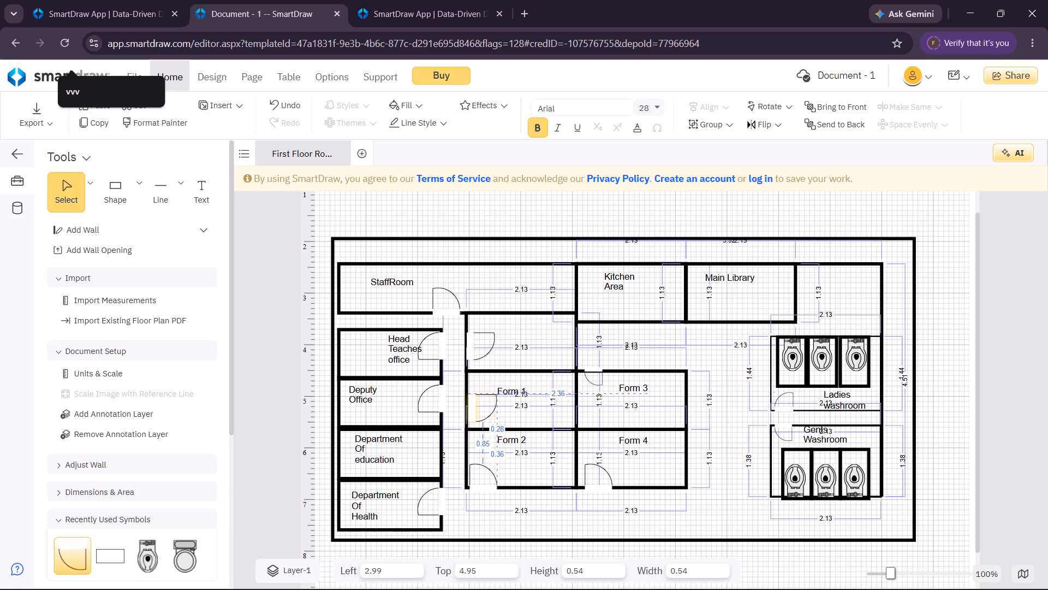
left_click_drag(474, 403, 468, 399)
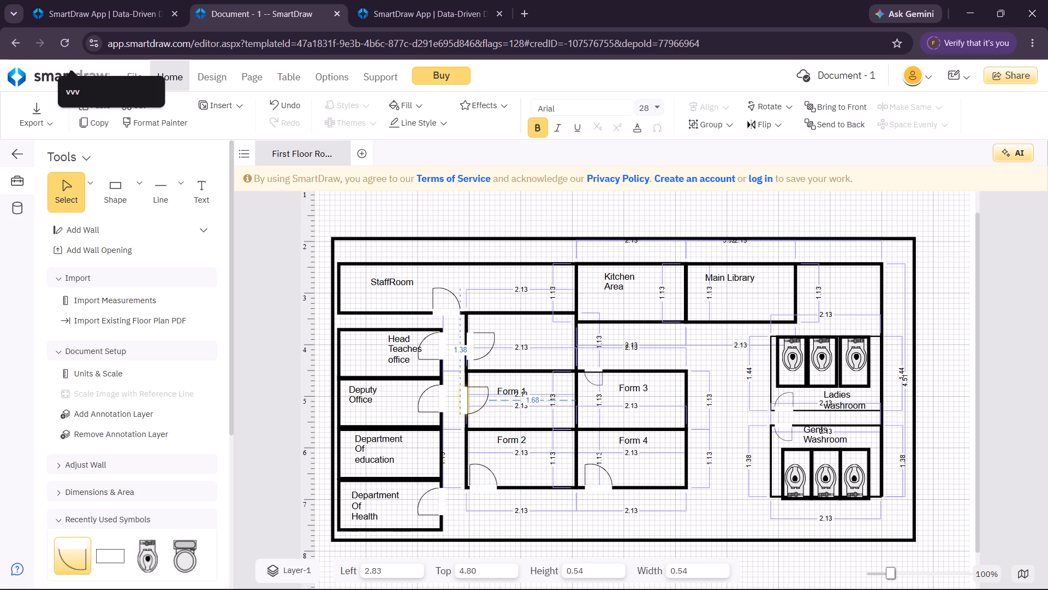
left_click_drag(468, 399, 469, 398)
left_click_drag(469, 398, 468, 399)
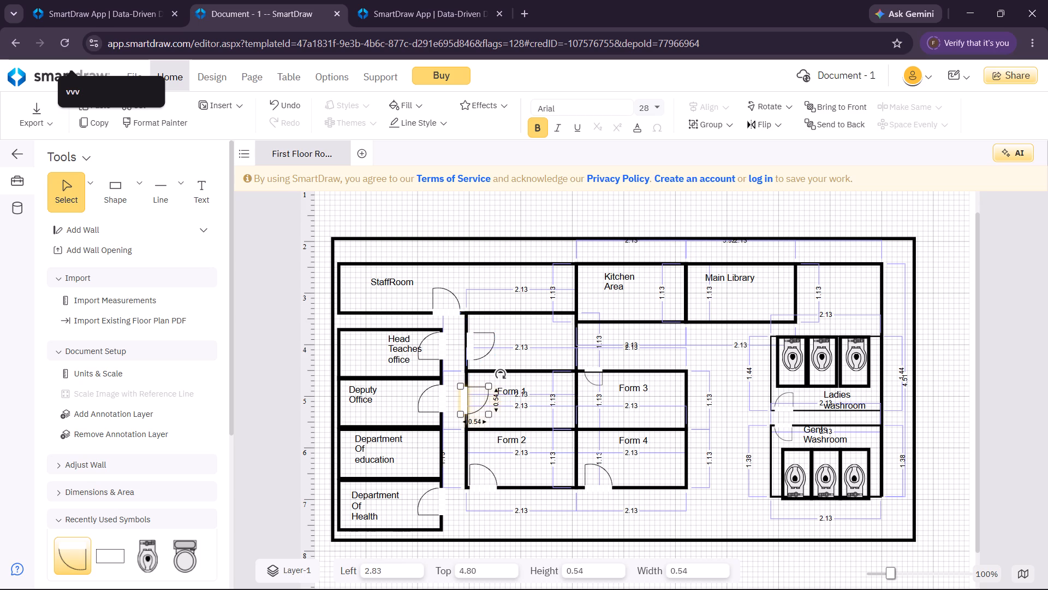
left_click(486, 423)
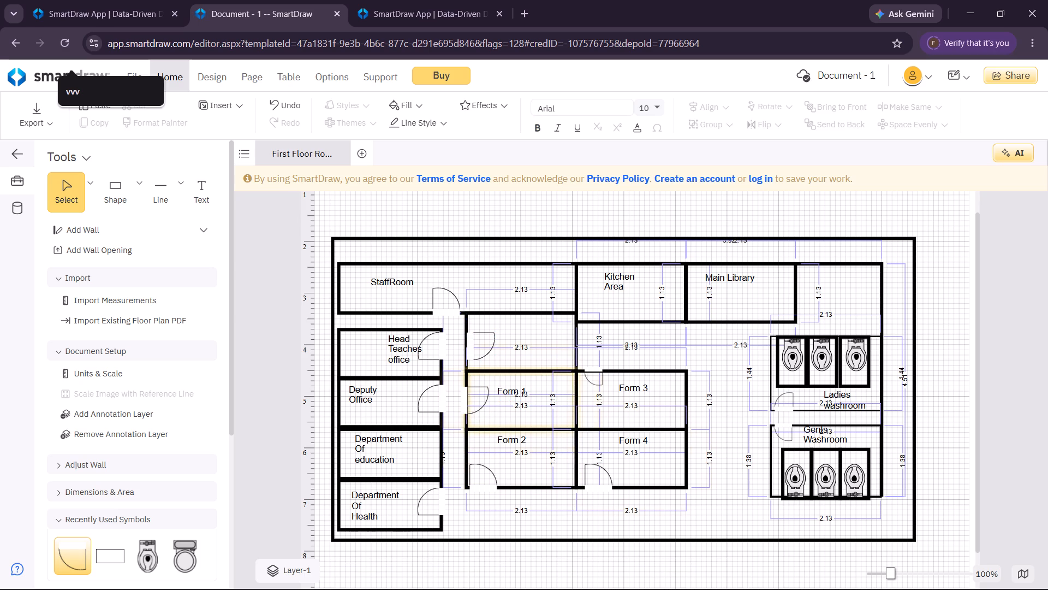
Shift the unlabelled room's door left into its wall so it lines up with the Form 1 door below.
left_click(468, 344)
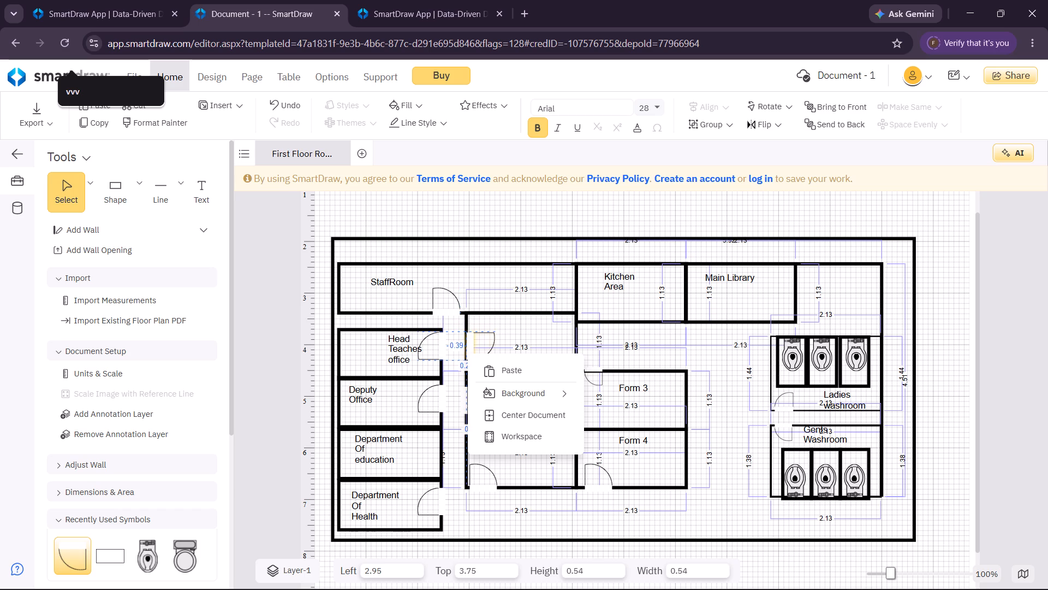
left_click(531, 450)
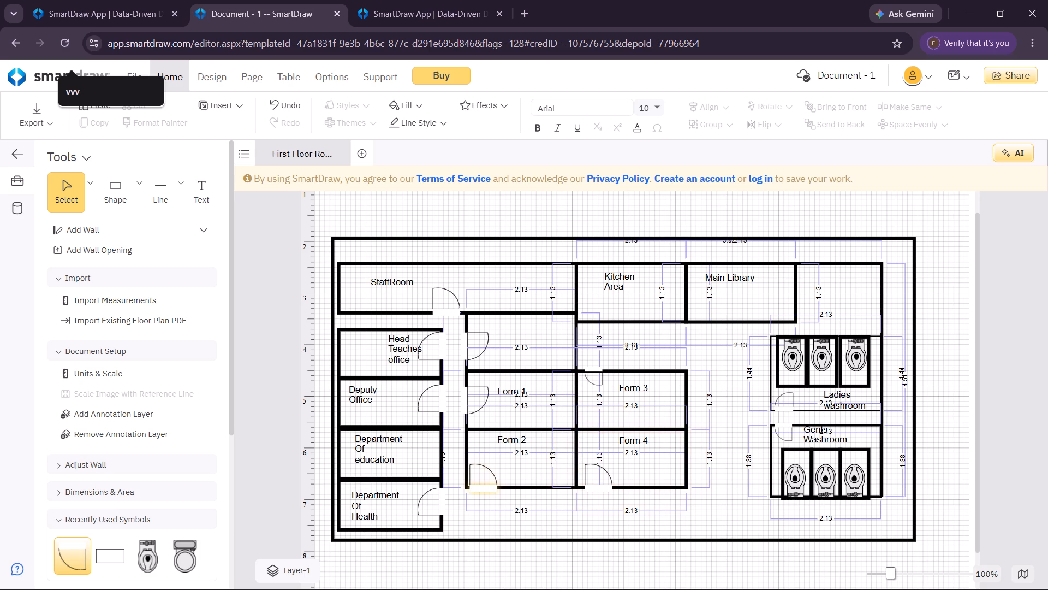
Paste another door and place it at the Department Of education's right wall, at about left 2.00, top 5.96.
key("ctrl+v")
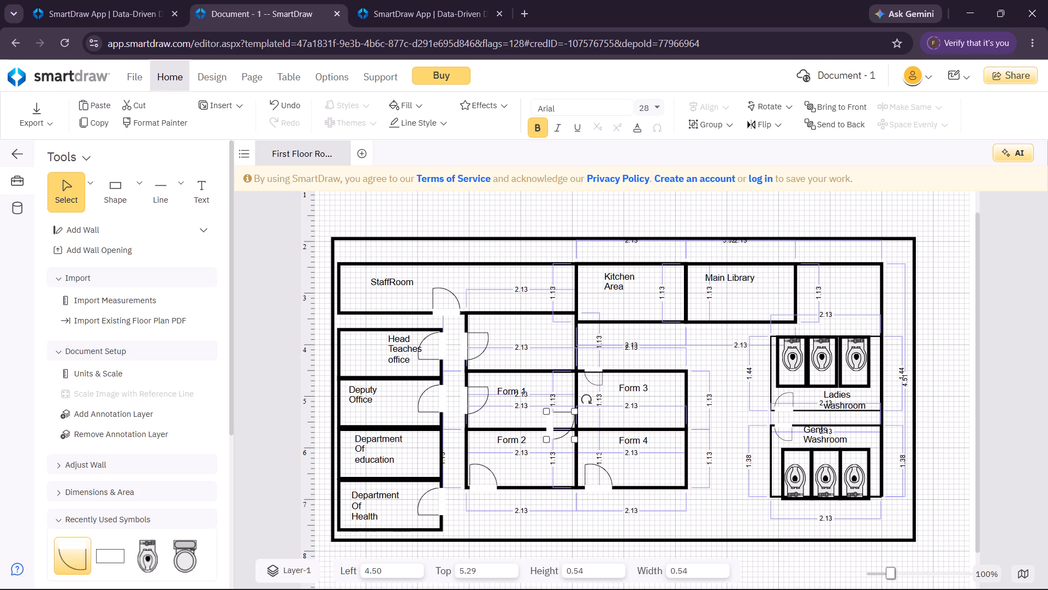
left_click_drag(553, 421, 428, 465)
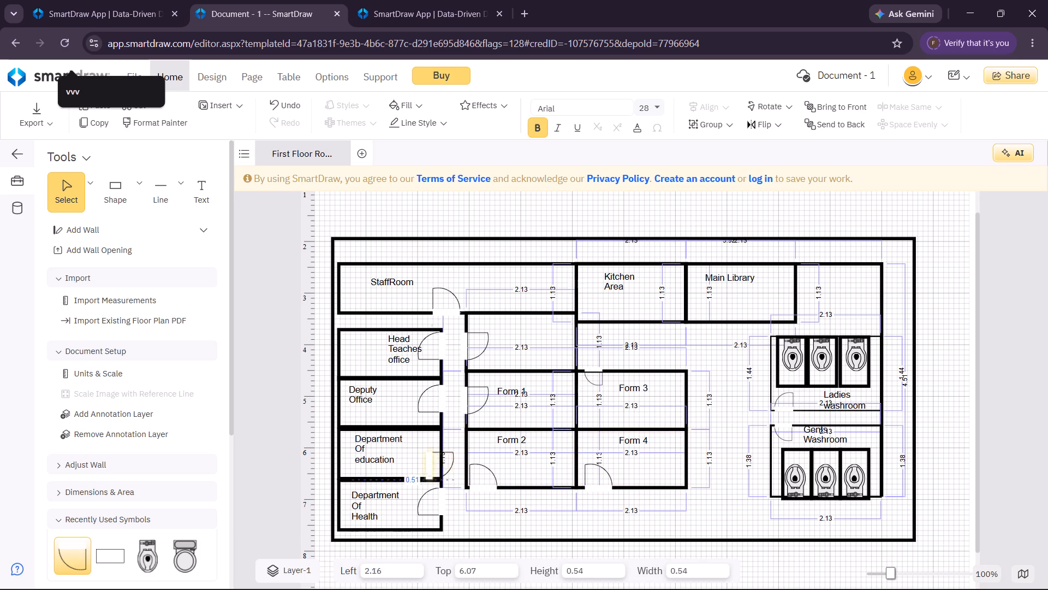
left_click_drag(428, 465, 422, 457)
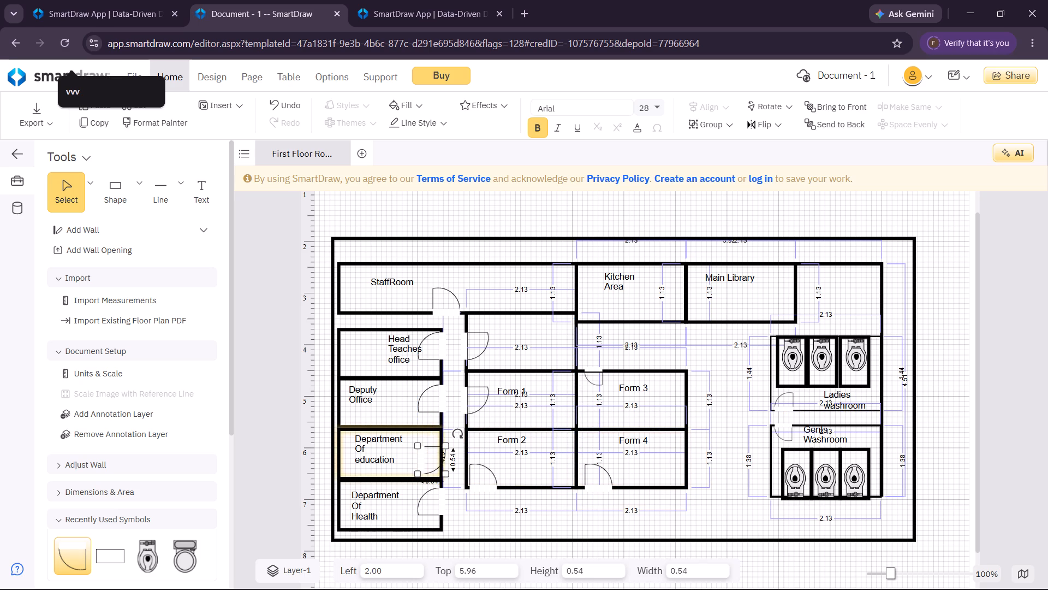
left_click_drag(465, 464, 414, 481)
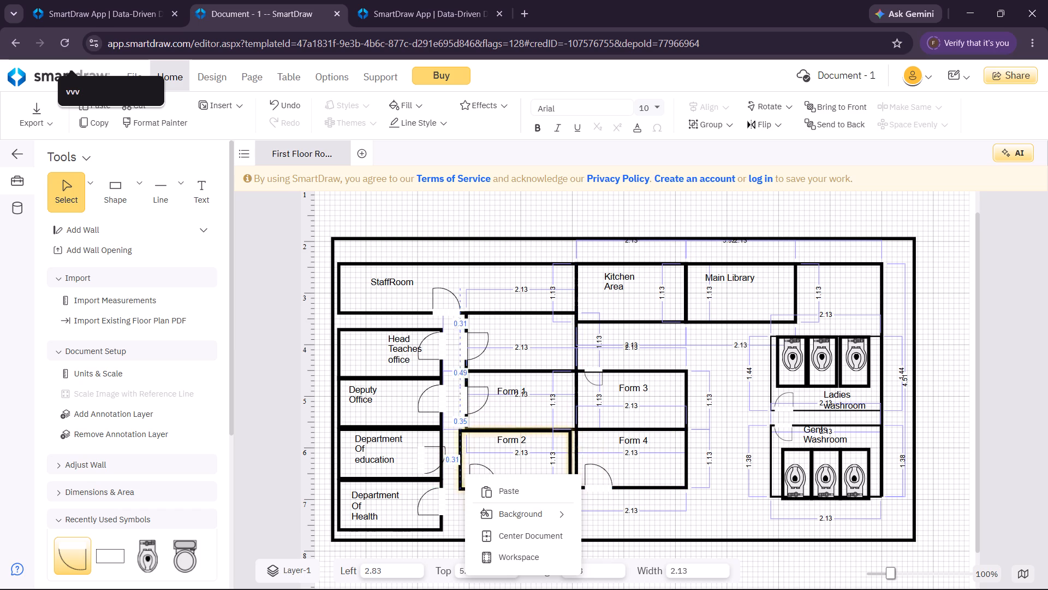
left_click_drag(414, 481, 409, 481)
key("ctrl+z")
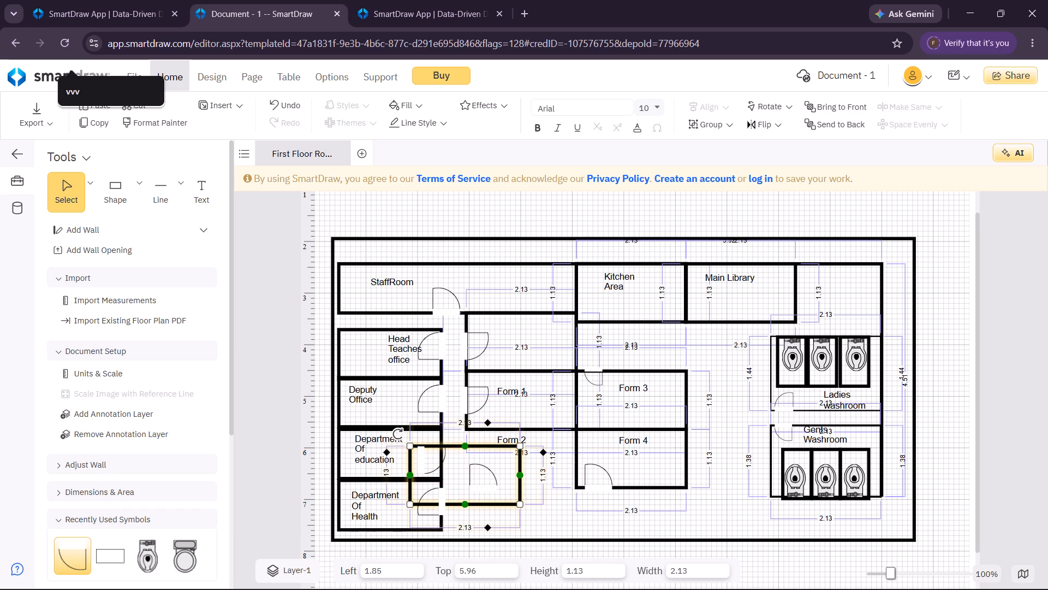
Rotate the Department Of education's door so it opens into the room like the department door below it.
left_click(433, 459)
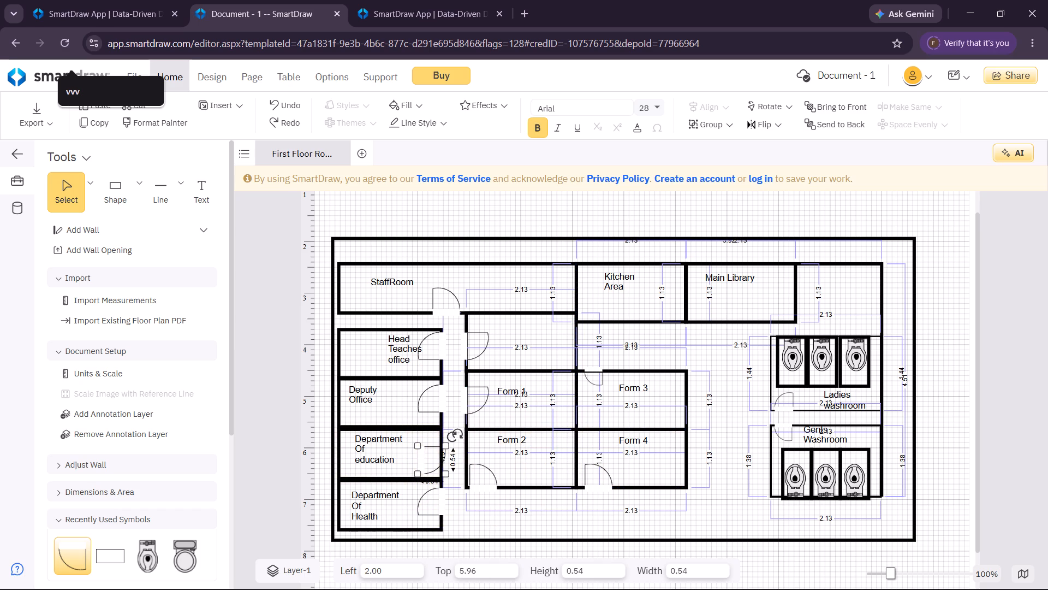
left_click_drag(458, 435, 398, 479)
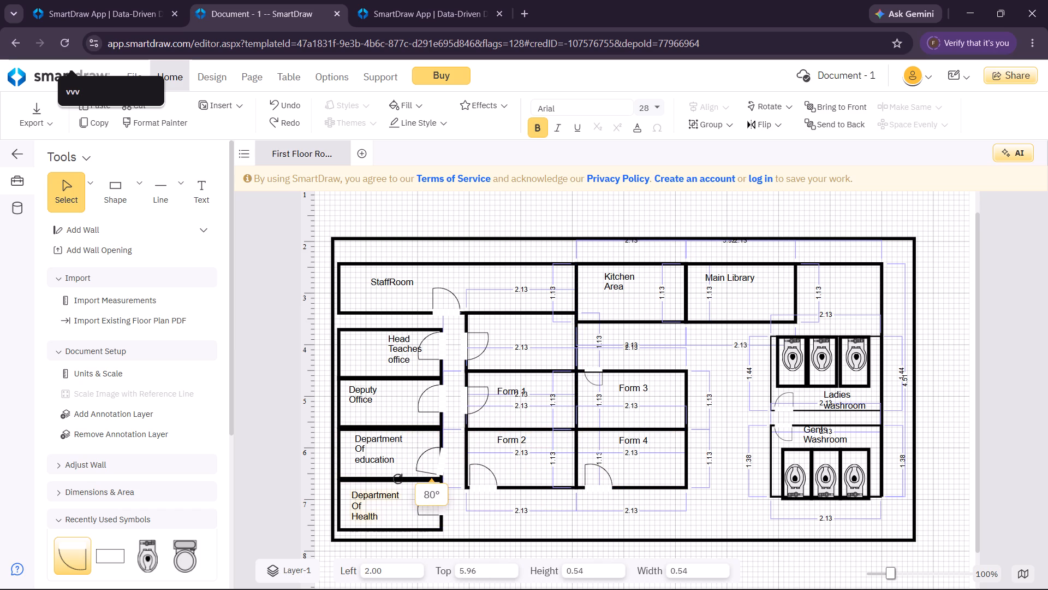
left_click_drag(398, 479, 414, 477)
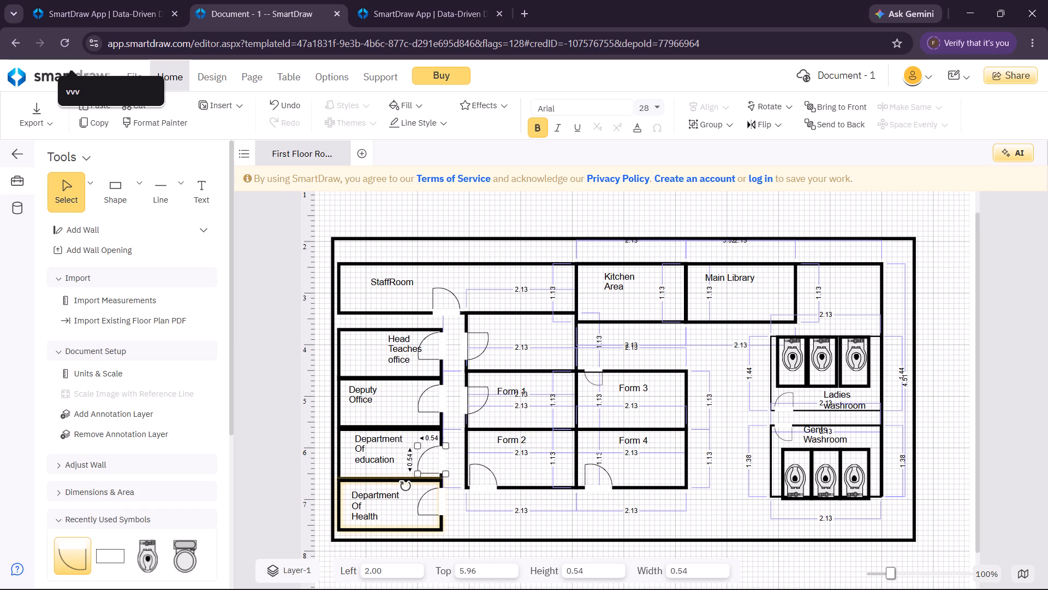
Reposition the Deputy Office's door along its right wall and slightly inward, at about left 1.91, top 4.80.
left_click(435, 402)
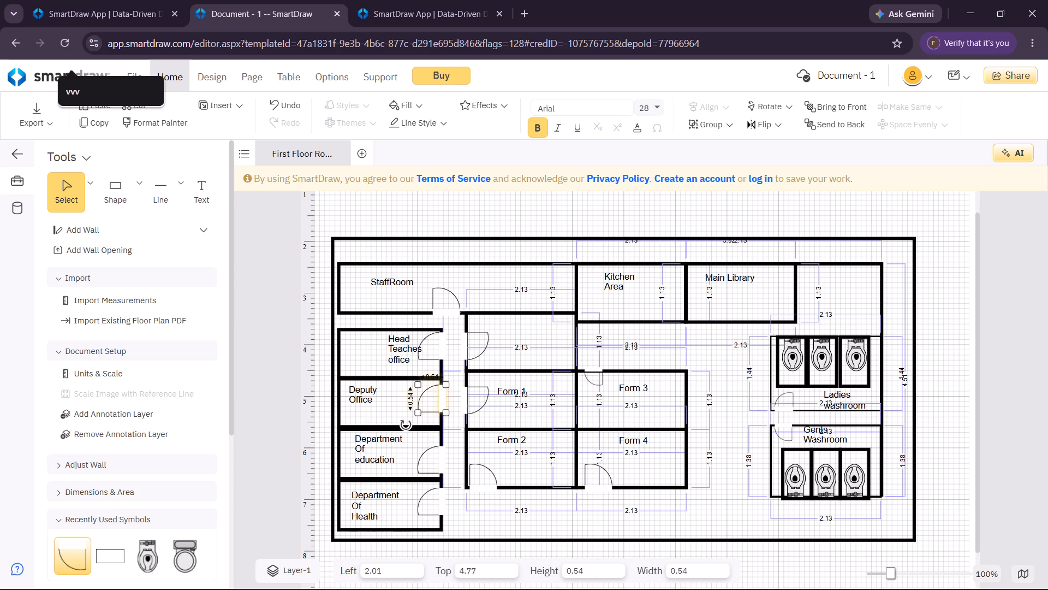
left_click(442, 400)
left_click_drag(443, 400, 442, 406)
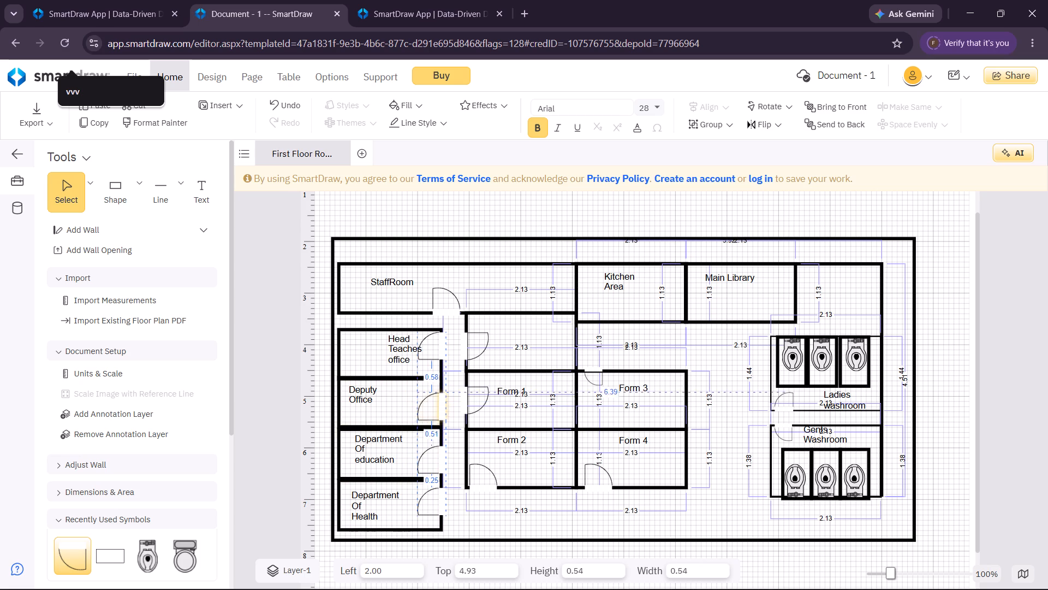
left_click_drag(442, 406, 441, 408)
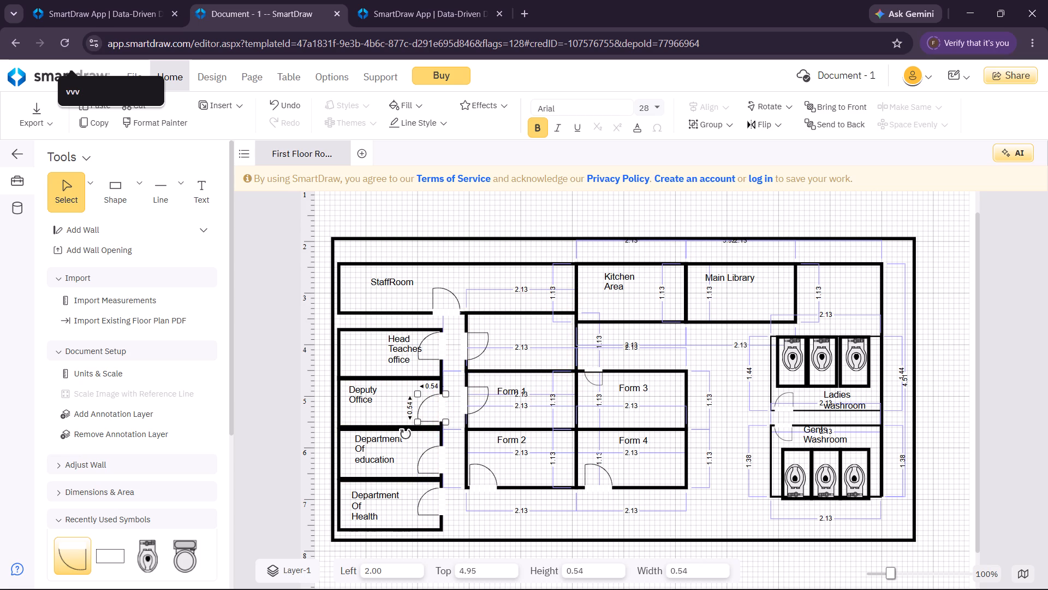
left_click_drag(445, 409, 443, 399)
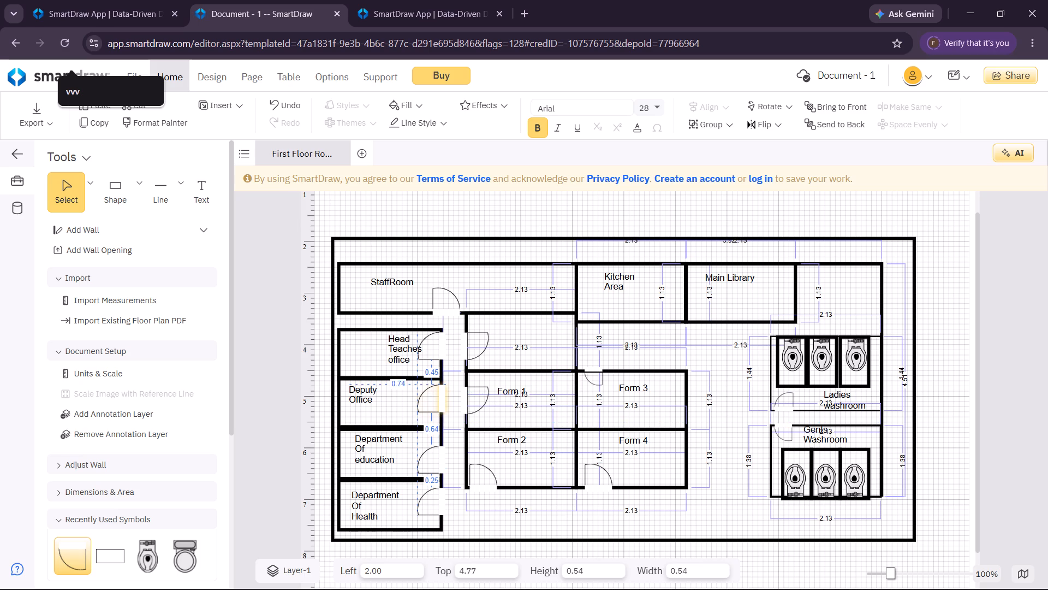
left_click_drag(443, 399, 442, 402)
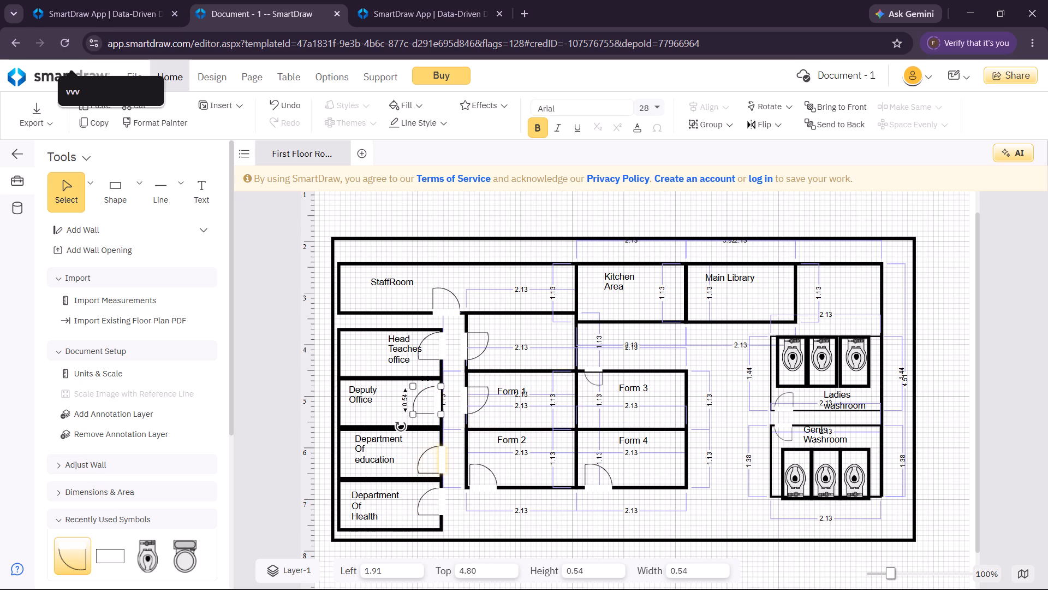
Shift the Department Of education's door slightly inward and up, to about left 1.91, top 5.87.
left_click_drag(442, 462, 438, 462)
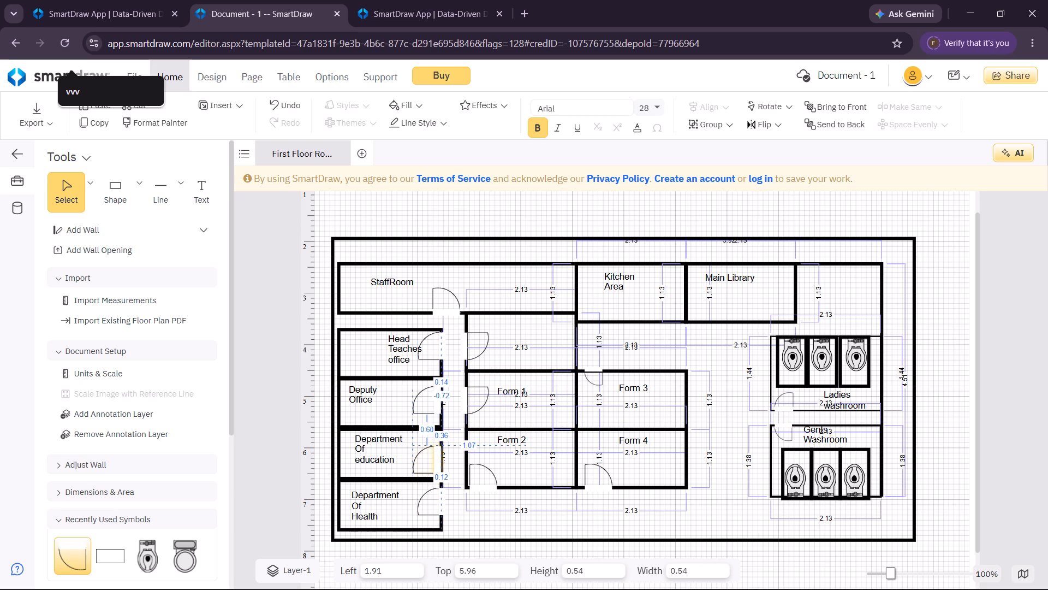
left_click_drag(438, 462, 433, 461)
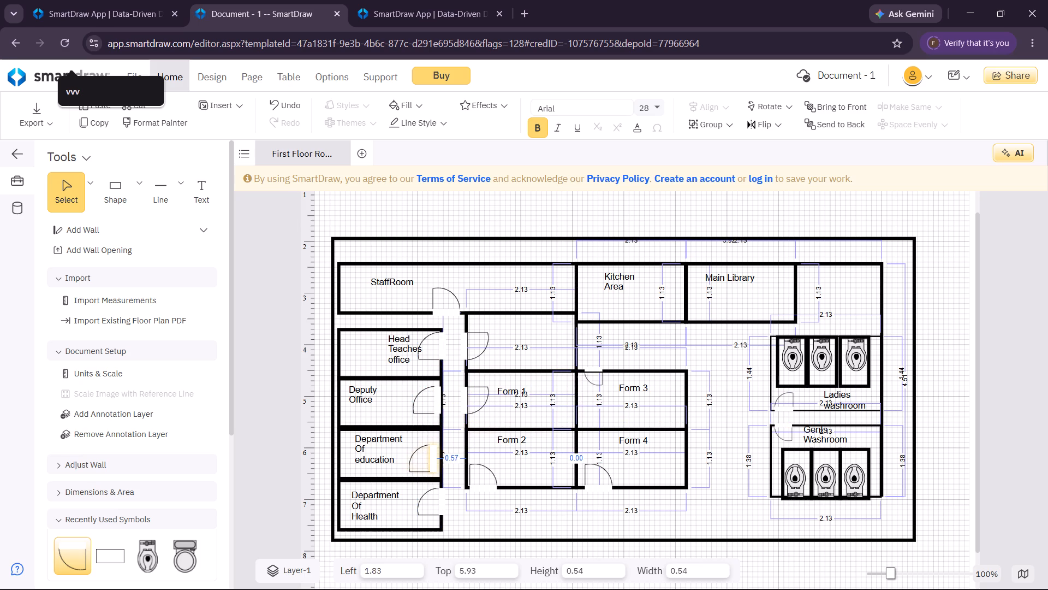
left_click_drag(433, 461, 438, 458)
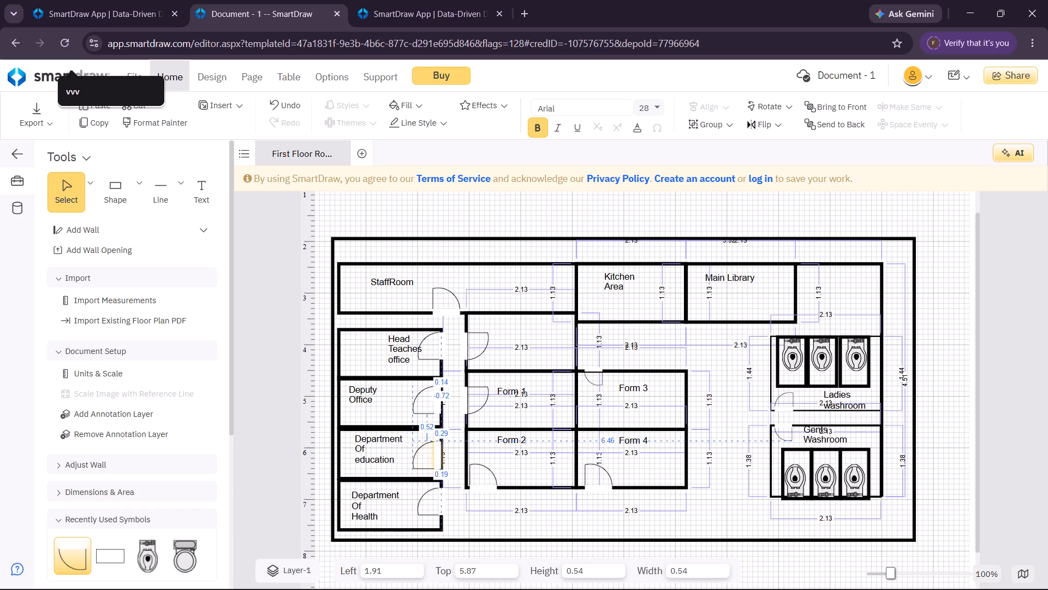
left_click_drag(438, 458, 437, 458)
left_click(486, 492)
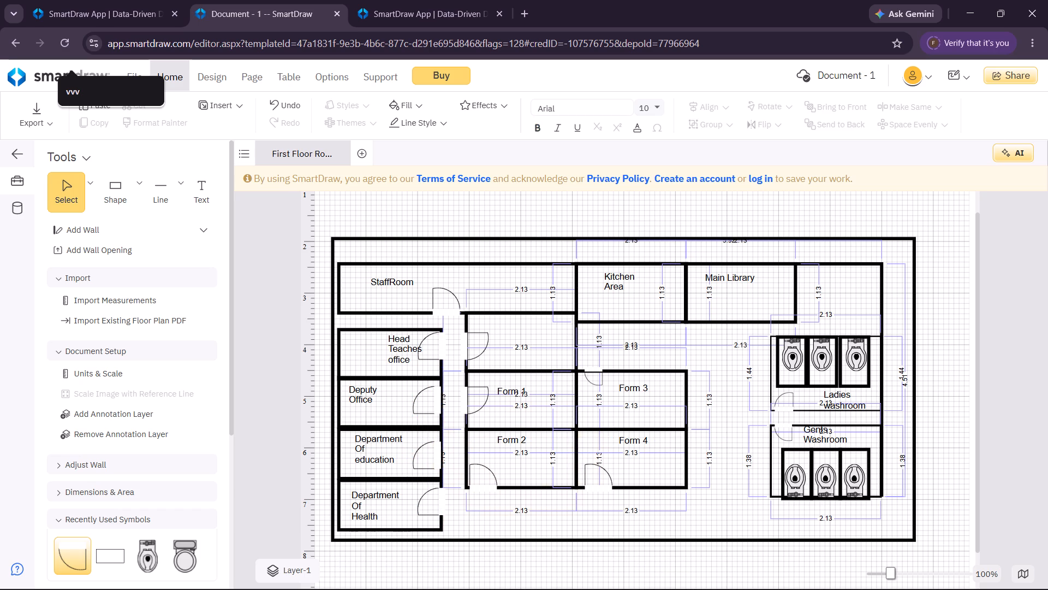
Move the Deputy Office and Department Of education doors back into their right walls, each at about left 2.00.
left_click(442, 394)
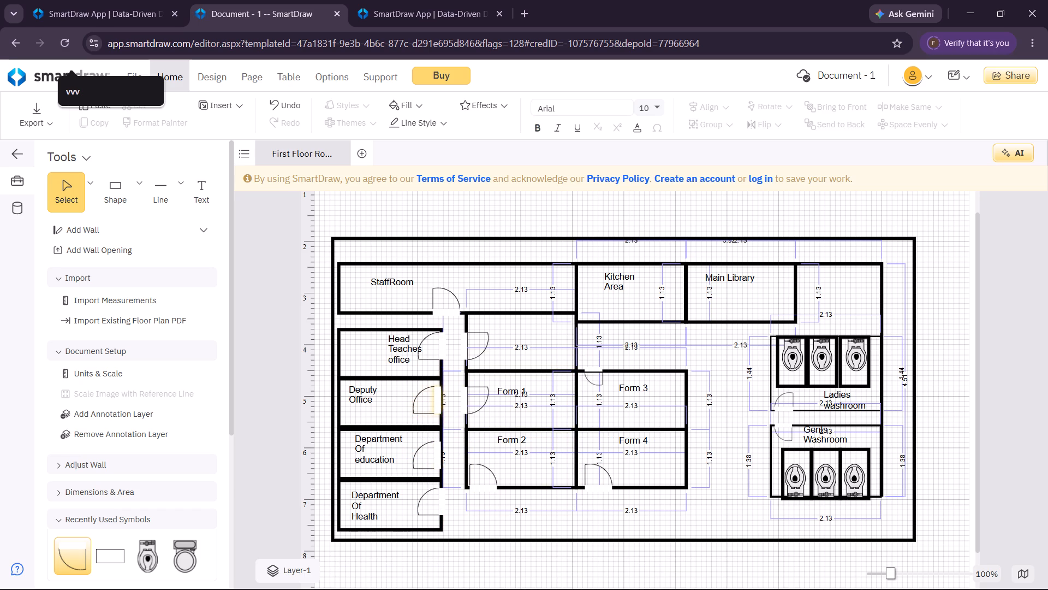
left_click(434, 398)
left_click(434, 398)
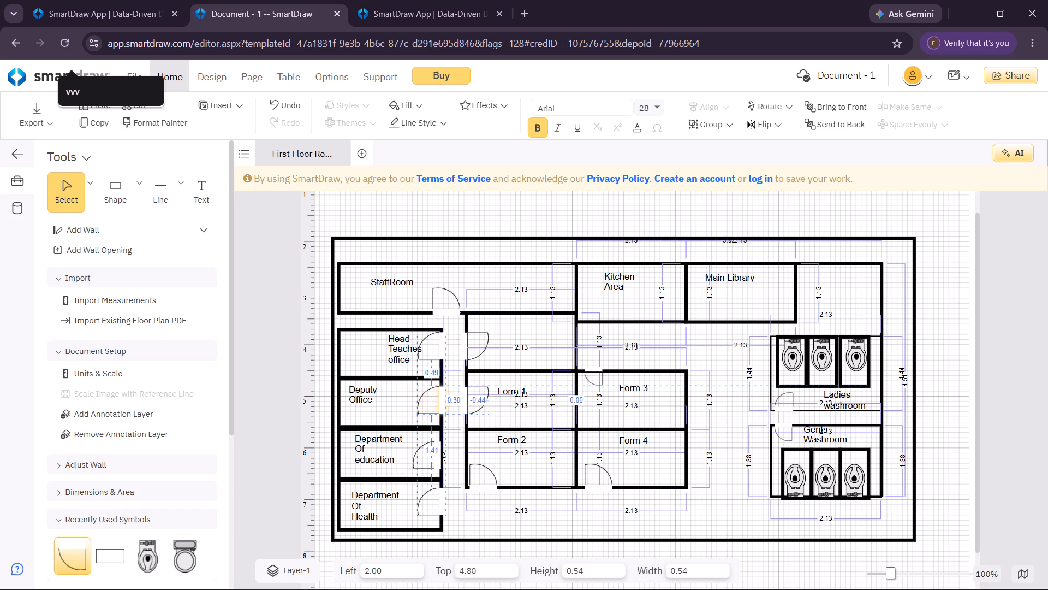
left_click(440, 455)
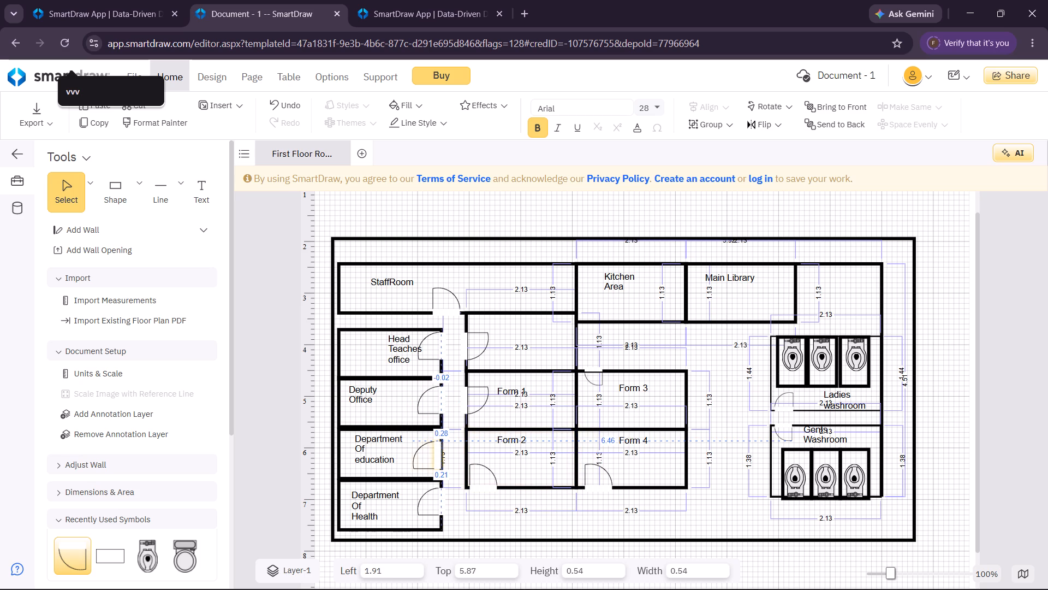
left_click(438, 455)
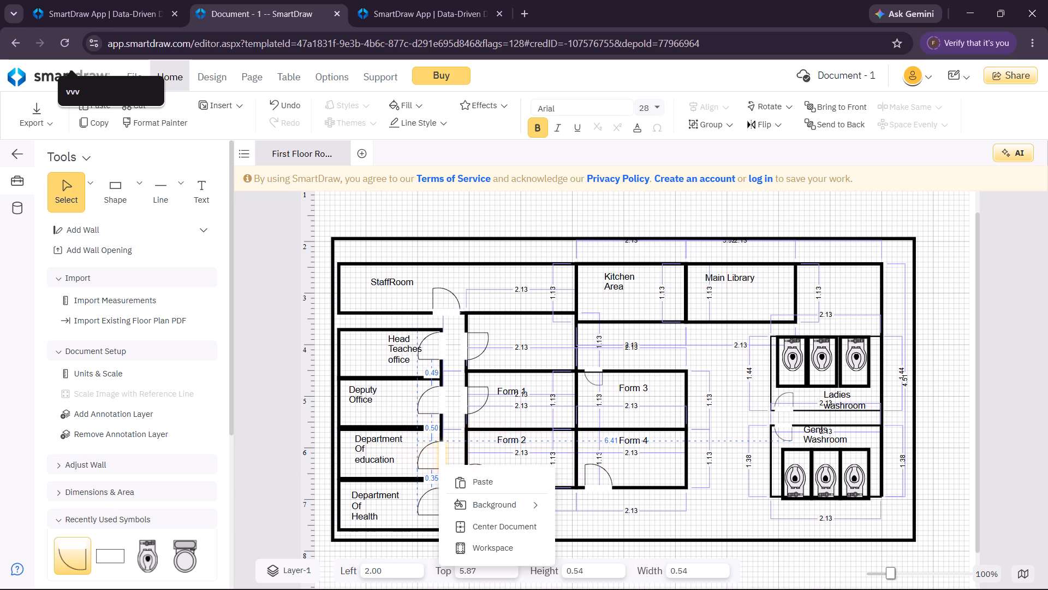
left_click(555, 471)
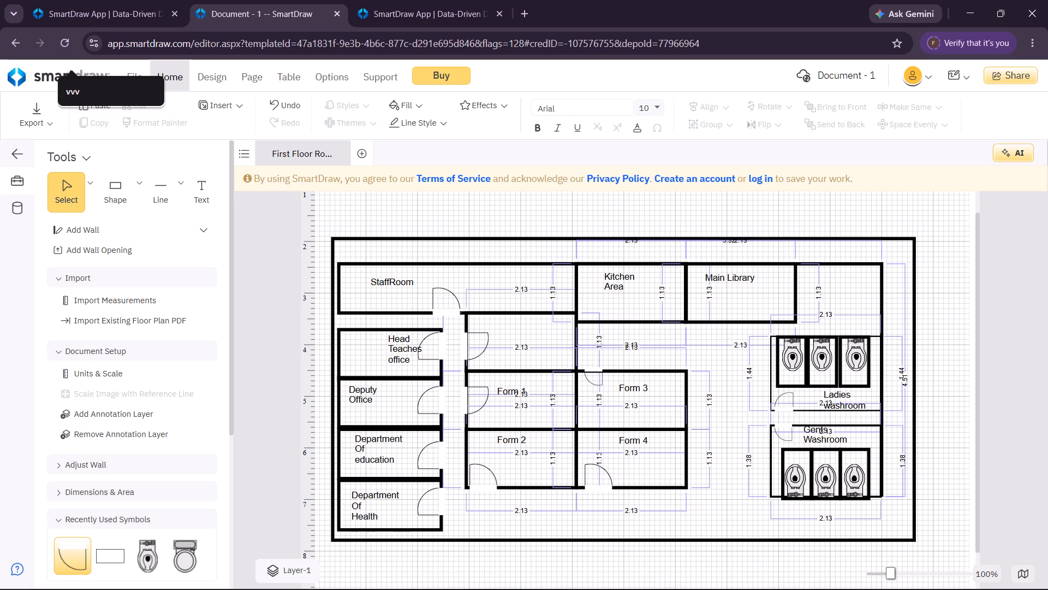
Enlarge the door in Form 3's top wall to 0.54 by 0.54.
left_click(598, 385)
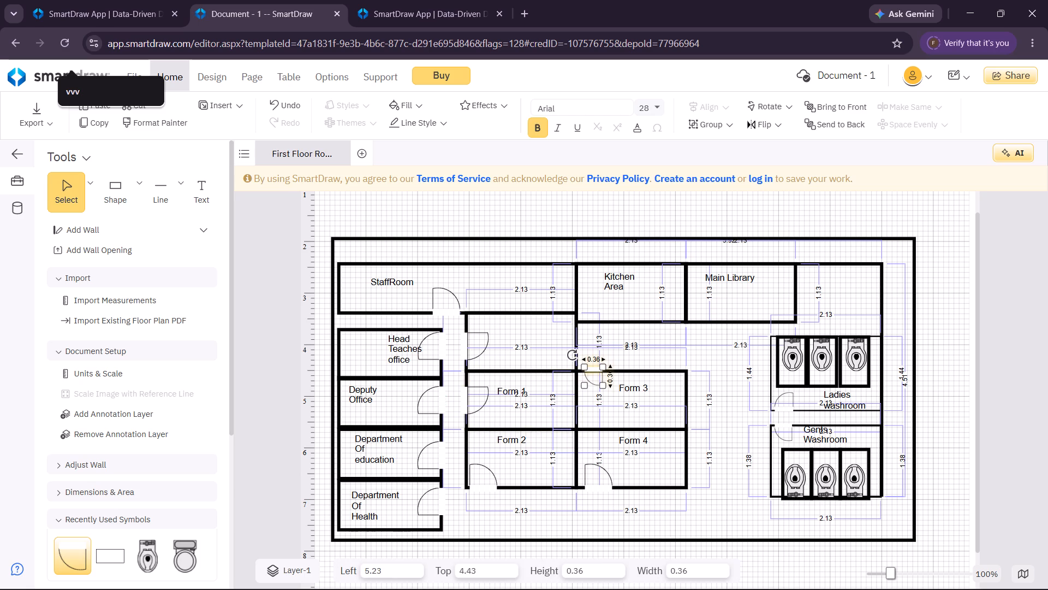
left_click_drag(604, 385, 610, 392)
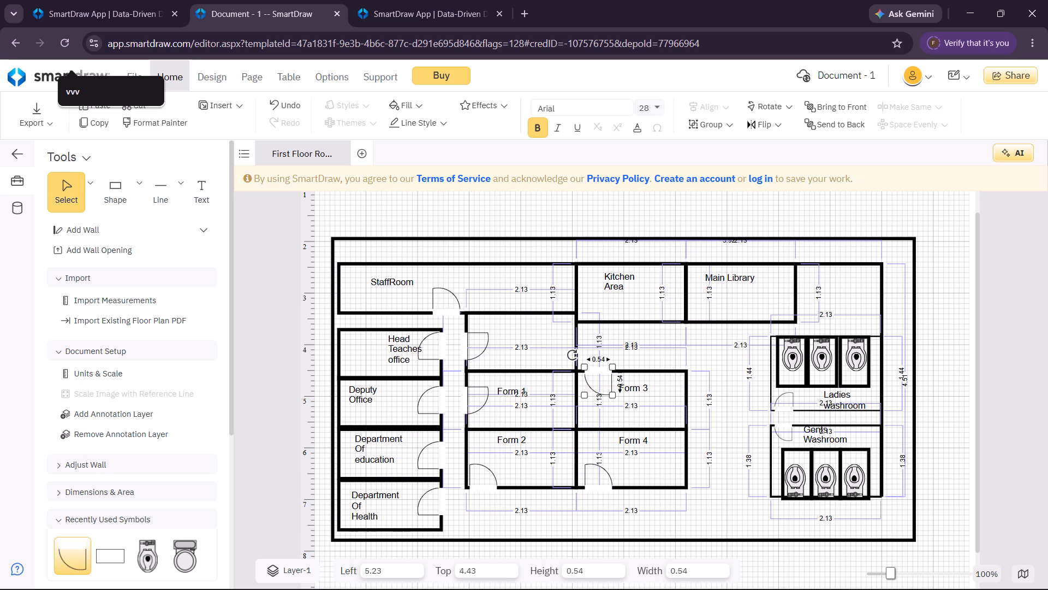
left_click(671, 405)
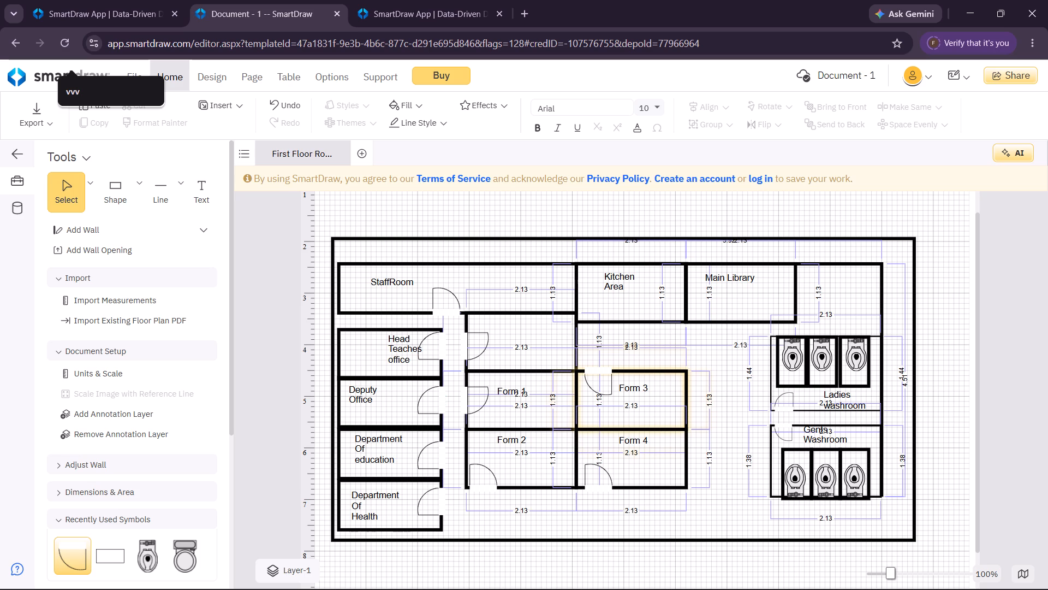
Paste another door, rotate it upright to open upward, and set it in the Kitchen Area's bottom wall at about left 5.23, top 3.16.
key("ctrl+v")
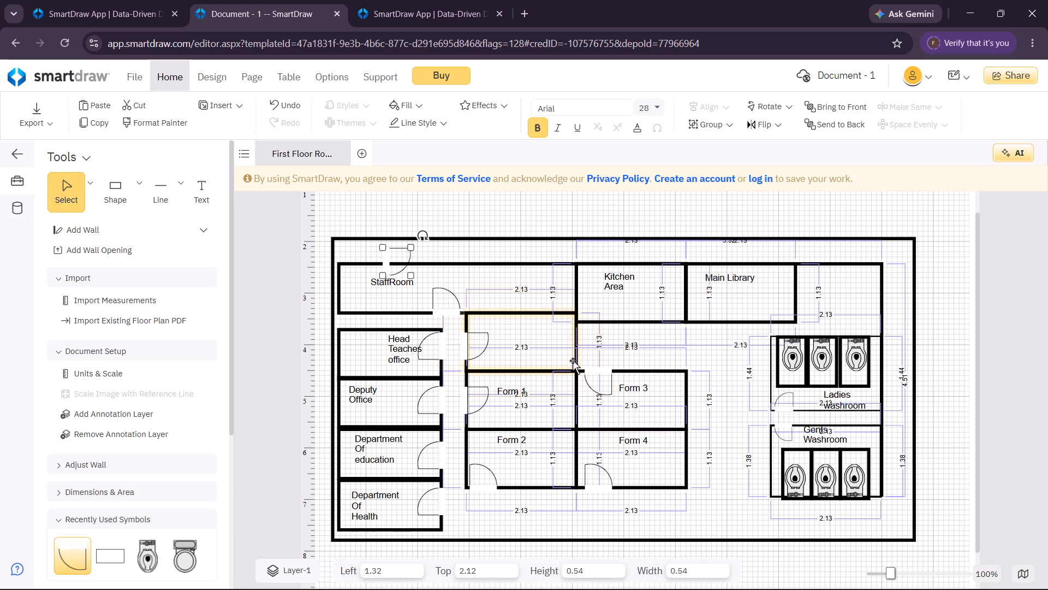
left_click_drag(385, 256, 651, 335)
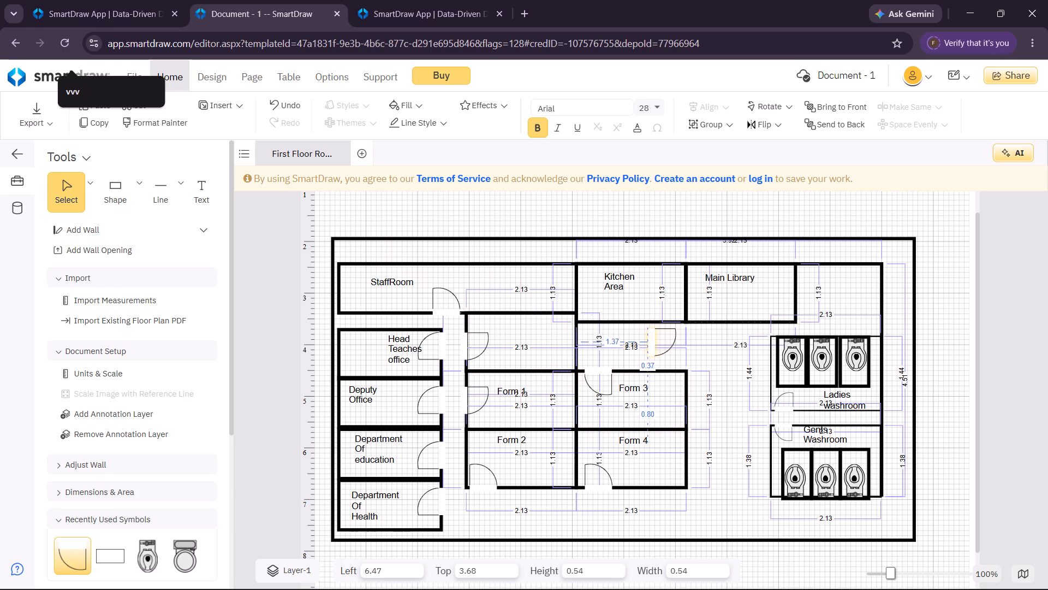
left_click_drag(651, 335, 653, 335)
left_click_drag(689, 314, 708, 344)
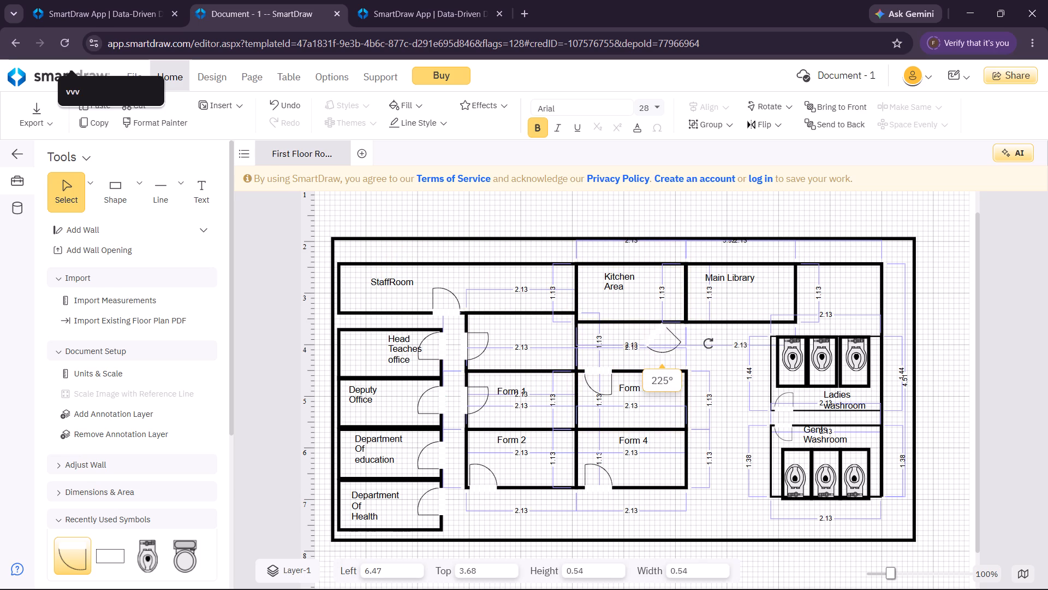
left_click_drag(708, 344, 666, 297)
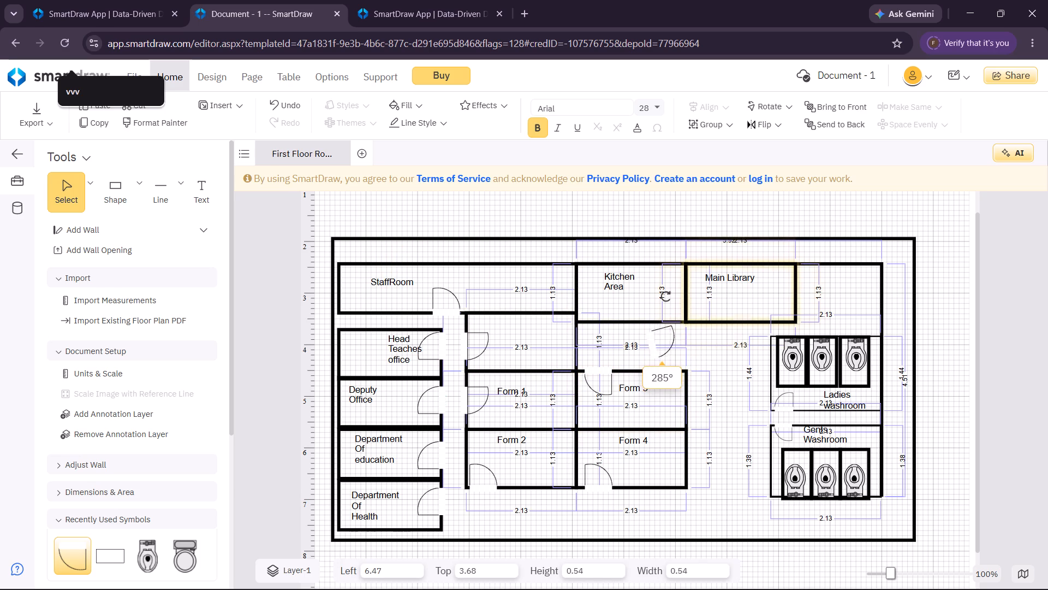
left_click_drag(666, 297, 639, 315)
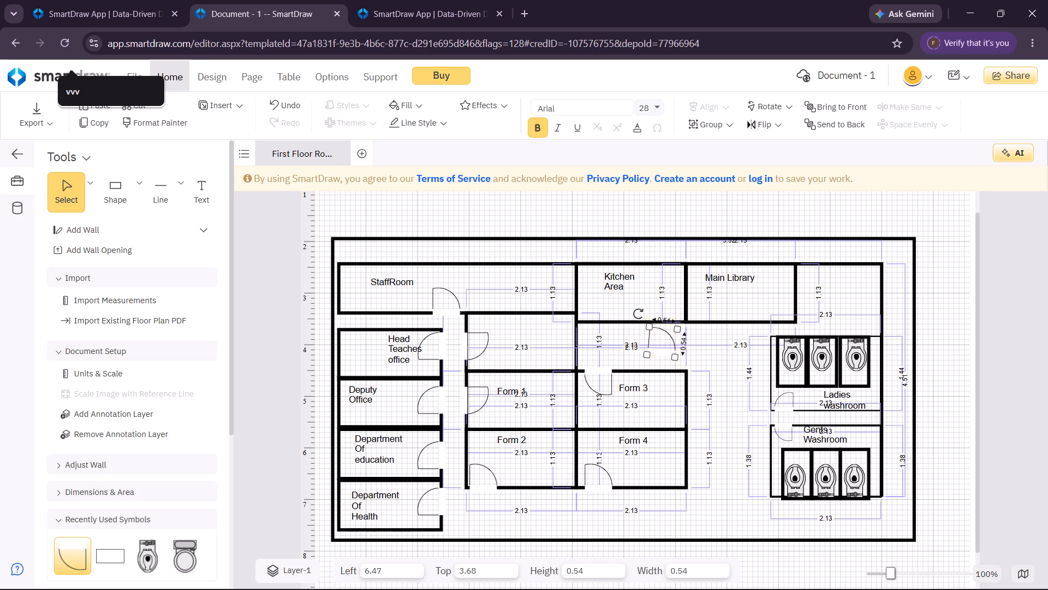
left_click_drag(641, 315, 630, 323)
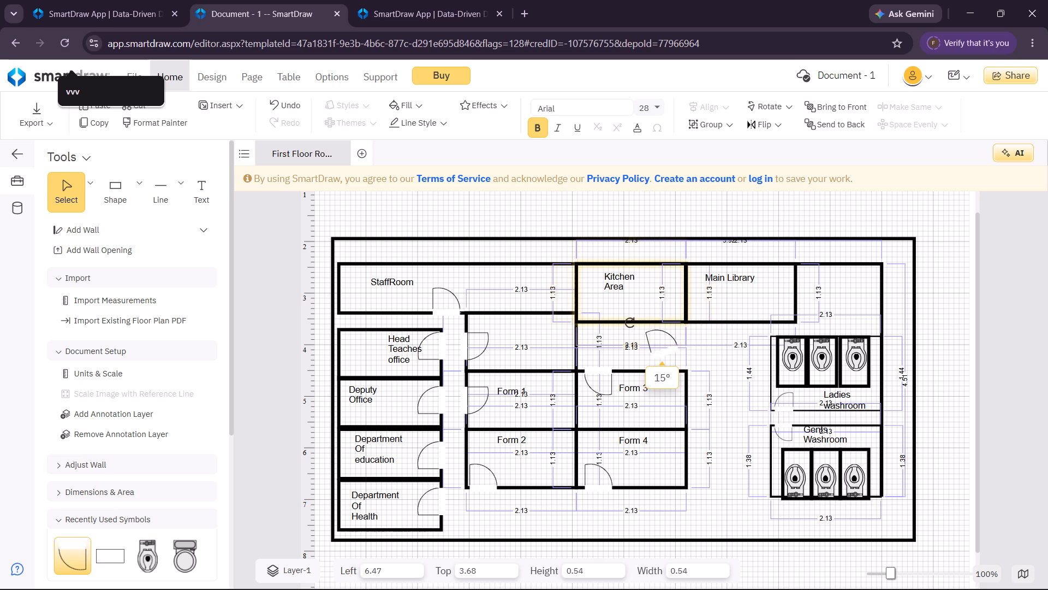
left_click_drag(630, 323, 632, 303)
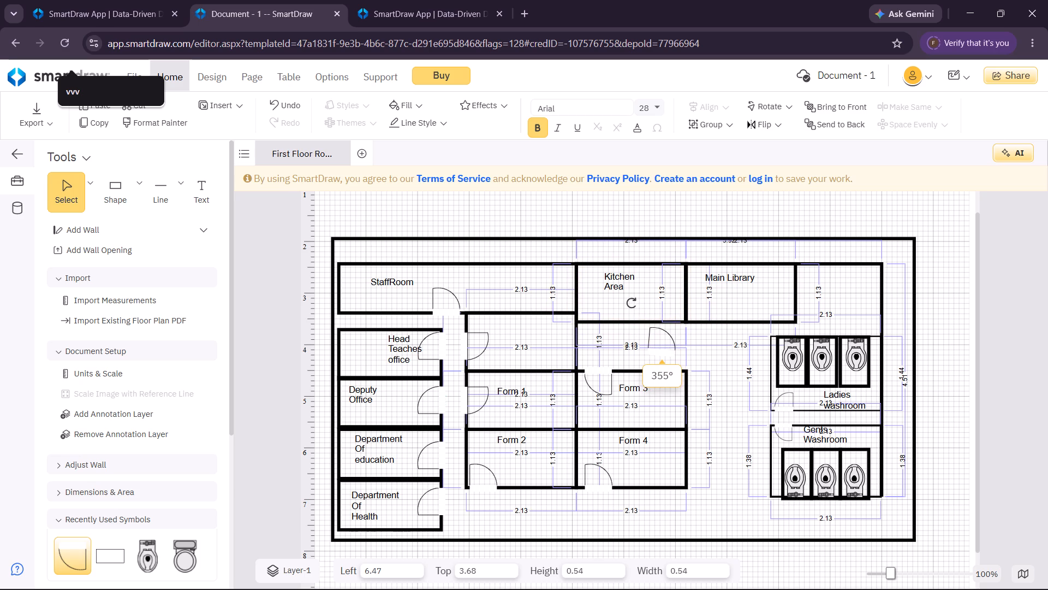
left_click_drag(632, 303, 635, 310)
left_click_drag(663, 352, 650, 343)
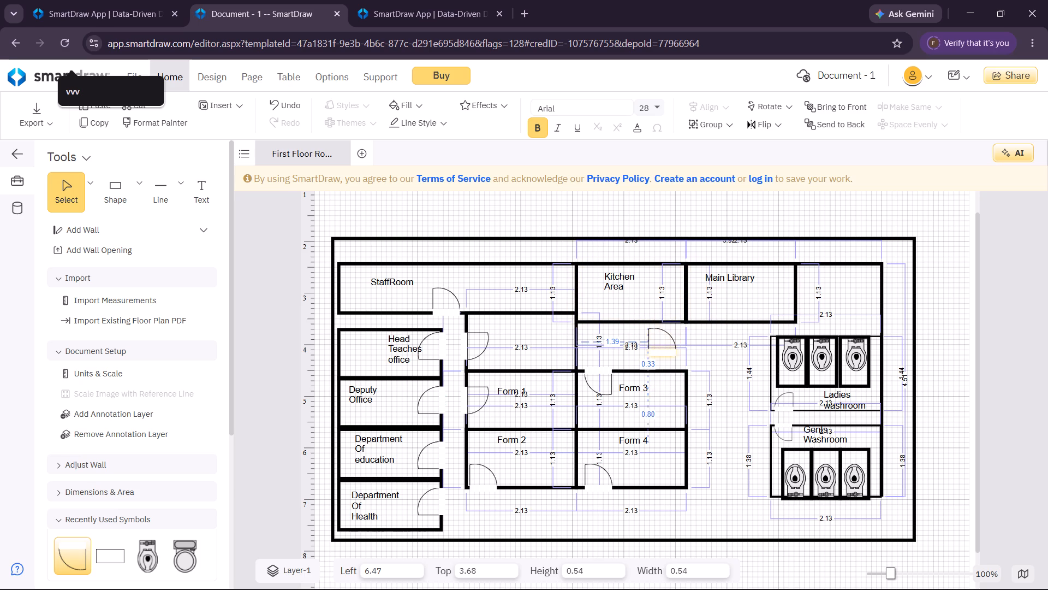
left_click_drag(650, 343, 598, 323)
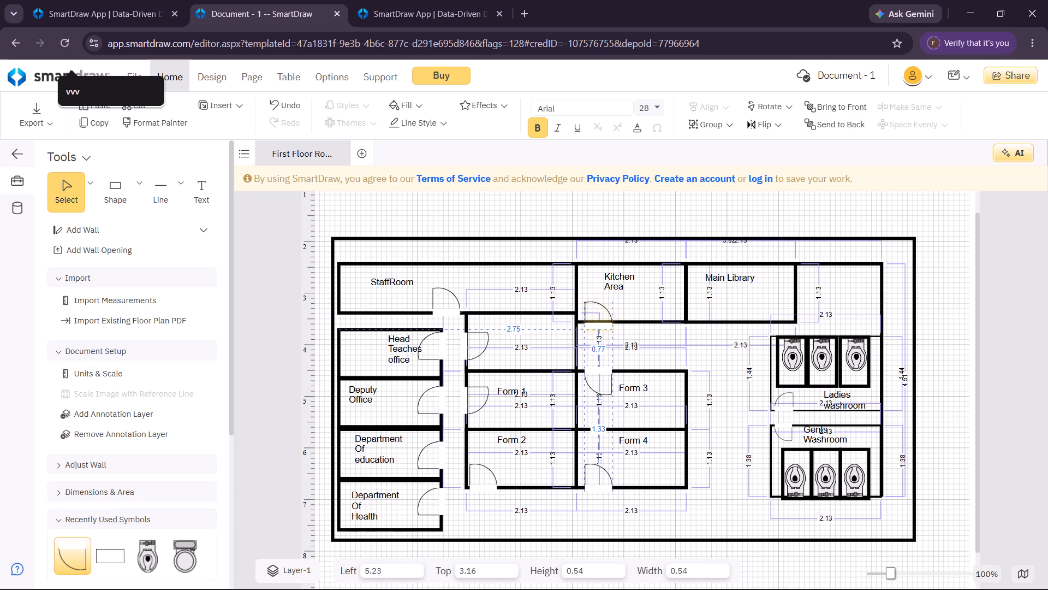
left_click_drag(598, 323, 600, 323)
Nudge the Kitchen Area's door slightly up so it sits in the bottom wall at about left 5.23, top 3.09.
left_click_drag(600, 323, 599, 320)
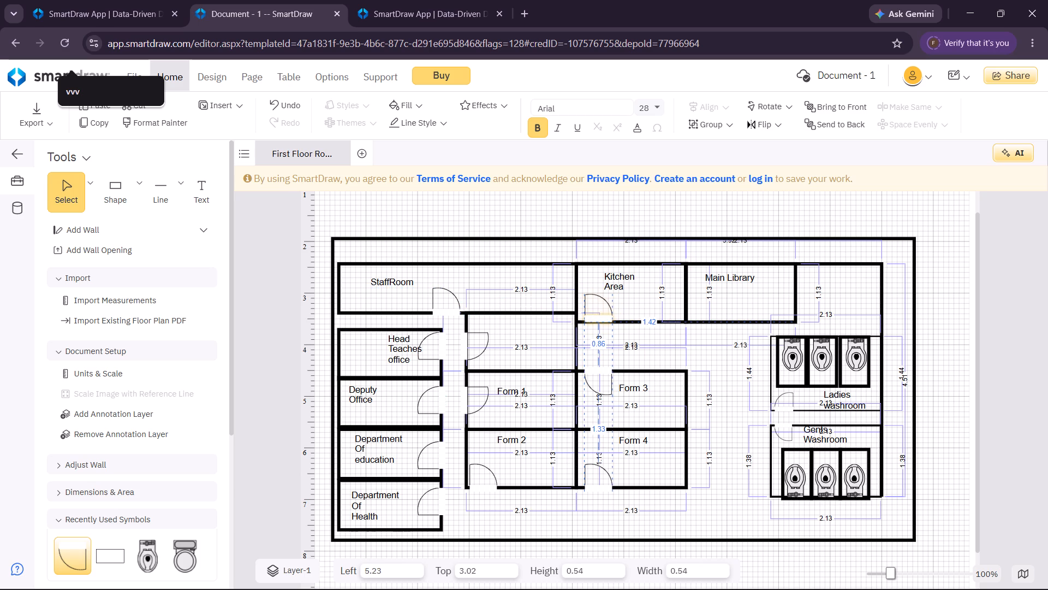
left_click_drag(599, 320, 598, 321)
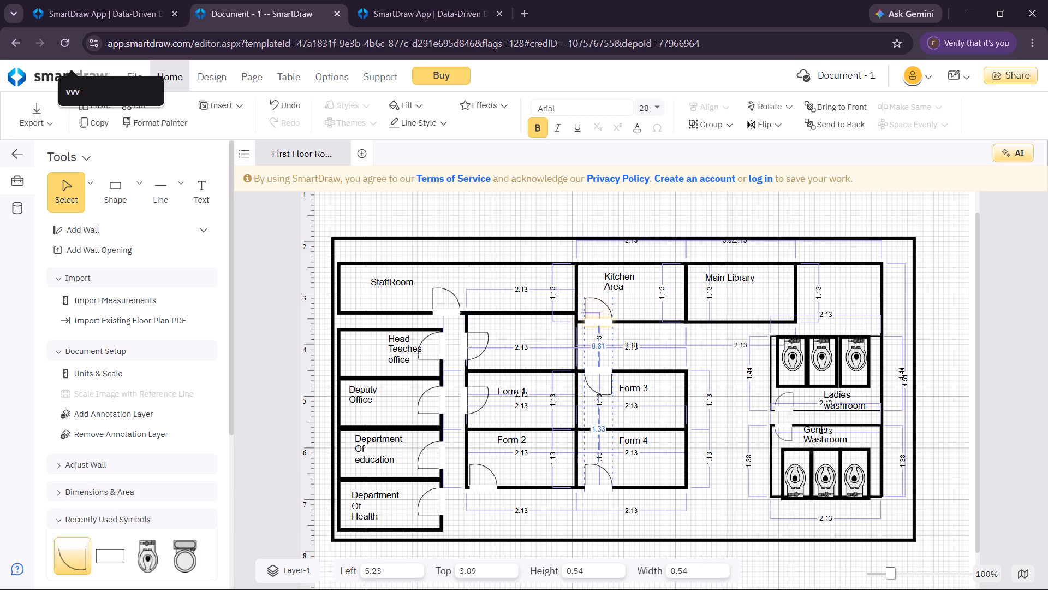
left_click_drag(598, 321, 598, 322)
left_click(713, 358)
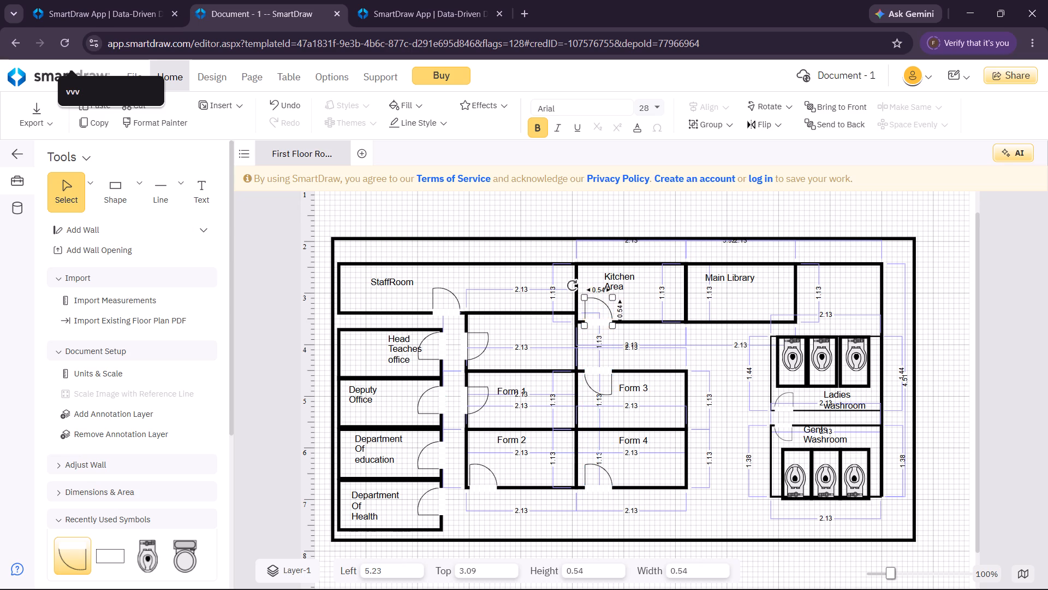
Paste another door and move the StaffRoom's upright door into the Main Library's bottom wall at about left 7.40, top 3.09.
key("ctrl+v")
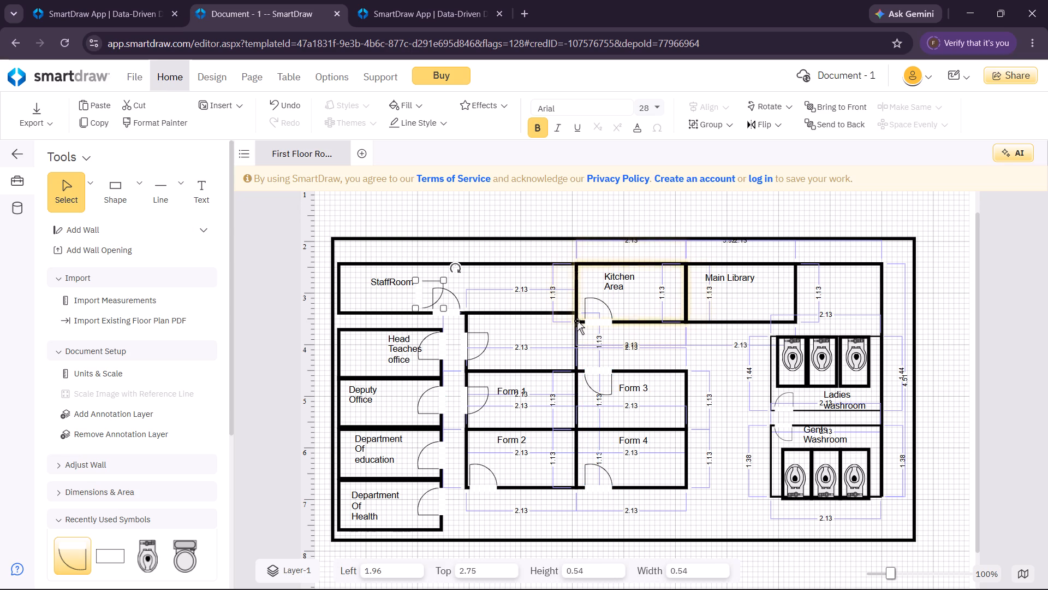
left_click_drag(444, 304, 837, 268)
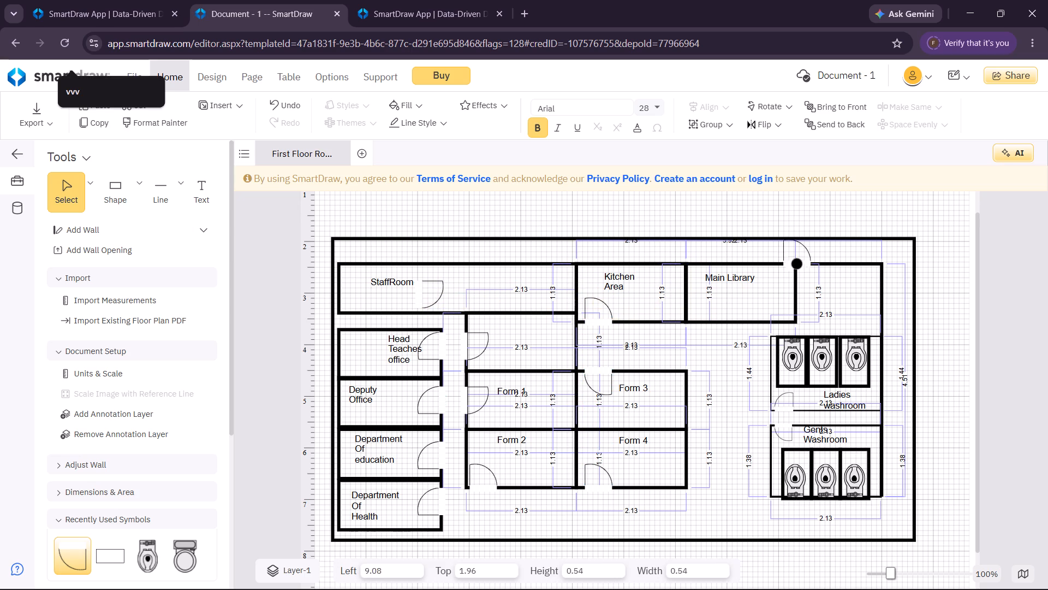
left_click_drag(837, 268, 716, 312)
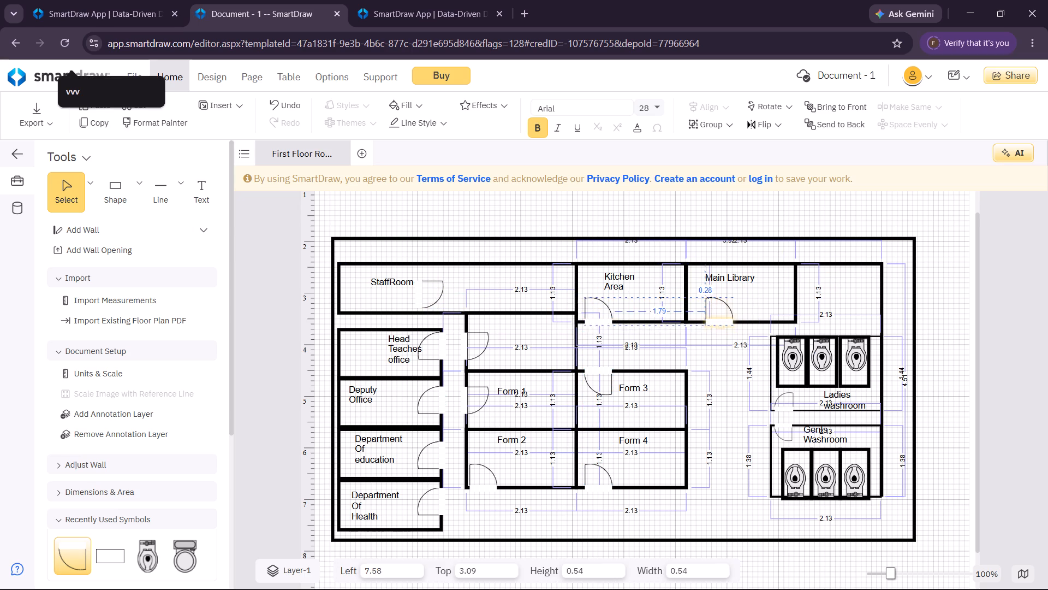
left_click_drag(716, 312, 708, 312)
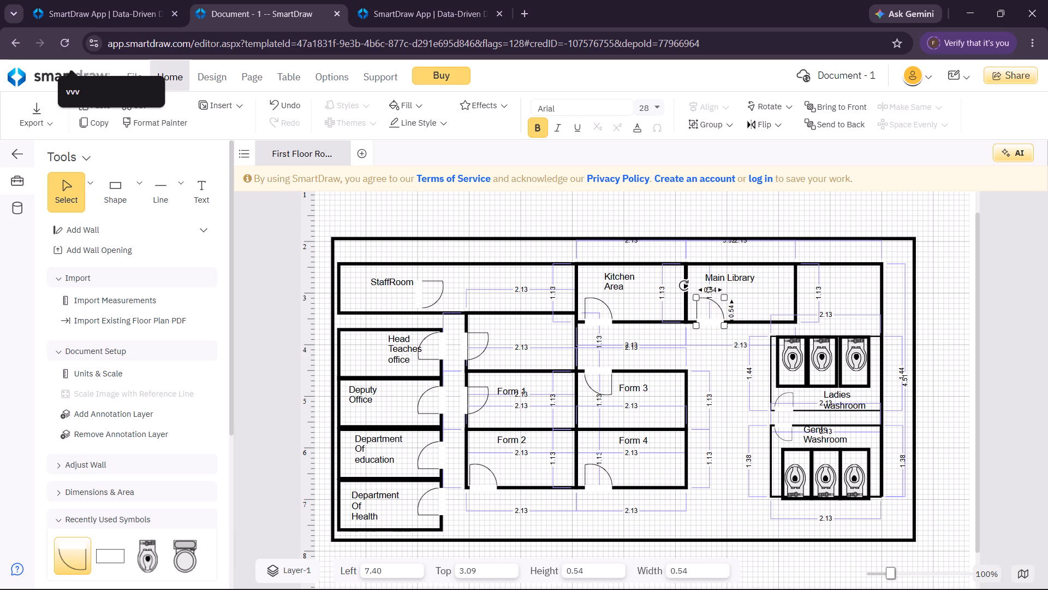
Rotate the pasted door to open upward and set it at the left end of the StaffRoom's bottom wall, about left 0.54, top 2.98.
left_click(434, 285)
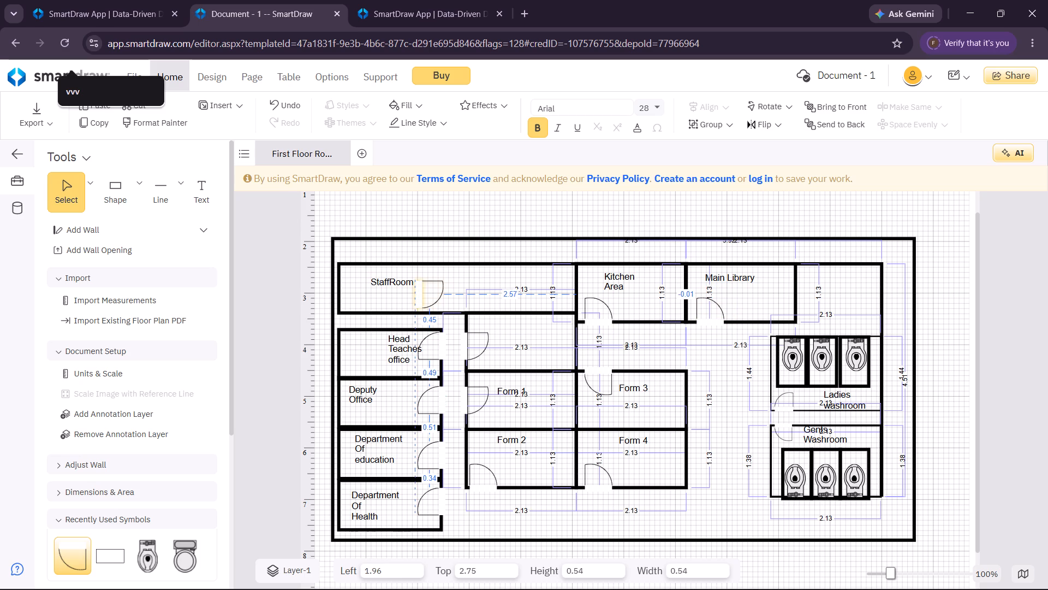
left_click_drag(455, 268, 401, 267)
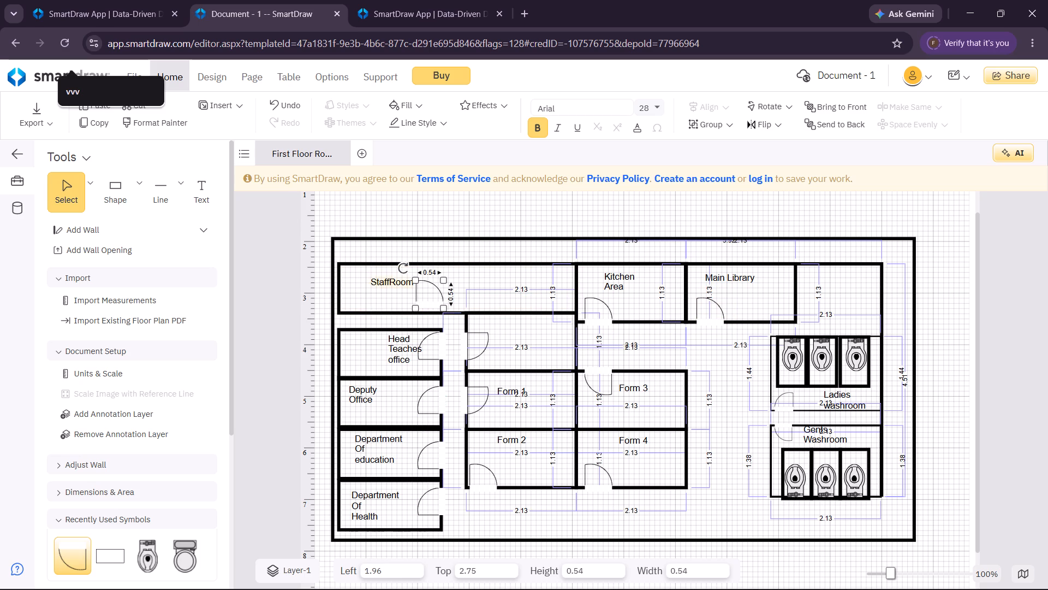
left_click_drag(428, 303, 376, 309)
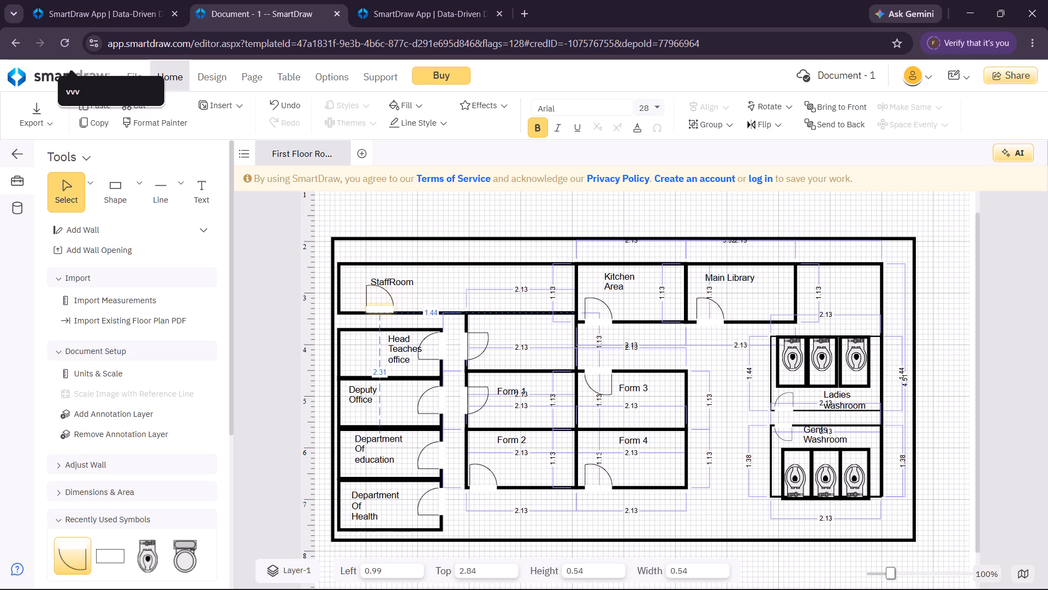
left_click_drag(376, 309, 365, 311)
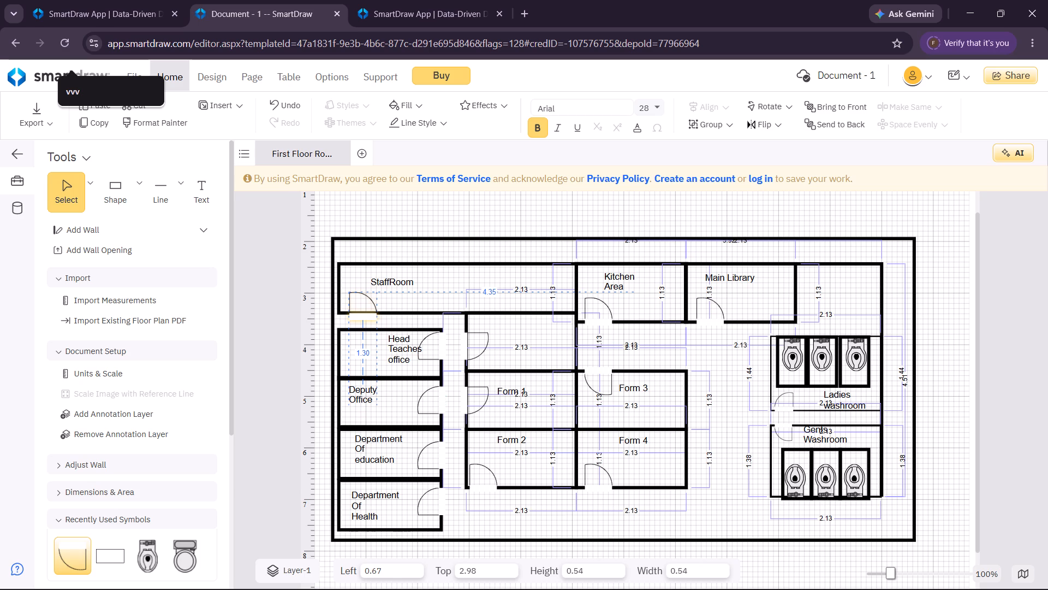
left_click_drag(365, 311, 360, 308)
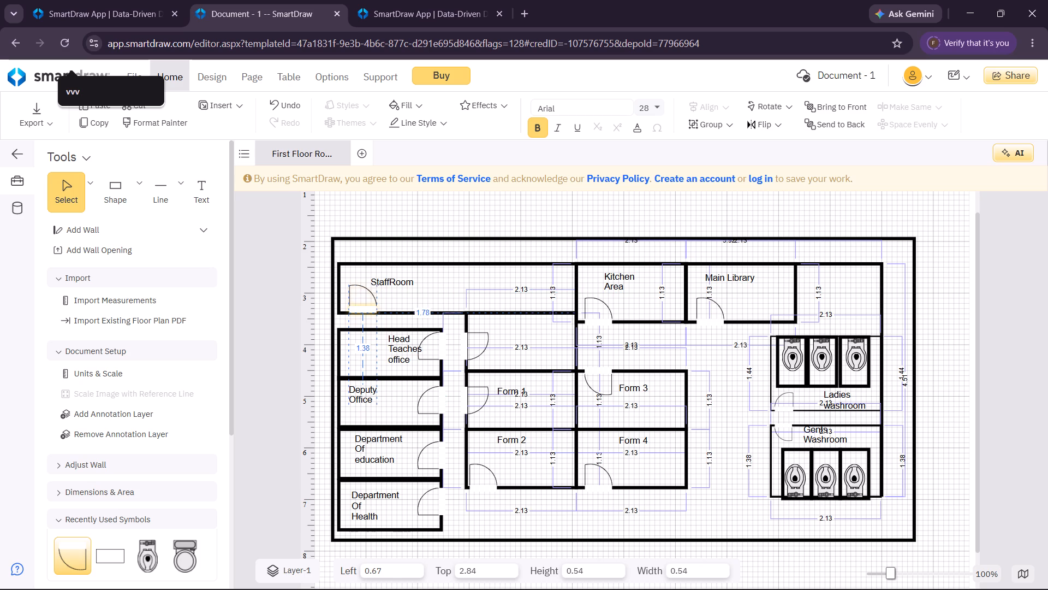
left_click_drag(360, 308, 359, 311)
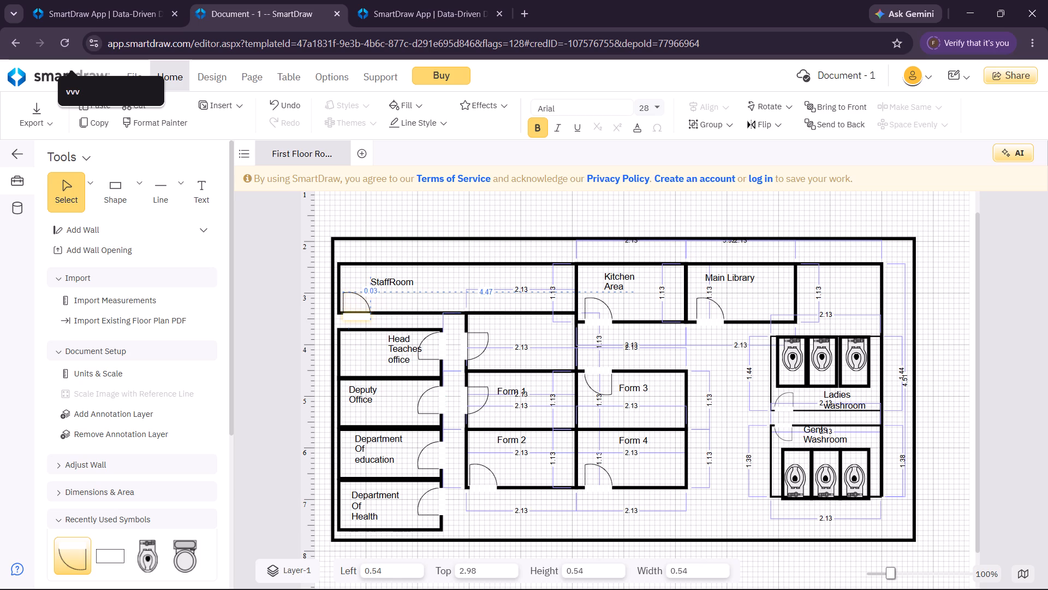
left_click_drag(359, 311, 361, 311)
left_click(597, 328)
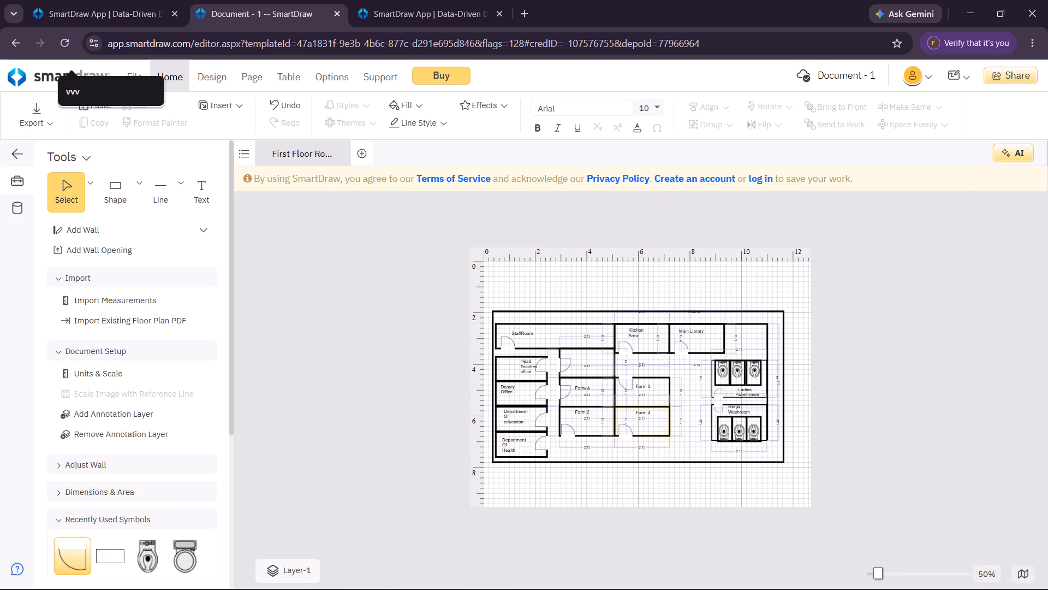
Stretch the outer boundary rectangle downward to a height of about 12.69.
left_click(617, 462)
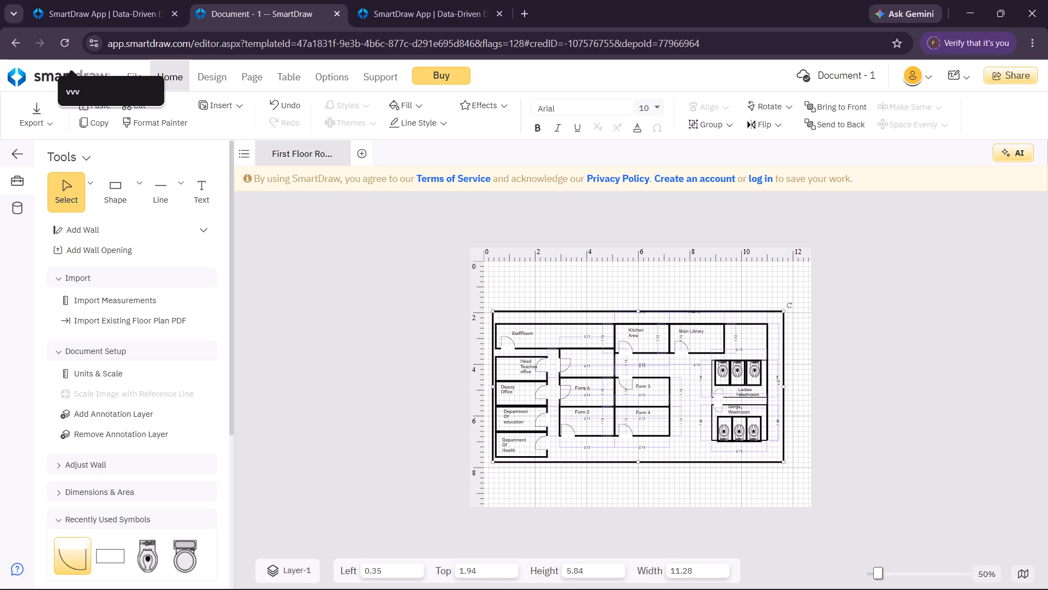
left_click_drag(638, 463, 645, 512)
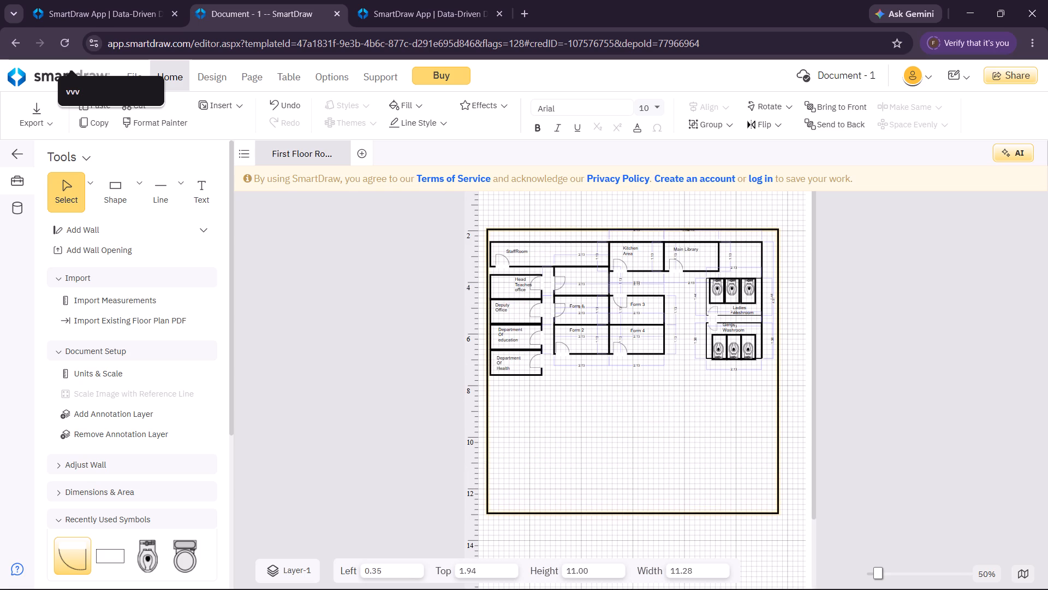
left_click_drag(645, 512, 649, 521)
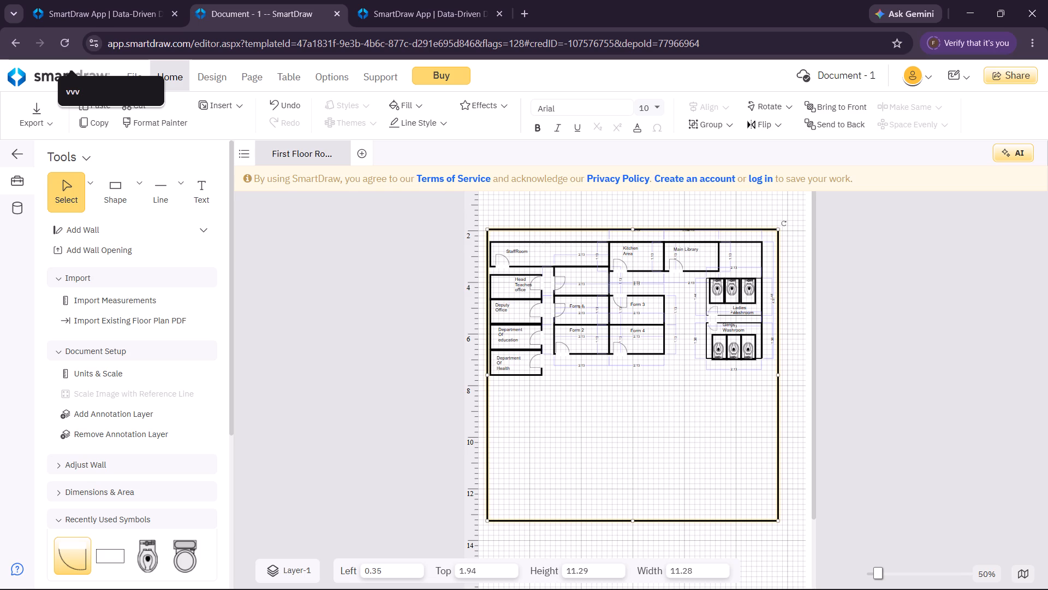
left_click_drag(632, 522, 632, 530)
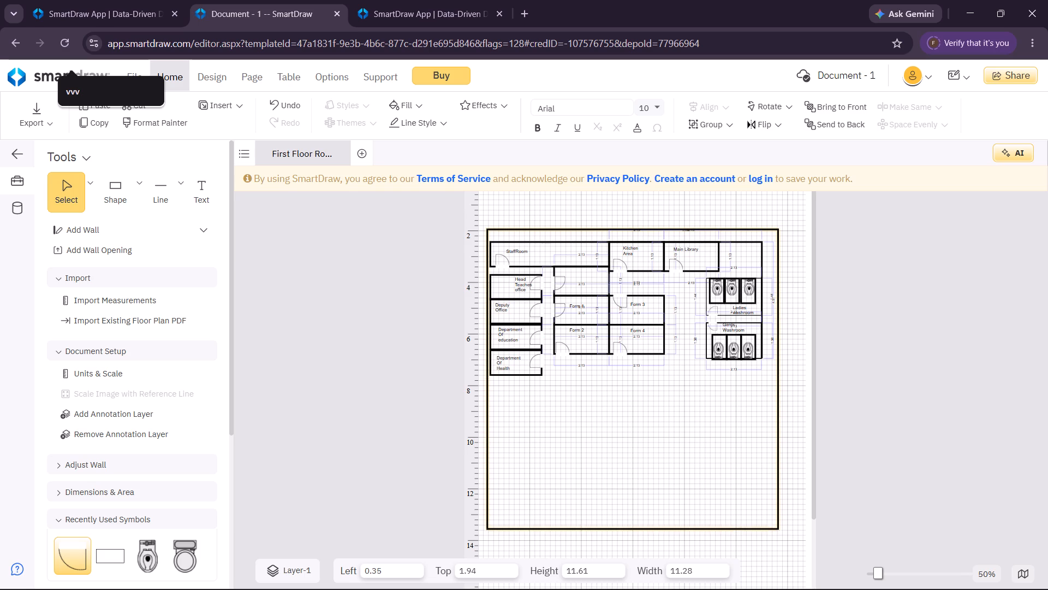
left_click_drag(632, 530, 645, 557)
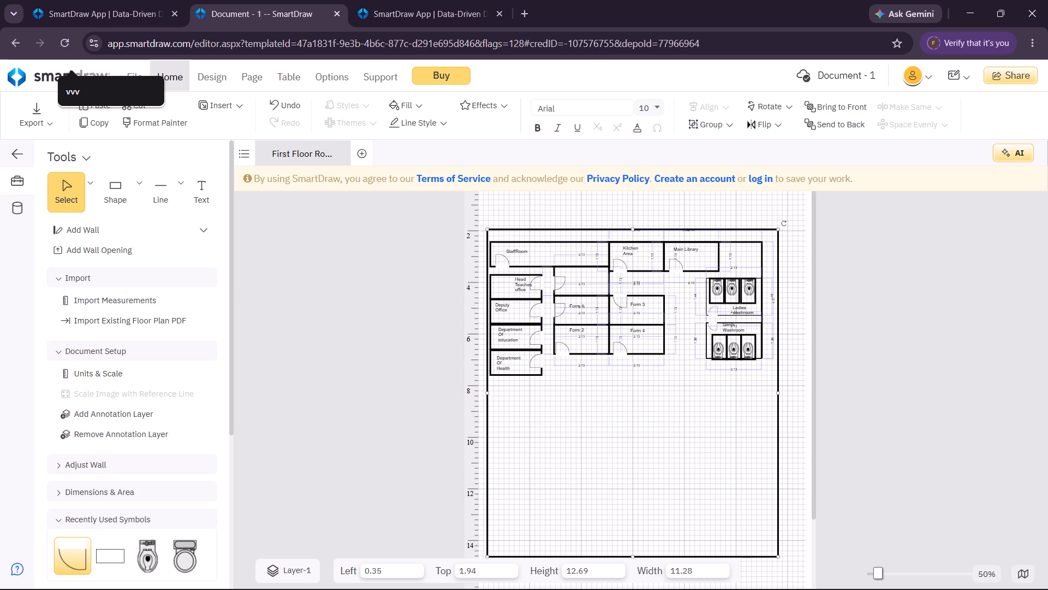
Remove the Room Outlines category from the symbol library.
left_click_drag(230, 292, 236, 399)
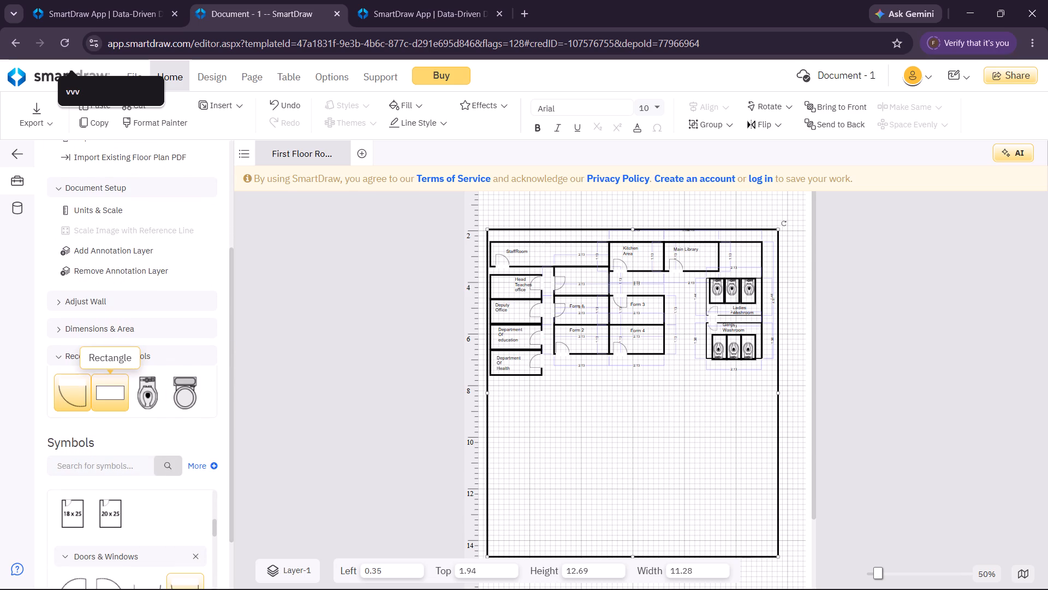
left_click(98, 389)
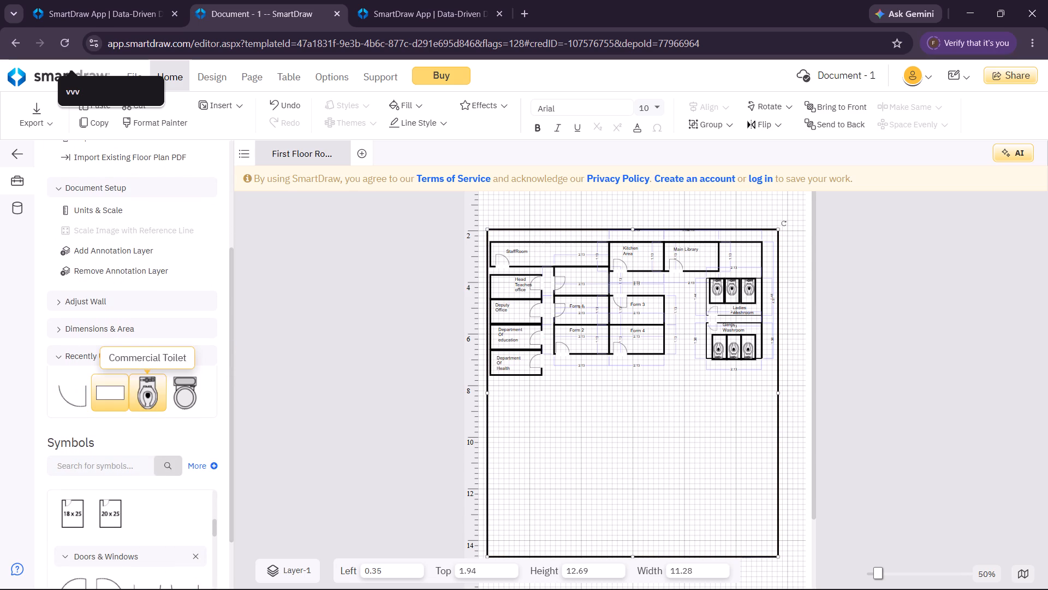
left_click(122, 387)
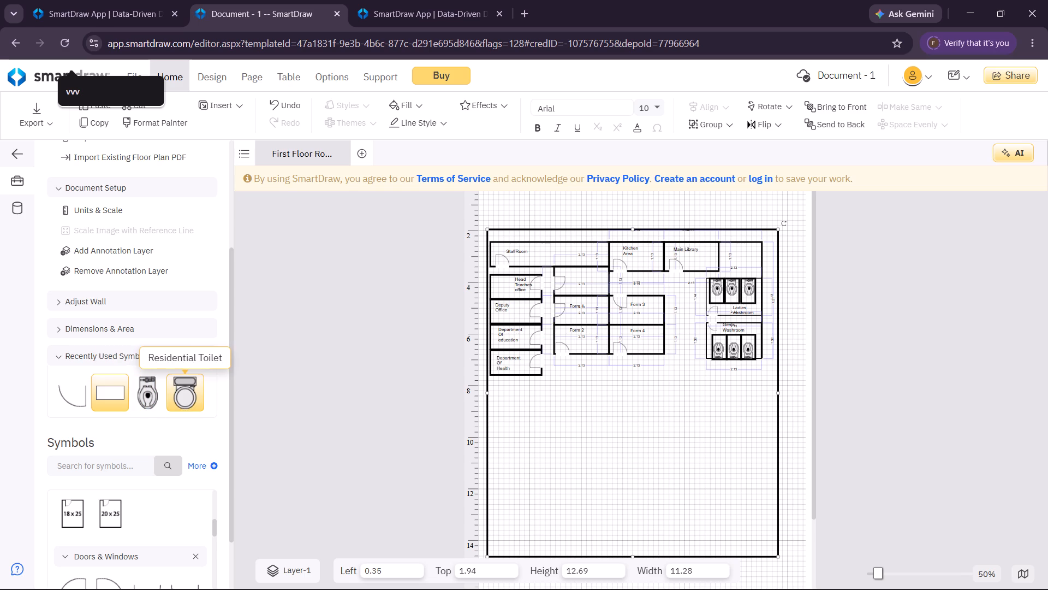
left_click_drag(215, 526, 214, 557)
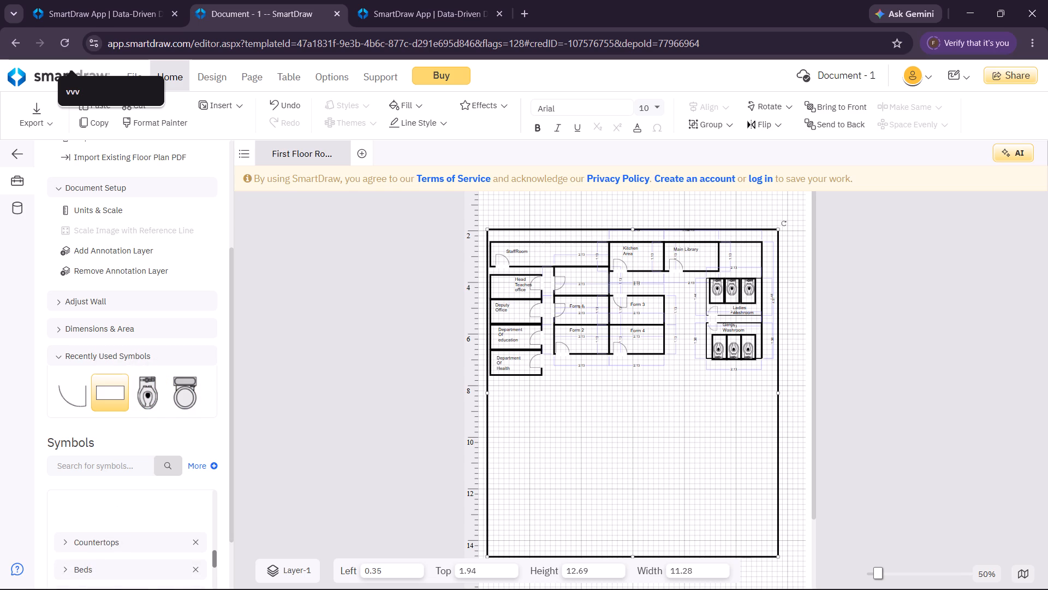
left_click_drag(214, 557, 215, 452)
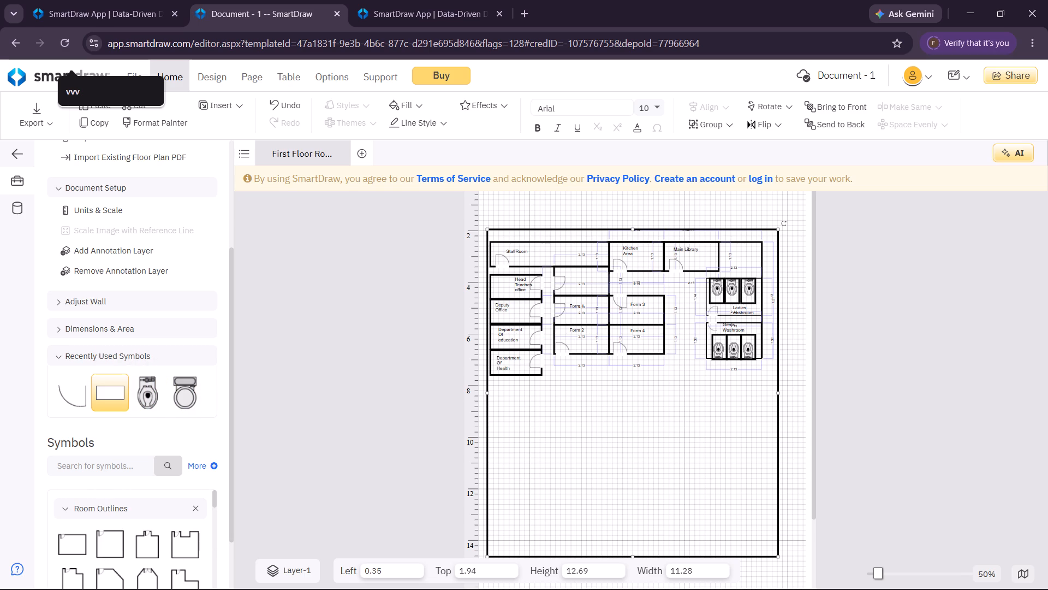
left_click_drag(231, 480, 239, 563)
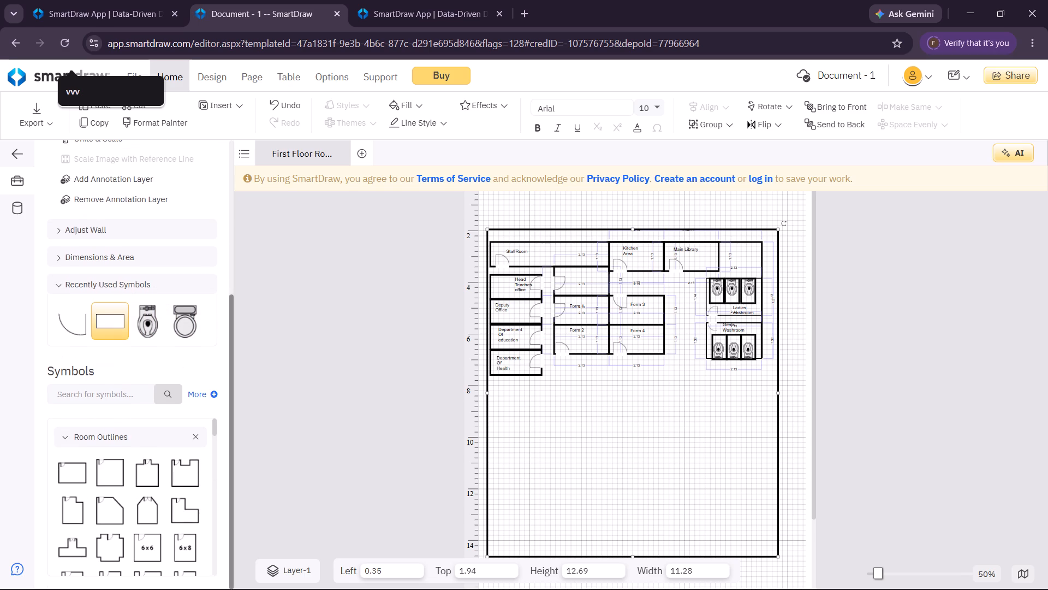
left_click(193, 434)
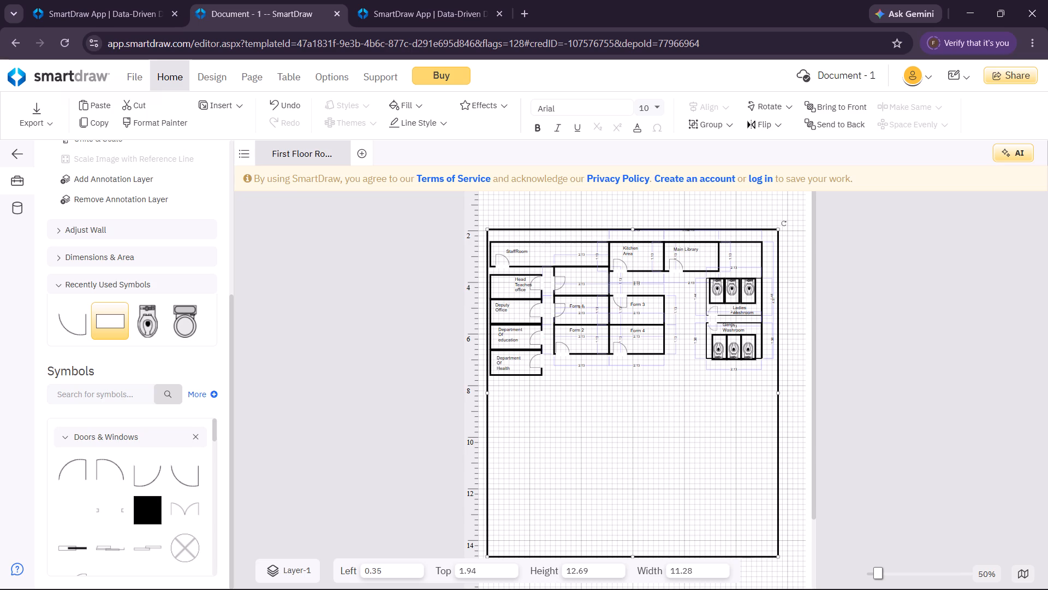
Place a Double Door (60") in the middle of the outer boundary's bottom wall, at about left 5.15, top 13.77.
left_click_drag(216, 432, 219, 443)
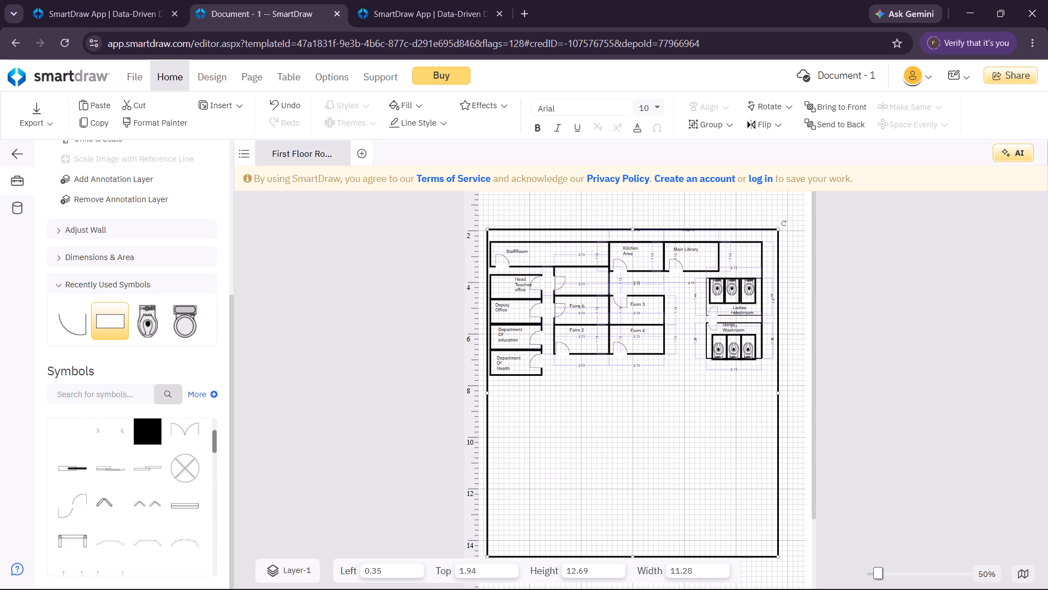
left_click_drag(219, 443, 214, 424)
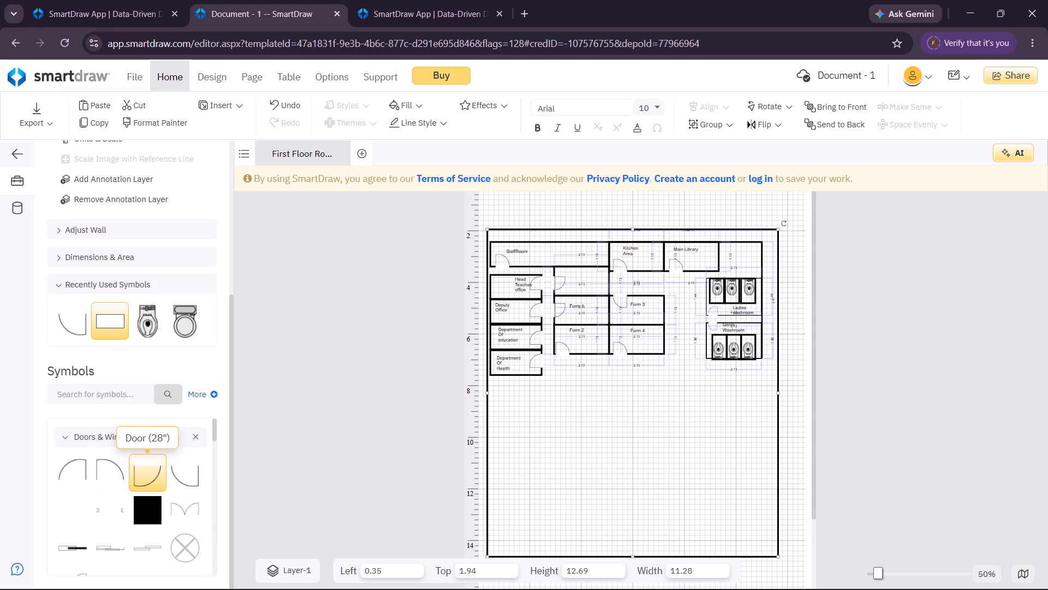
left_click(184, 501)
left_click_drag(184, 501, 581, 498)
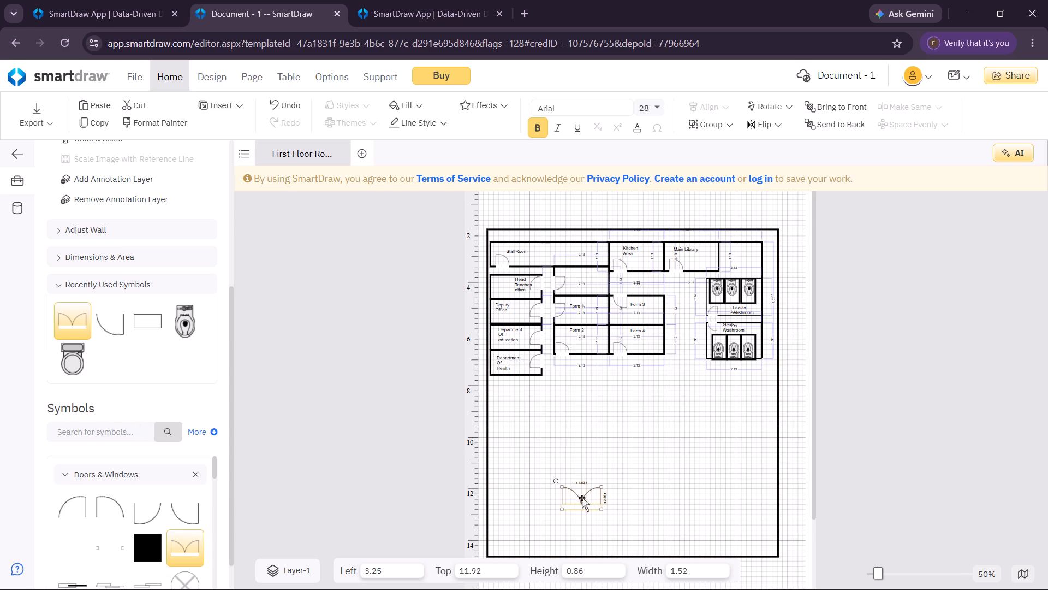
left_click_drag(583, 498, 635, 546)
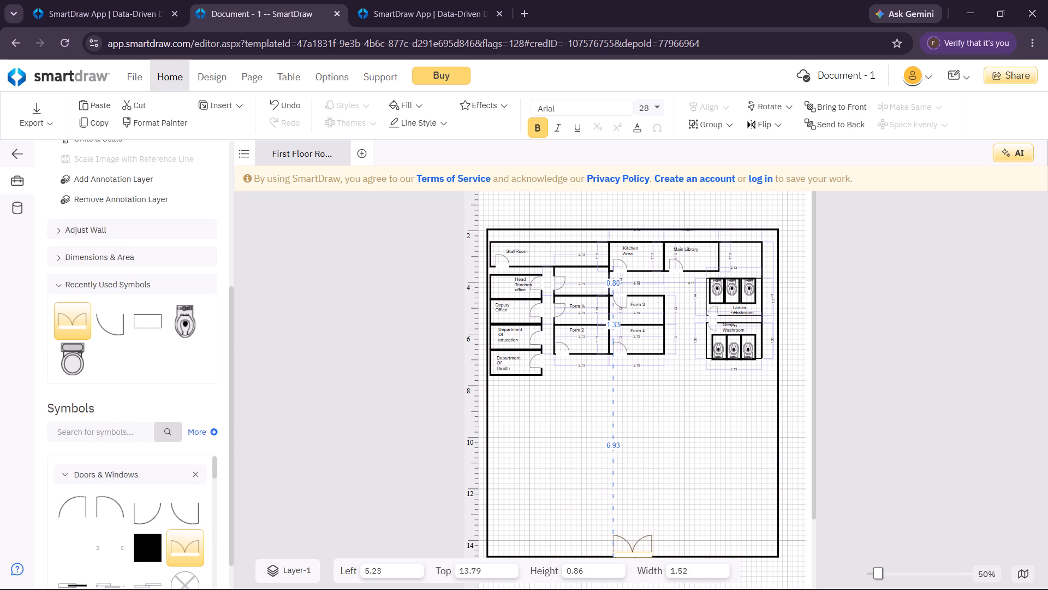
left_click_drag(635, 546, 634, 545)
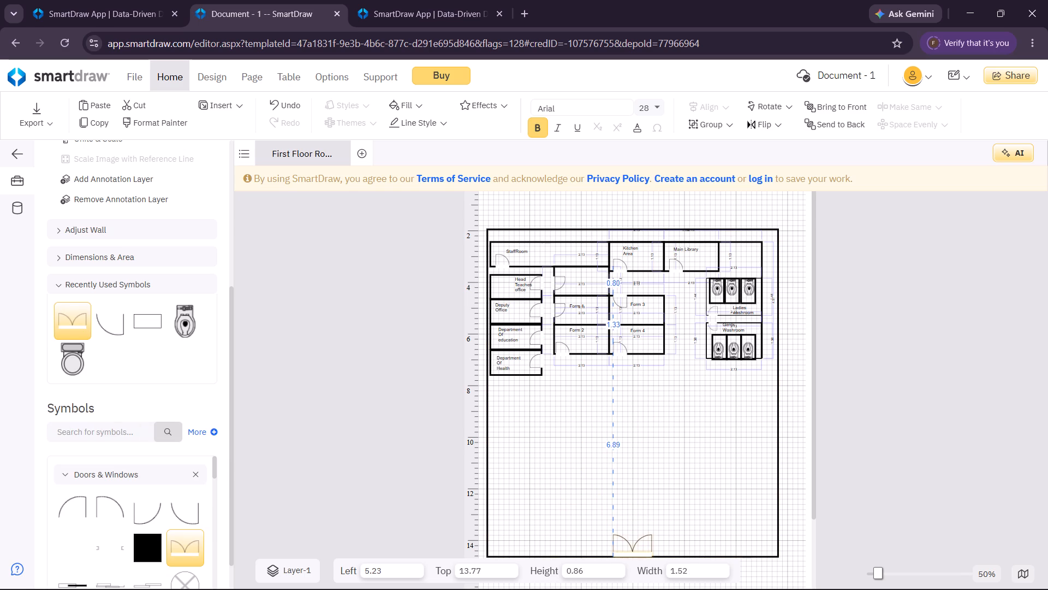
left_click_drag(634, 545, 632, 545)
left_click(714, 474)
Enlarge the double door from its upper right corner to about 2.32 wide by 1.32 high, and further from its upper left corner.
left_click(647, 545)
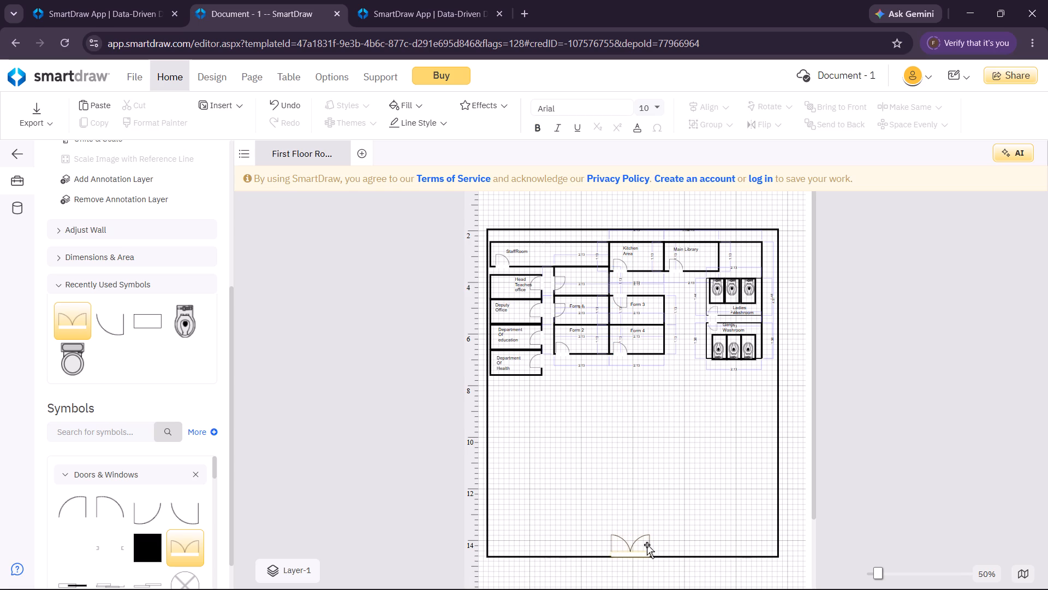
left_click_drag(650, 533, 672, 533)
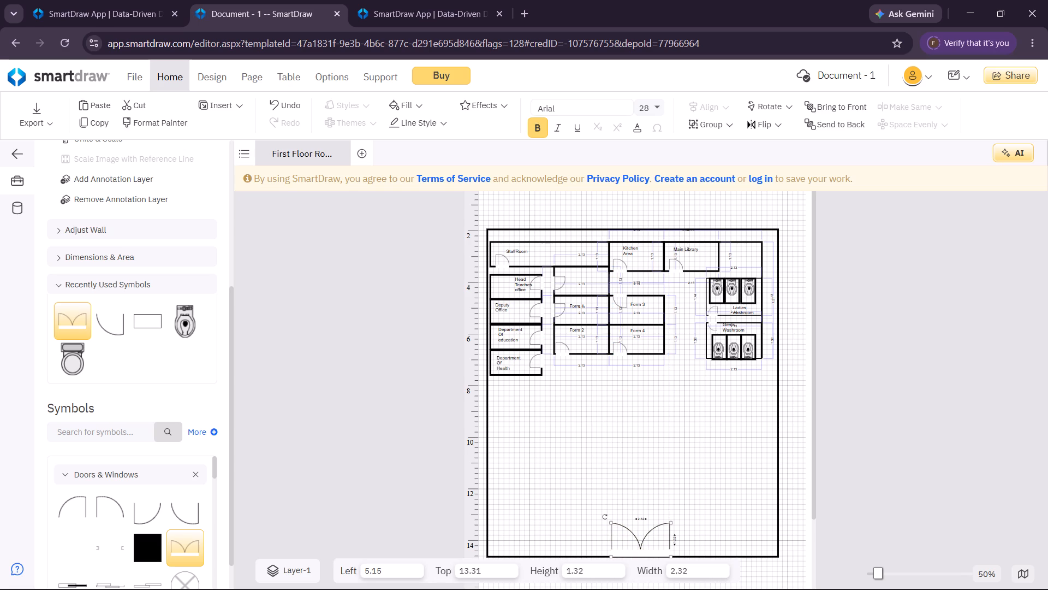
left_click(609, 523)
left_click(612, 524)
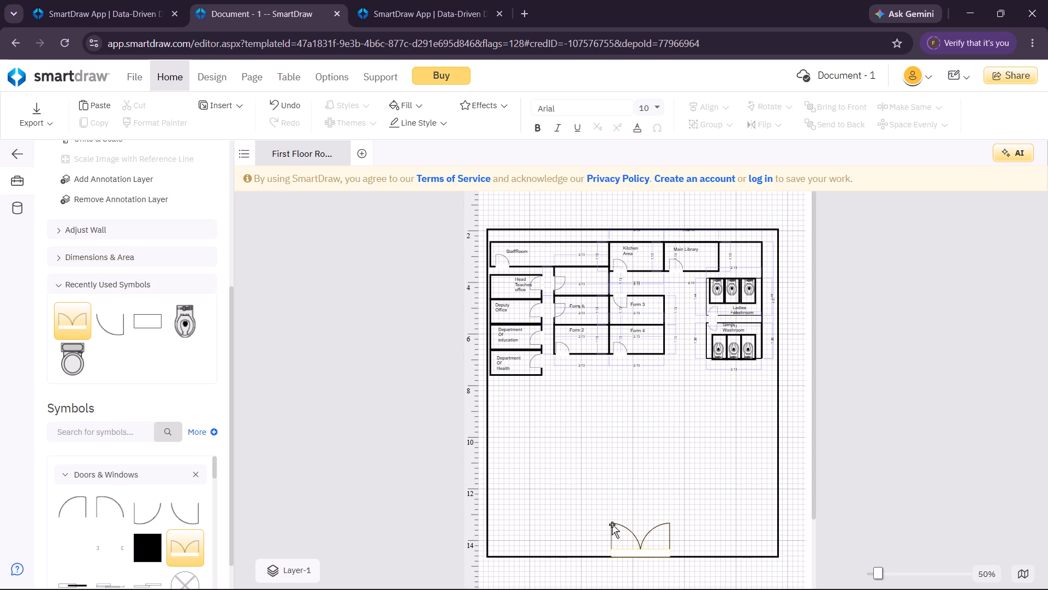
left_click_drag(612, 523, 591, 520)
left_click(651, 480)
Settle the enlarged double door in the middle of the outer boundary's bottom wall, at about left 4.37, top 12.94.
left_click(628, 554)
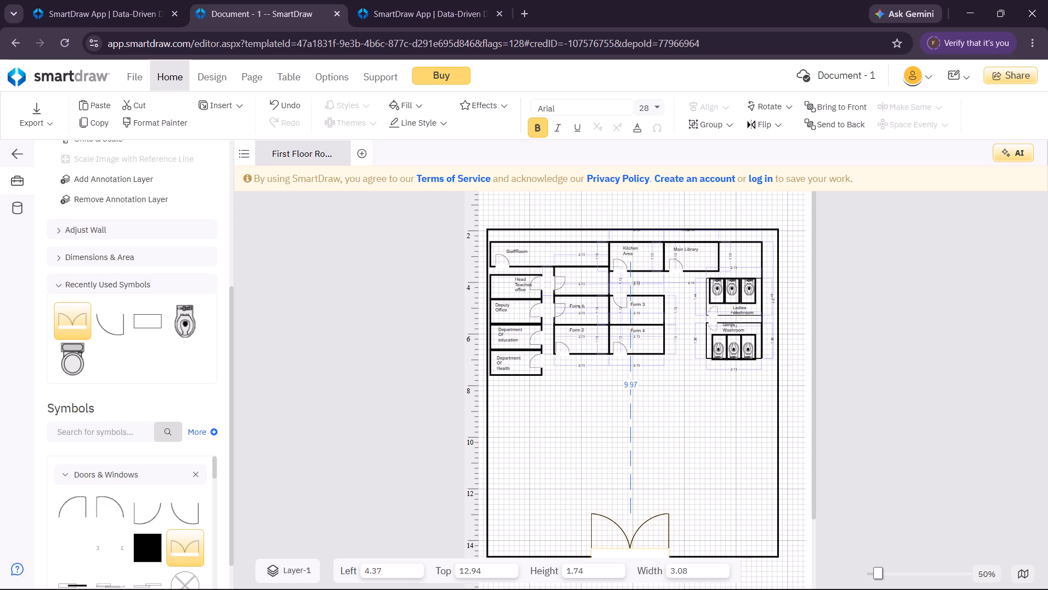
left_click(683, 514)
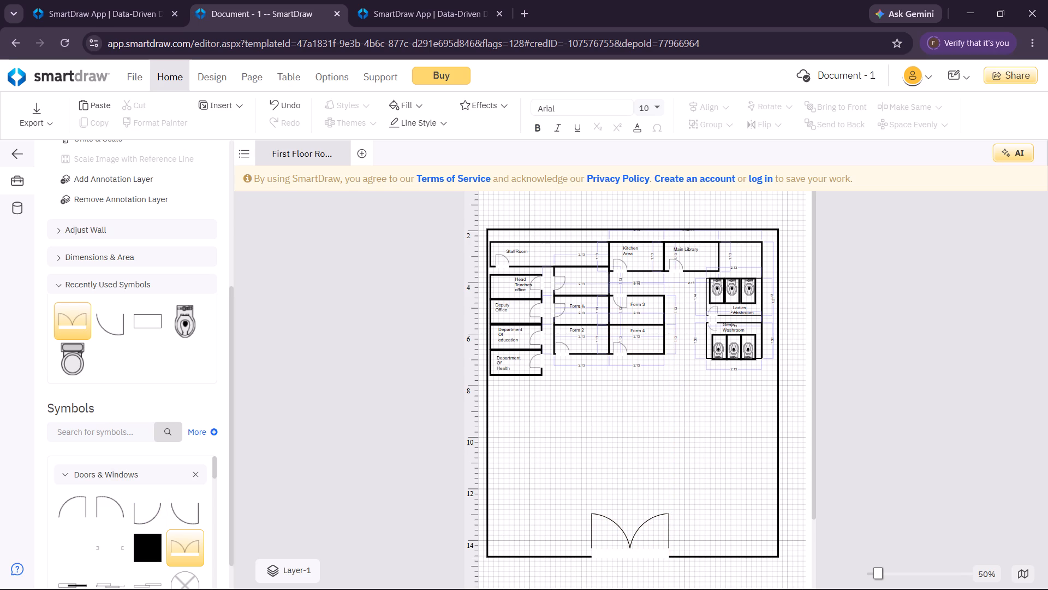
Draw a horizontal line about 3.16 long inward from the outer boundary's left wall, at about top 12.79.
left_click_drag(230, 388, 240, 184)
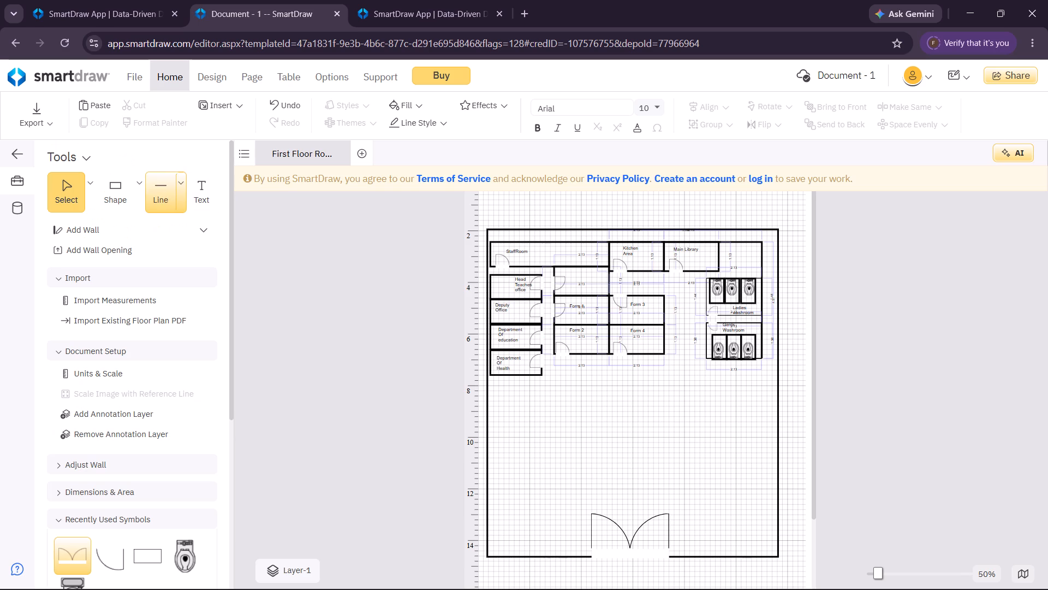
left_click(171, 192)
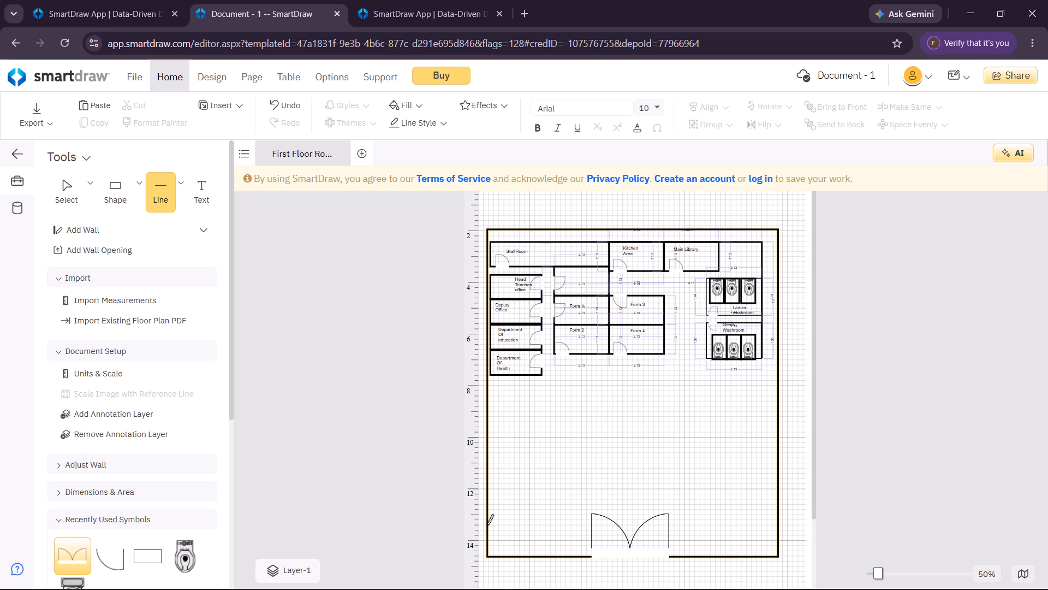
left_click_drag(487, 525, 540, 524)
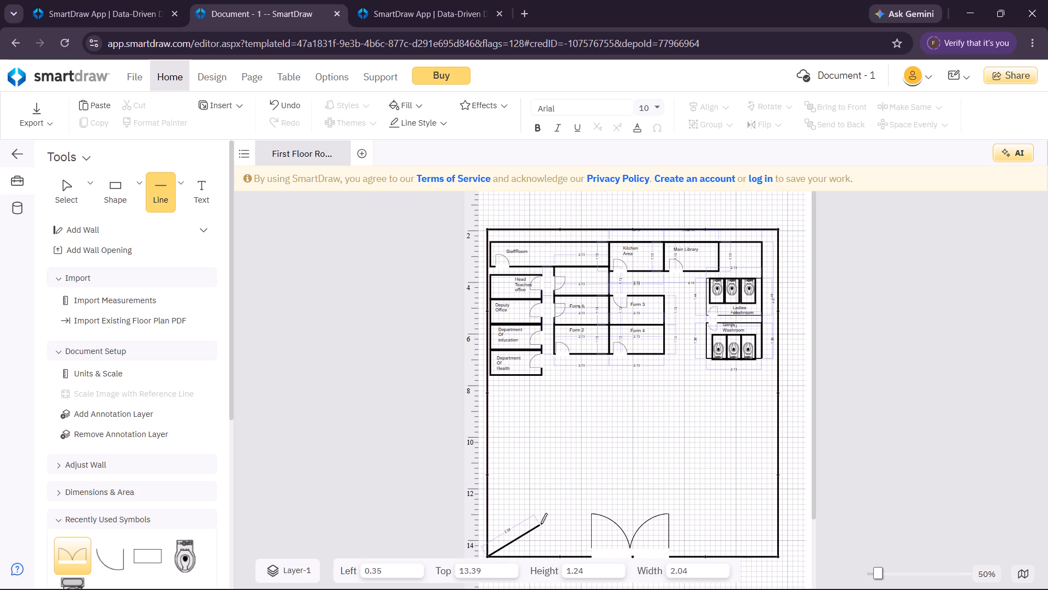
left_click_drag(540, 524, 557, 518)
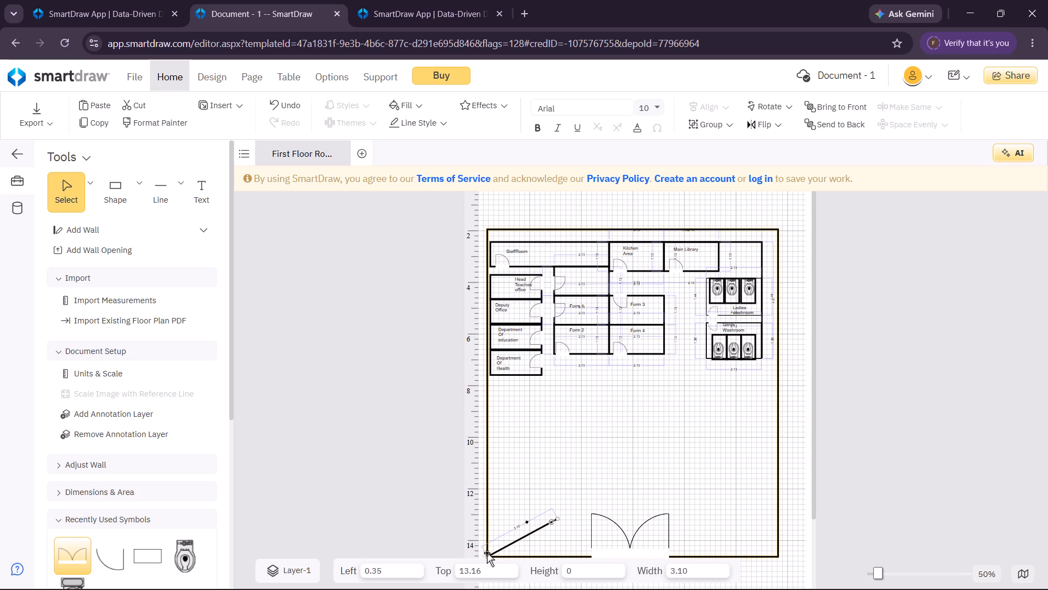
left_click_drag(487, 556, 485, 515)
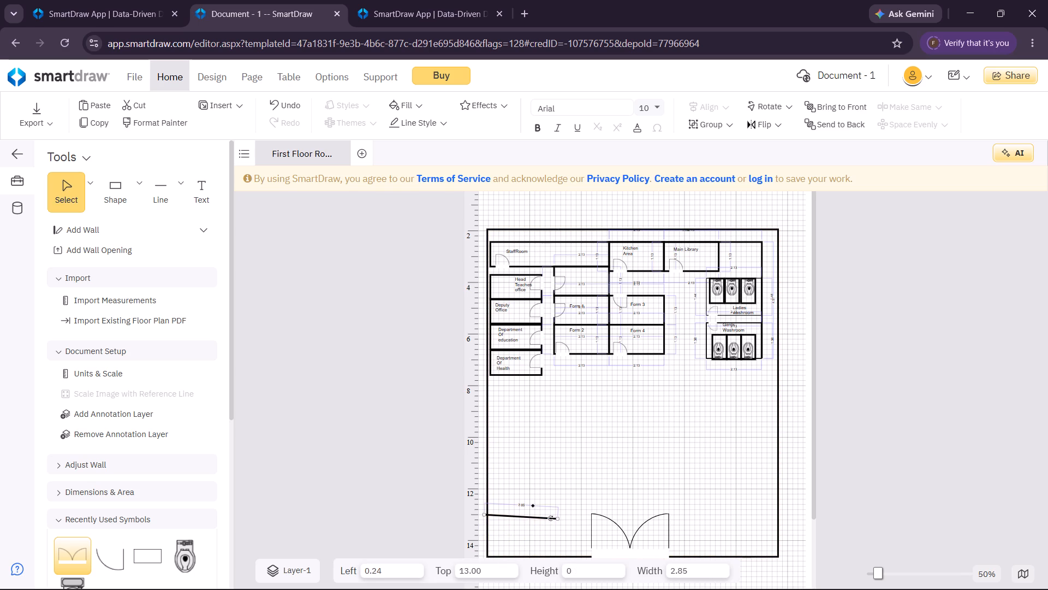
left_click(556, 521)
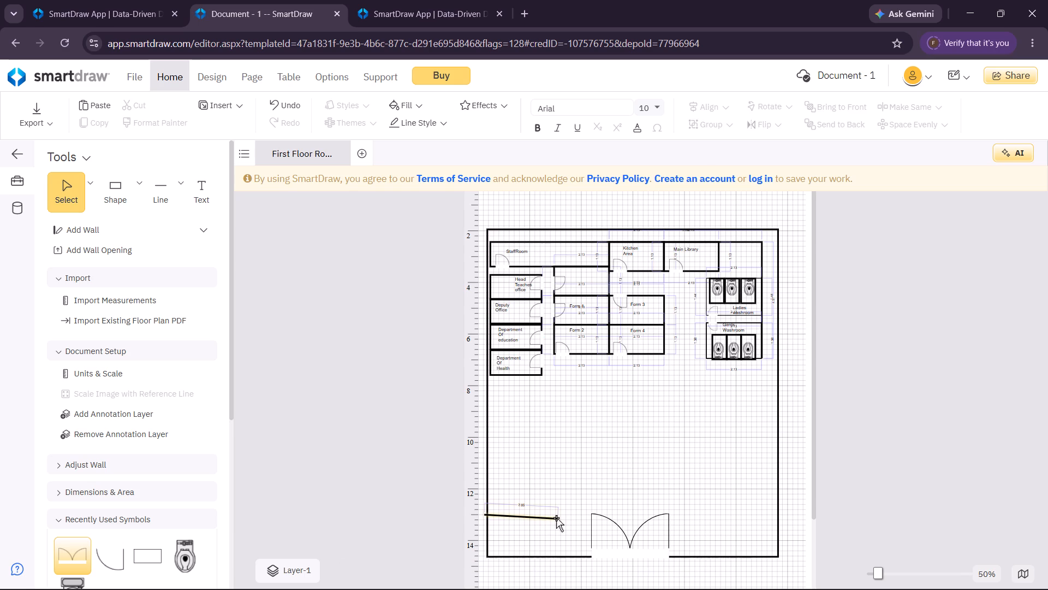
left_click_drag(556, 518, 557, 512)
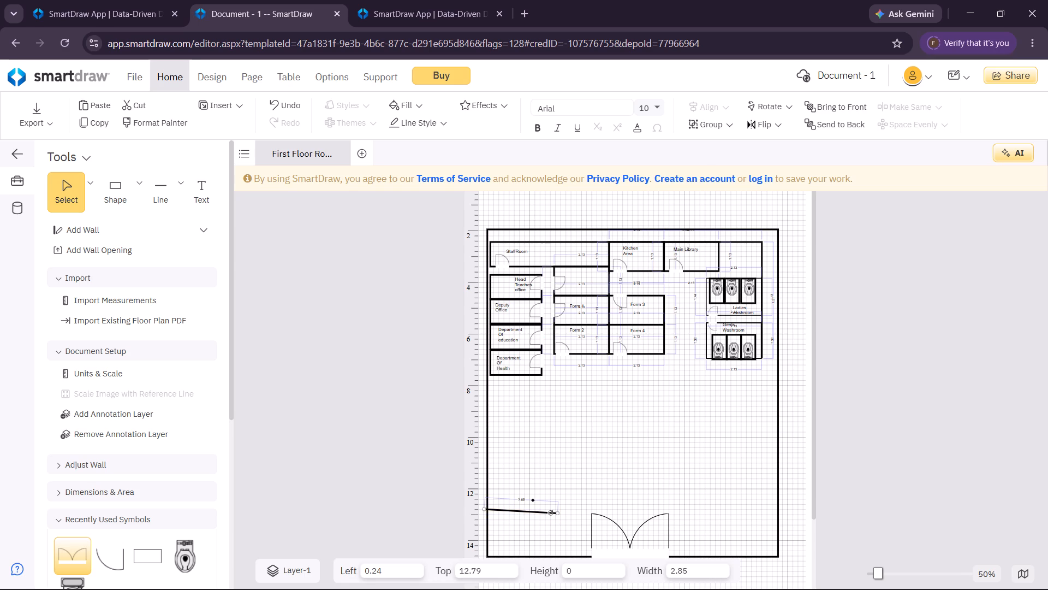
left_click_drag(558, 512, 567, 508)
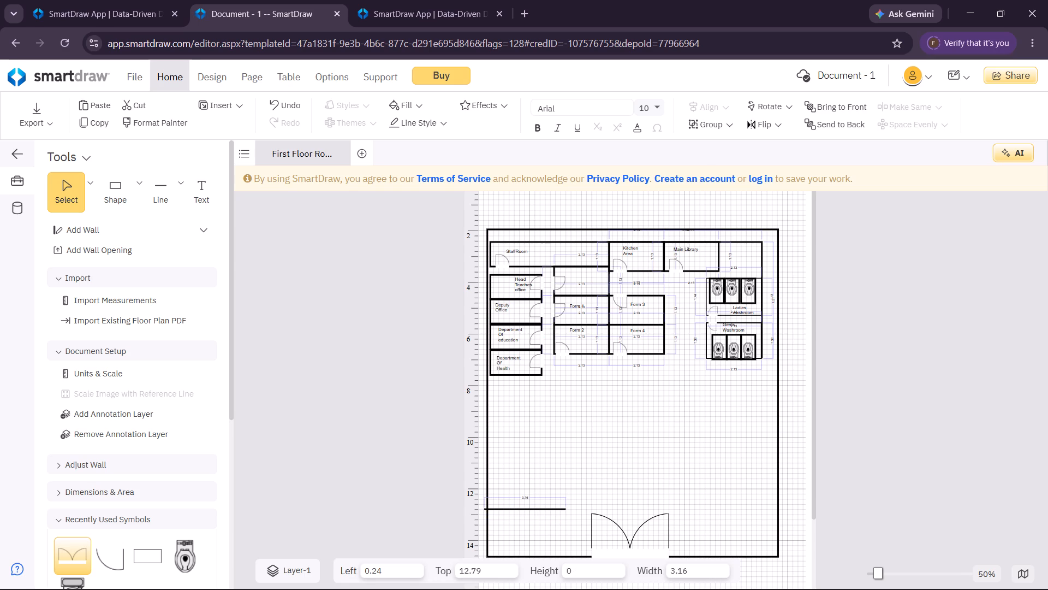
left_click_drag(567, 508, 567, 509)
Lower the new line to about top 13.24 with its end on the left wall, and shorten it to about 2.31.
left_click(533, 510)
left_click_drag(529, 508, 530, 522)
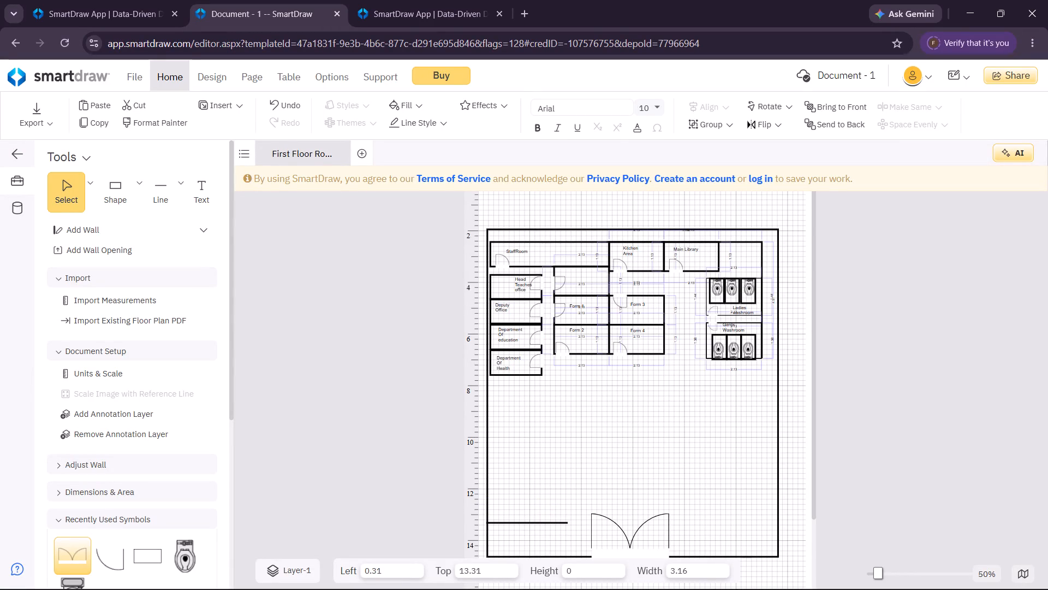
left_click_drag(530, 522, 530, 520)
left_click_drag(564, 518, 555, 518)
left_click(566, 521)
left_click_drag(567, 521, 546, 522)
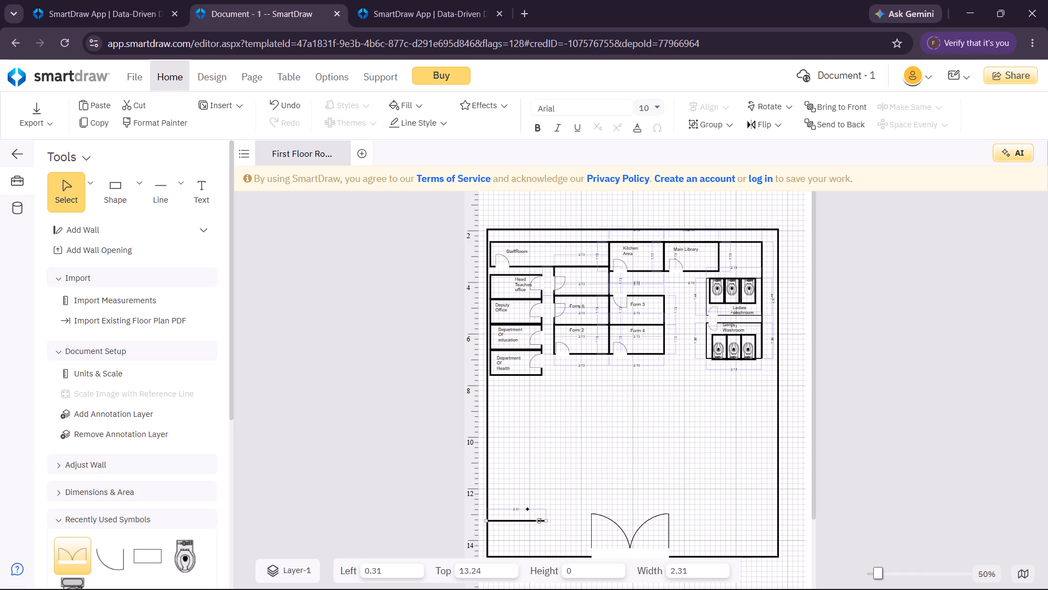
Copy the shortened line and paste four copies of it.
key("ctrl+c")
key("ctrl+v")
key("ctrl+v")
key("ctrl+v")
key("ctrl+v")
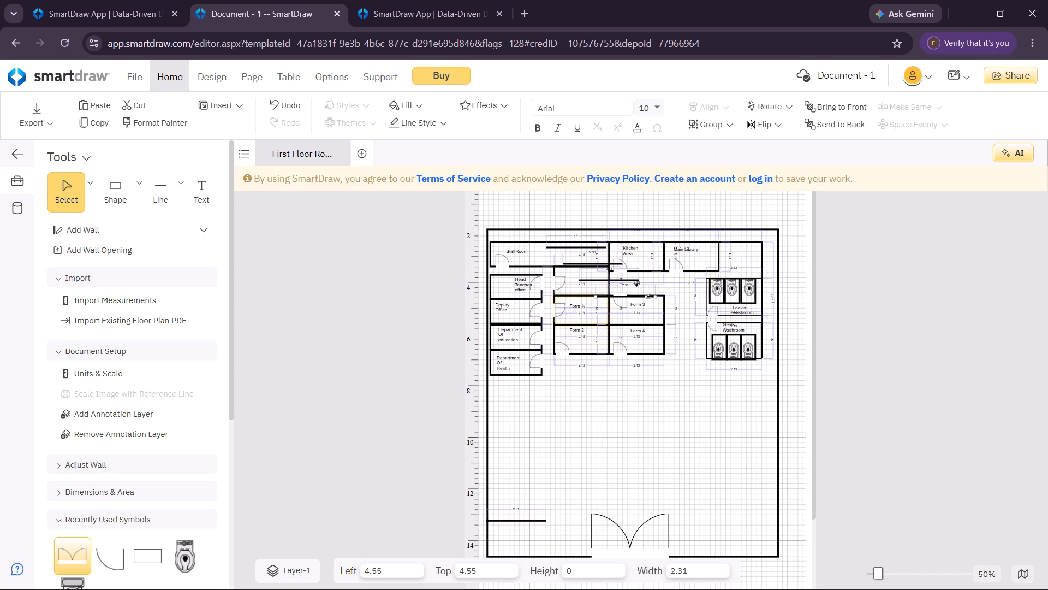
Move one line copy onto the outer boundary's left wall at about top 11.46 and trim it to about 2.28 wide.
left_click(610, 282)
left_click_drag(609, 280, 526, 504)
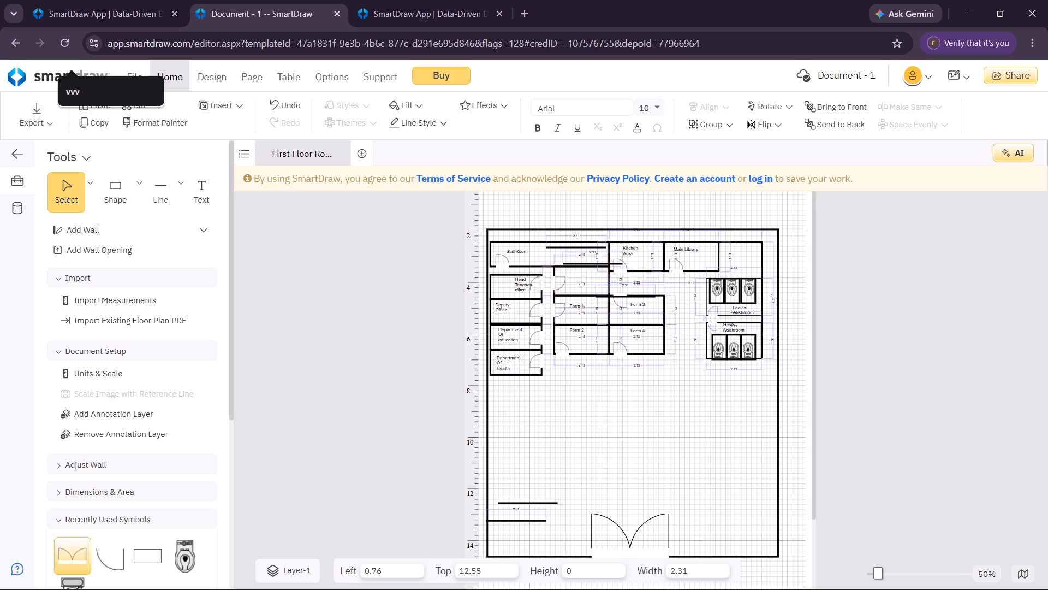
left_click_drag(526, 504, 519, 495)
left_click_drag(519, 495, 519, 503)
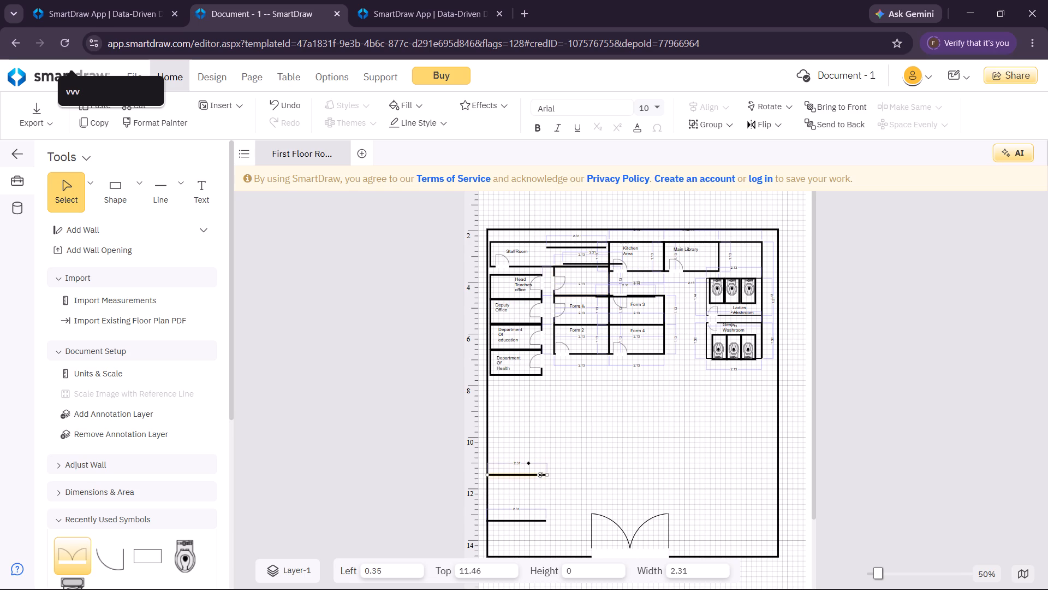
left_click_drag(520, 476, 520, 491)
left_click_drag(520, 474, 520, 489)
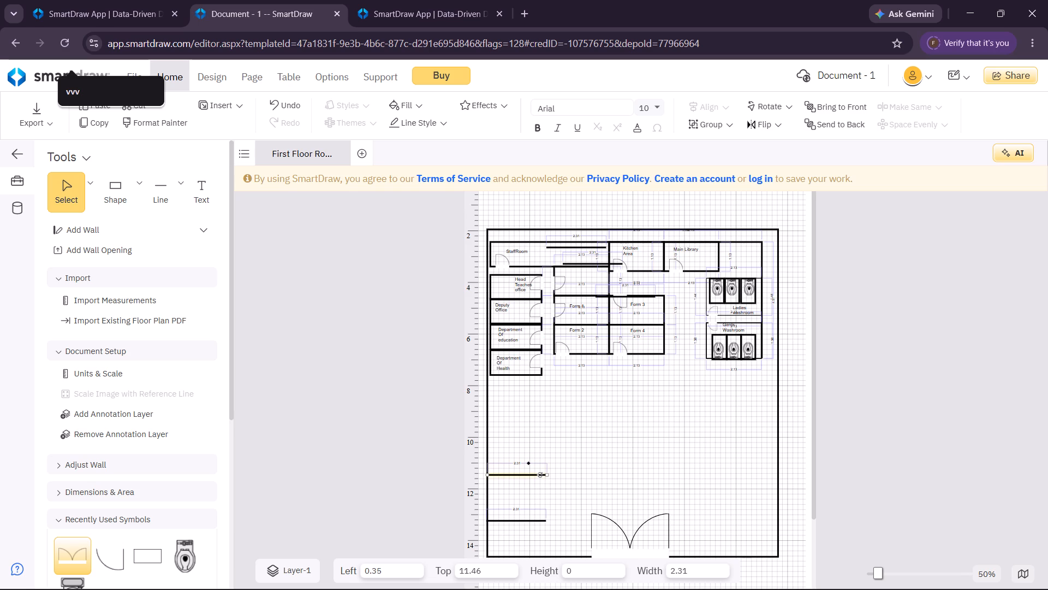
left_click(520, 475)
left_click_drag(520, 475, 520, 486)
left_click_drag(519, 476, 519, 492)
left_click(547, 474)
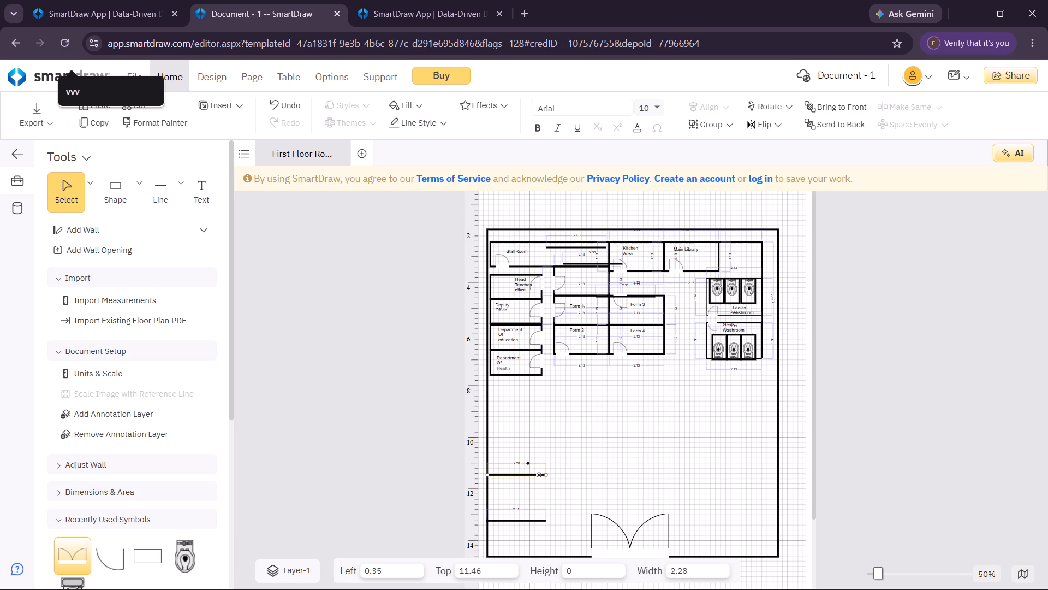
left_click_drag(528, 476, 528, 483)
Move another line copy from the StaffRoom area onto the boundary's left wall, at about left 0.31, top 10.31.
left_click(602, 262)
left_click_drag(602, 262, 532, 493)
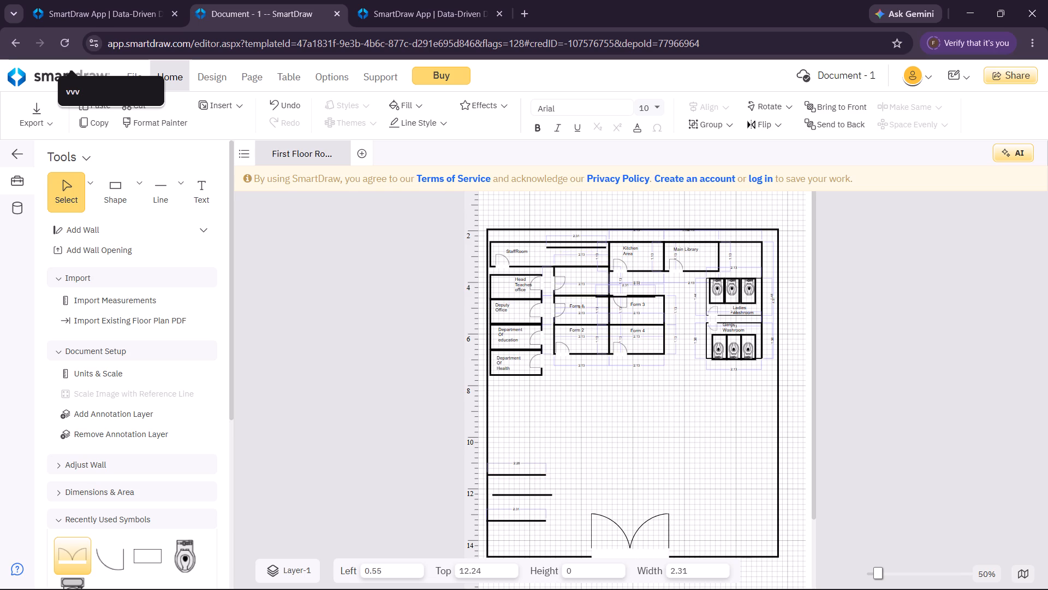
left_click_drag(532, 493, 531, 445)
left_click_drag(531, 445, 528, 444)
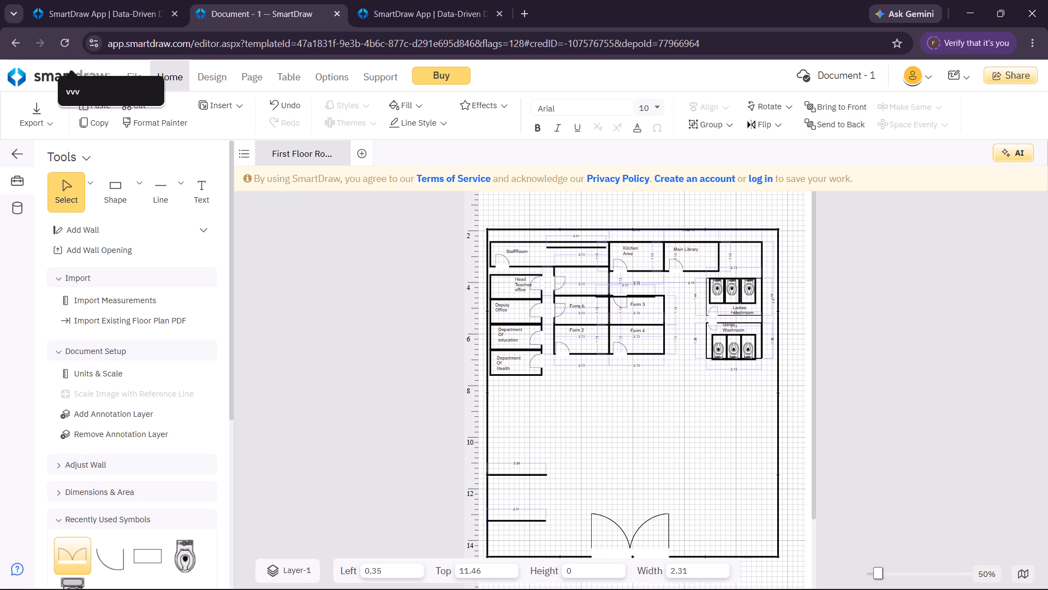
left_click_drag(528, 444, 525, 444)
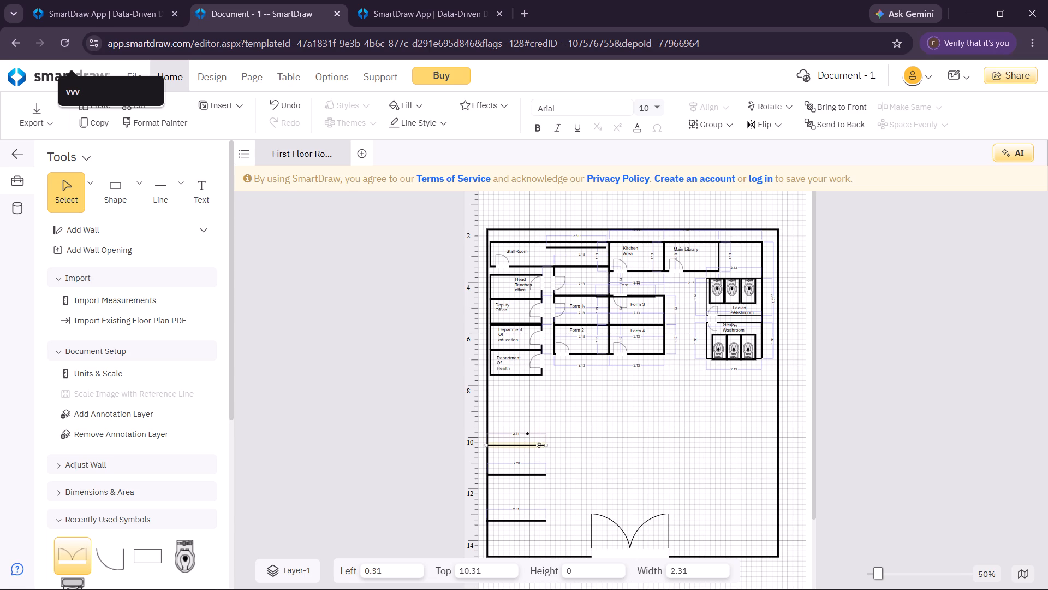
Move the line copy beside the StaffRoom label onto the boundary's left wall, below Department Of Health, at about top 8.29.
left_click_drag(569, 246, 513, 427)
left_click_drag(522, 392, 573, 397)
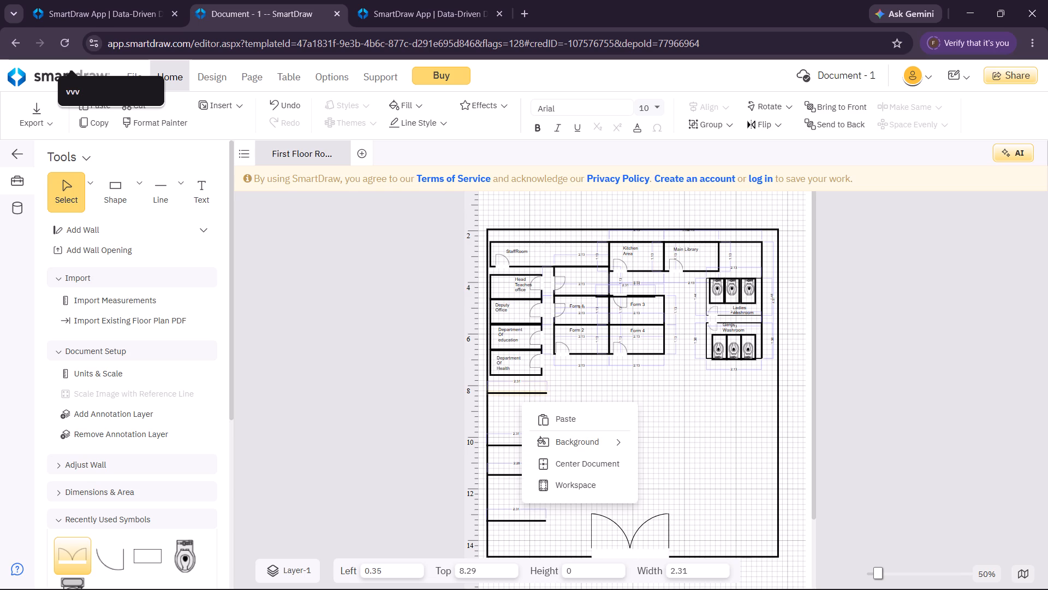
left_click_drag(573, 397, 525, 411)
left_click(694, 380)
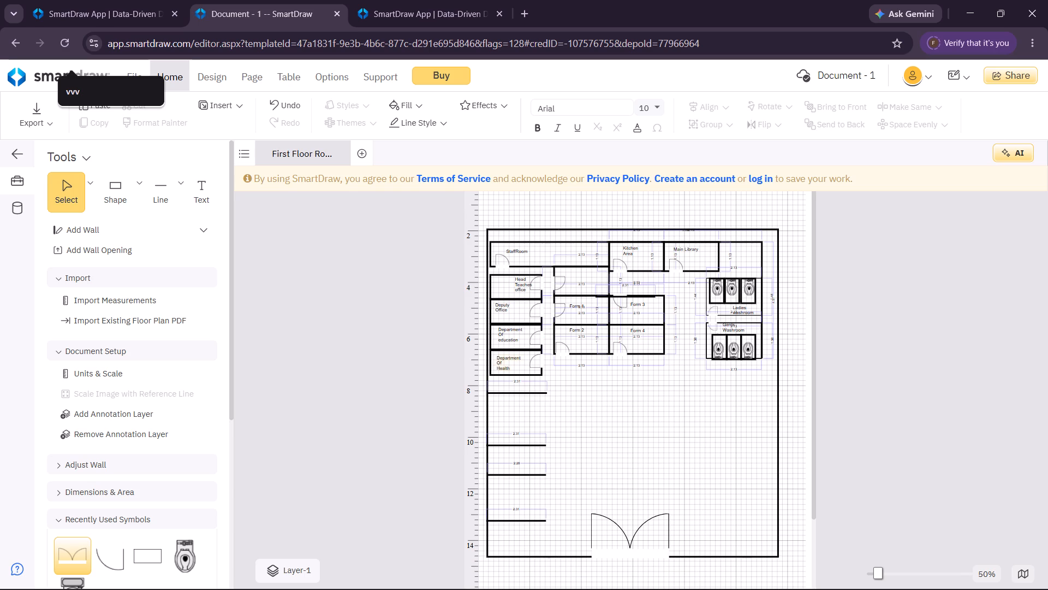
Move the line below Department Of Health across to the outer boundary's right wall, at about left 9.31, top 11.31.
left_click(508, 394)
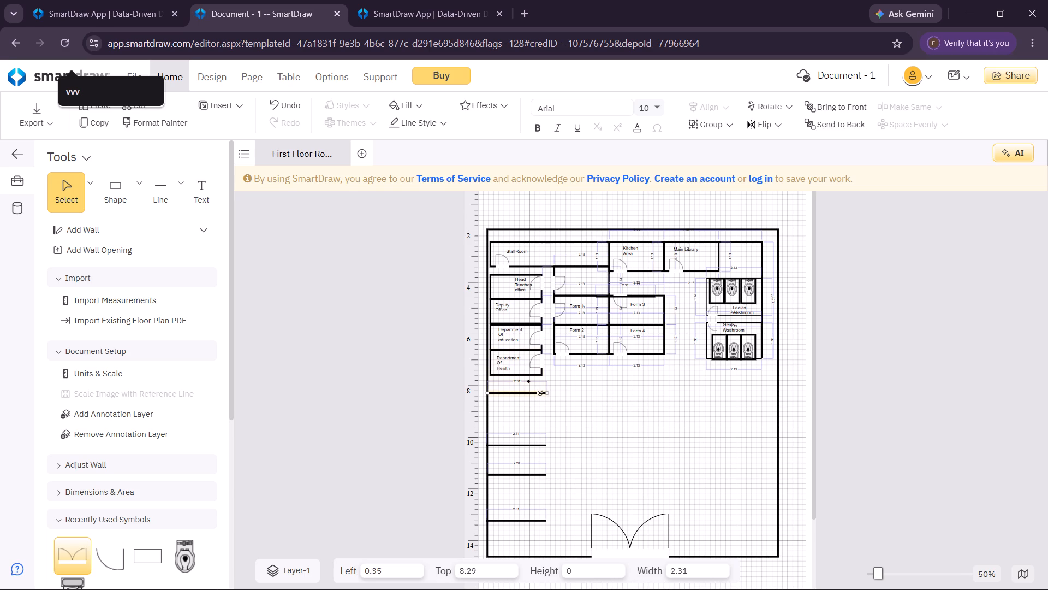
left_click_drag(513, 394, 651, 405)
left_click_drag(651, 405, 740, 448)
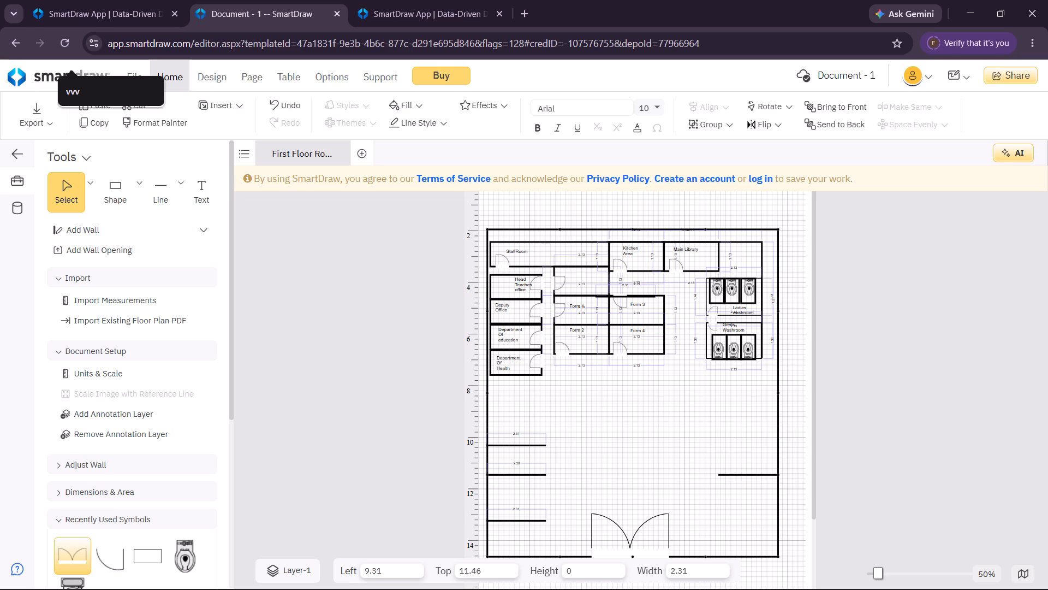
left_click_drag(740, 448, 745, 472)
Move the lowest line on the outer boundary's left wall across to the right wall, at about left 9.31, top 11.46.
left_click(537, 523)
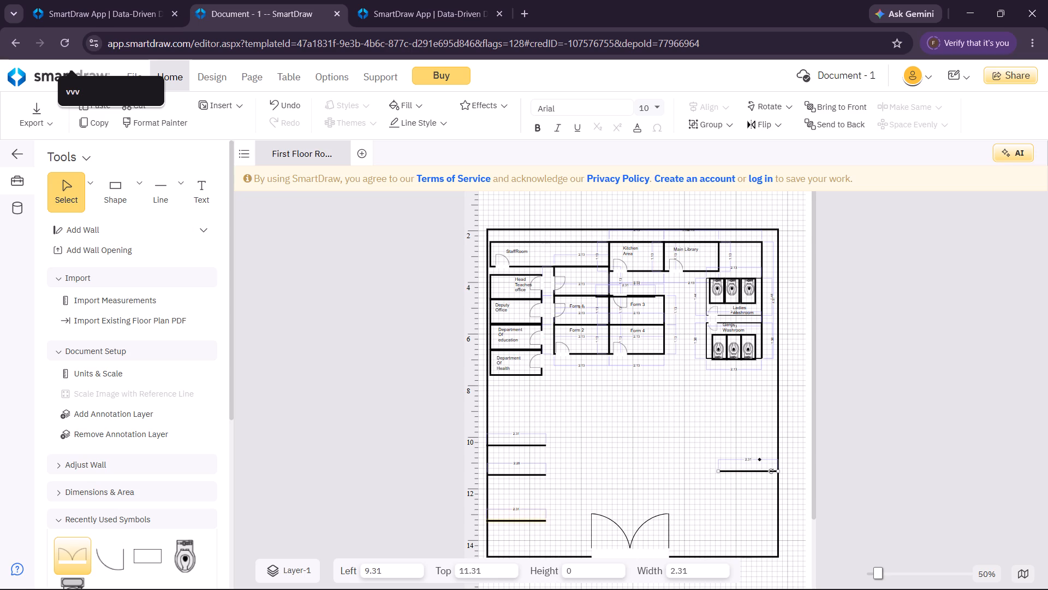
left_click_drag(537, 521, 755, 442)
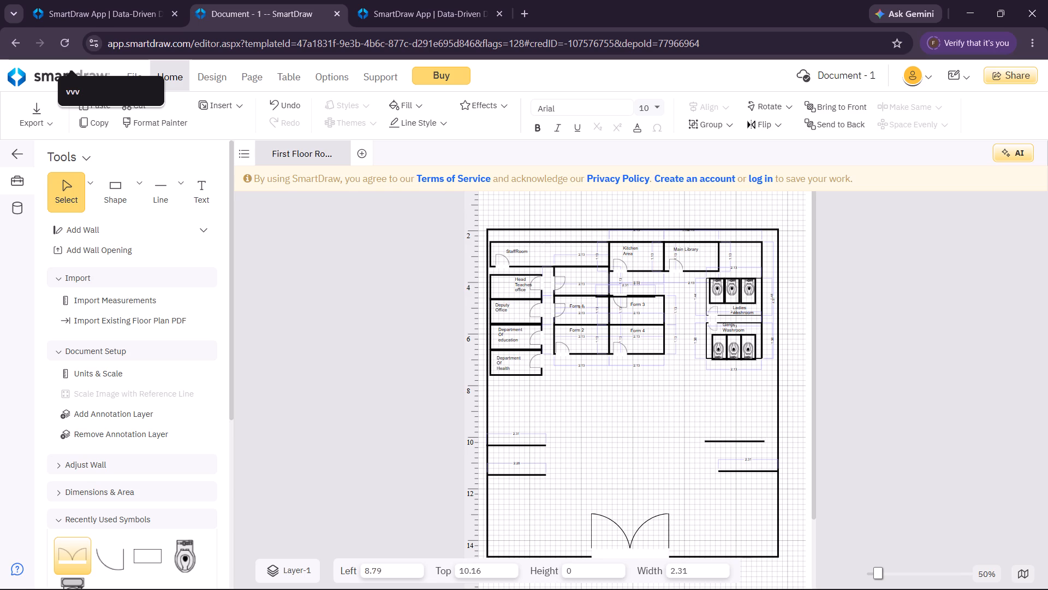
left_click_drag(755, 442, 761, 432)
left_click_drag(761, 432, 770, 437)
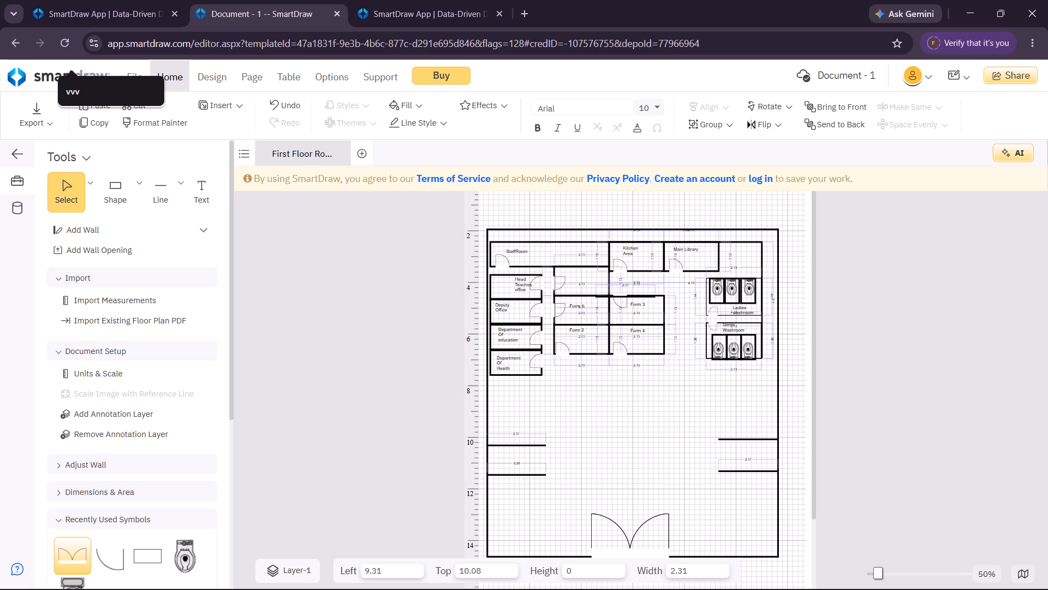
left_click_drag(770, 437, 761, 436)
left_click_drag(761, 436, 764, 438)
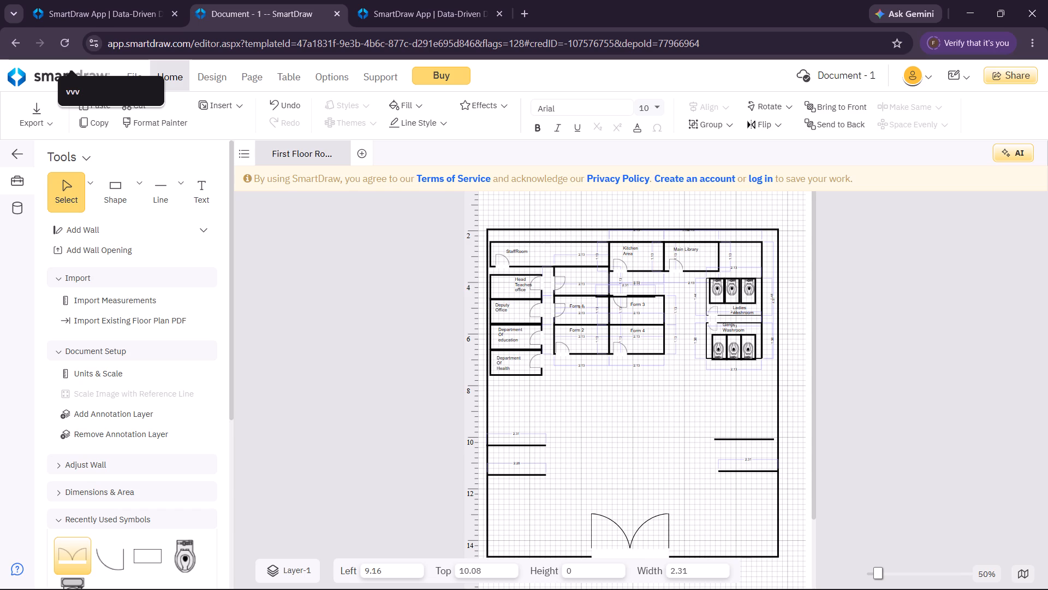
left_click_drag(764, 438, 764, 443)
right_click(764, 438)
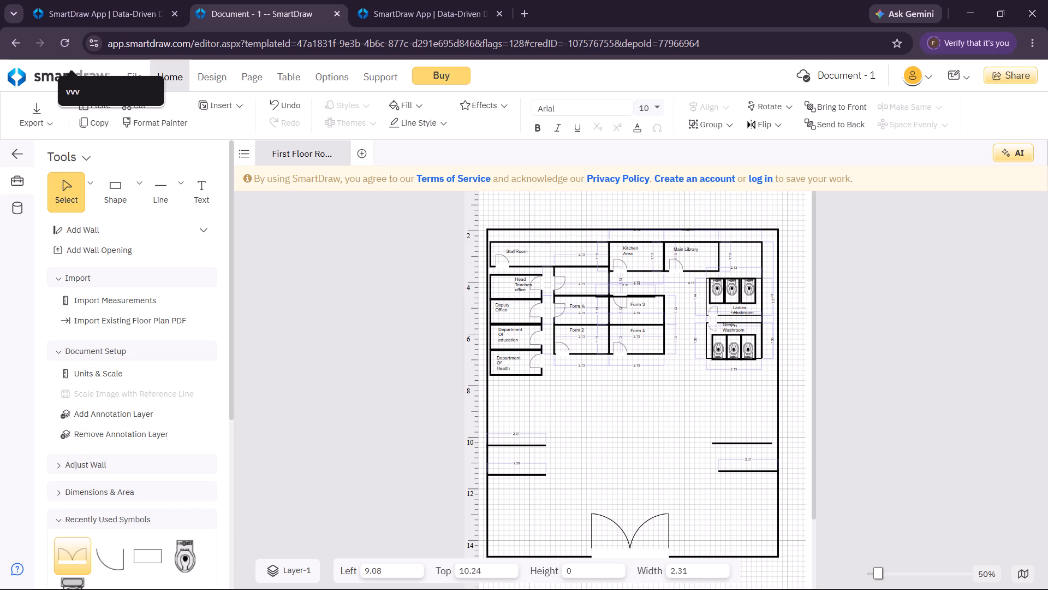
left_click_drag(764, 443, 770, 442)
right_click(770, 442)
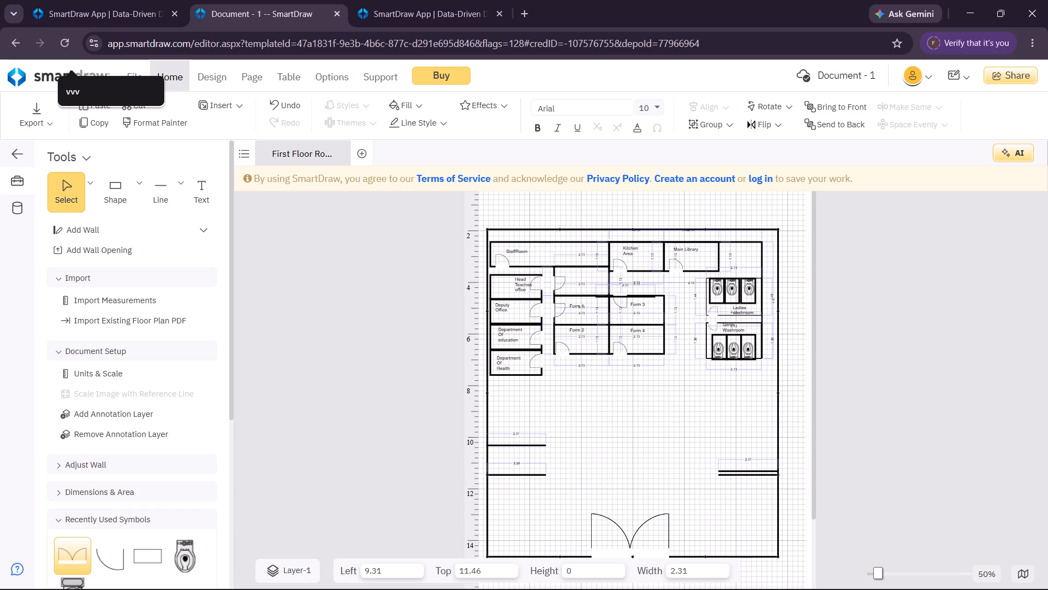
left_click_drag(770, 442, 769, 436)
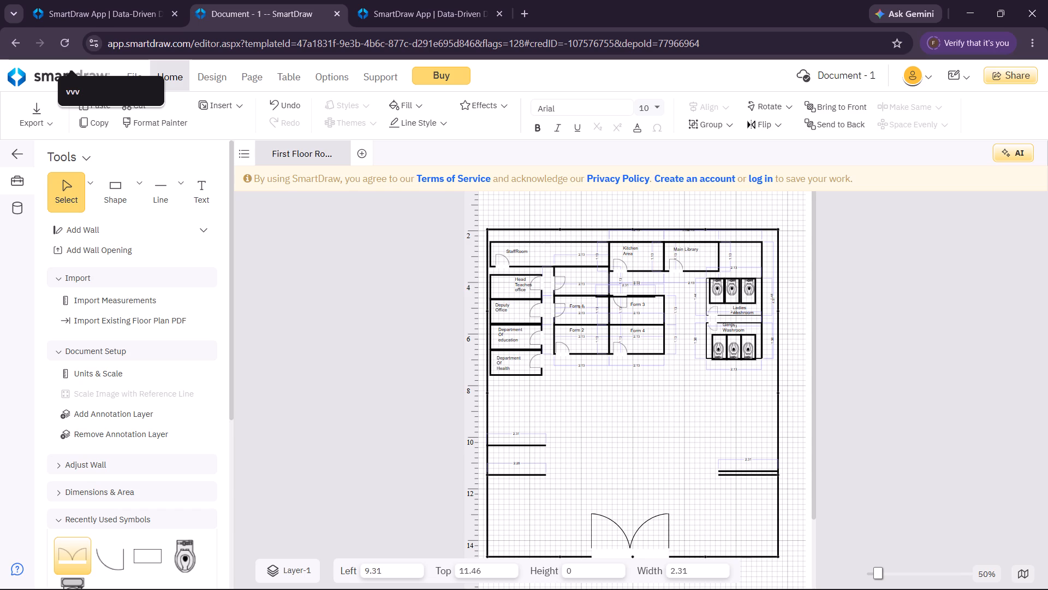
left_click_drag(769, 436, 770, 440)
right_click(769, 436)
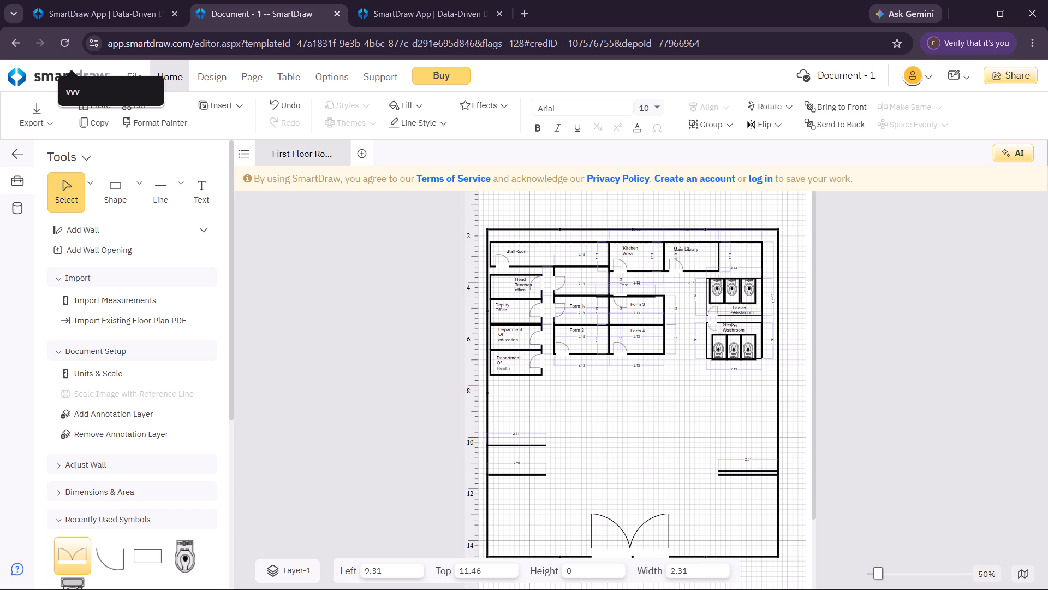
left_click_drag(770, 440, 770, 442)
right_click(770, 442)
right_click(770, 442)
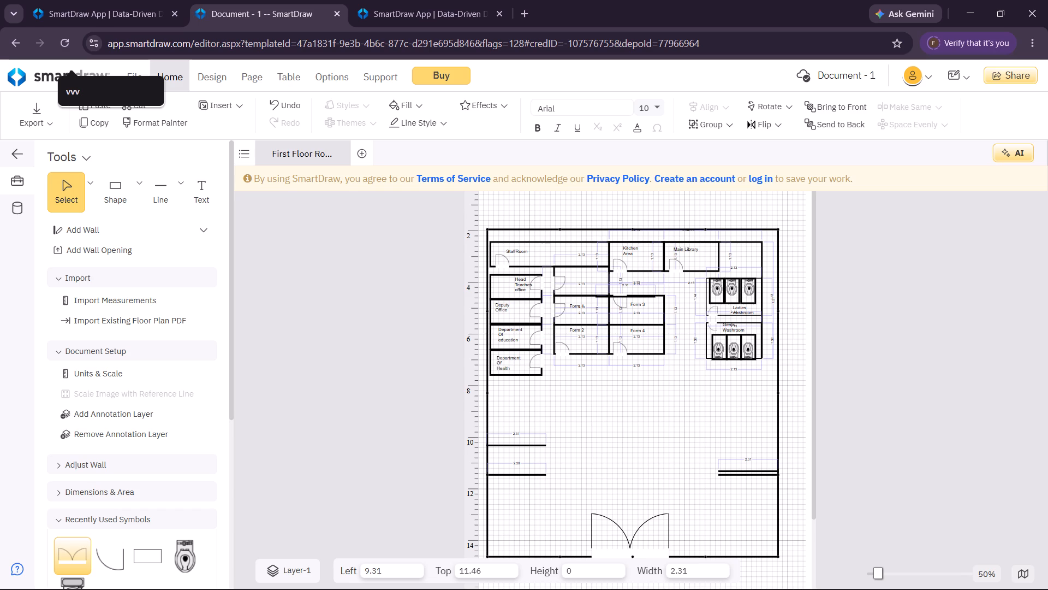
left_click_drag(770, 442, 753, 408)
right_click(770, 444)
right_click(770, 444)
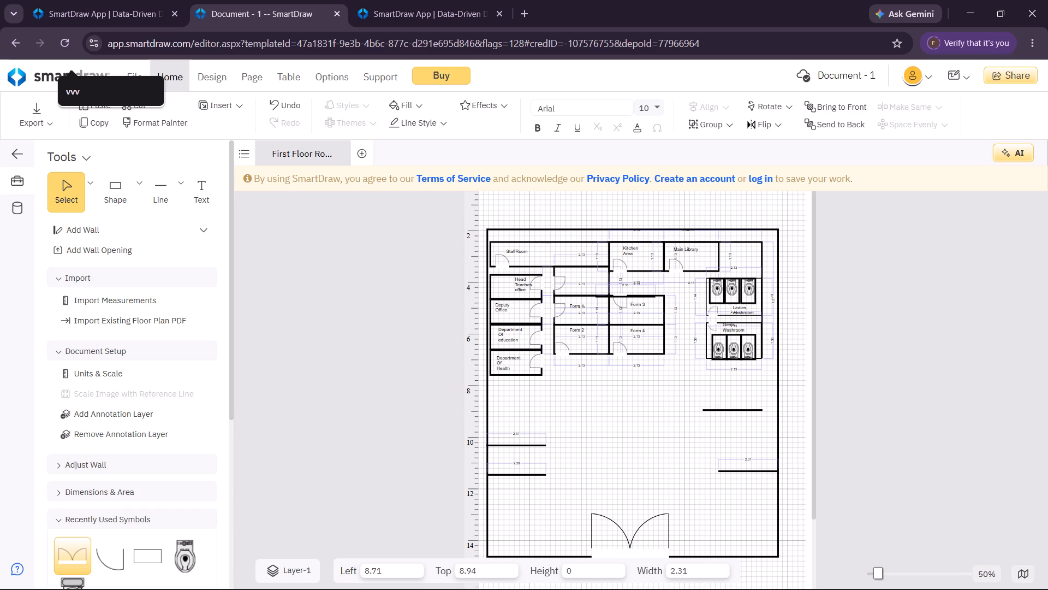
left_click_drag(753, 408, 769, 435)
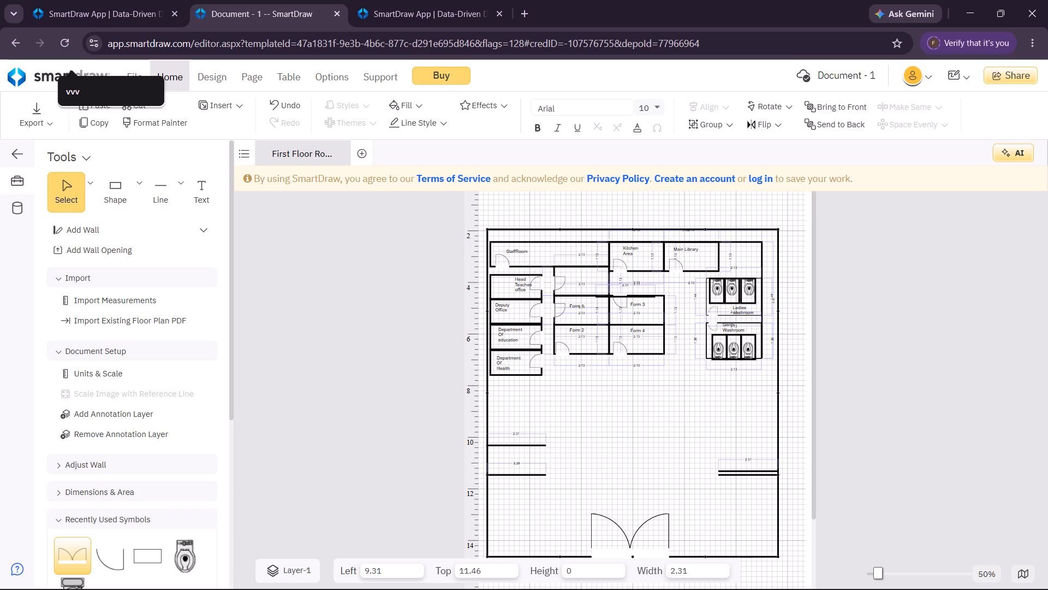
left_click_drag(769, 435, 766, 435)
Reposition the close pair of lines on the outer boundary's right wall, placing the upper one at about left 9.31, top 11.46.
left_click(755, 475)
left_click(562, 458)
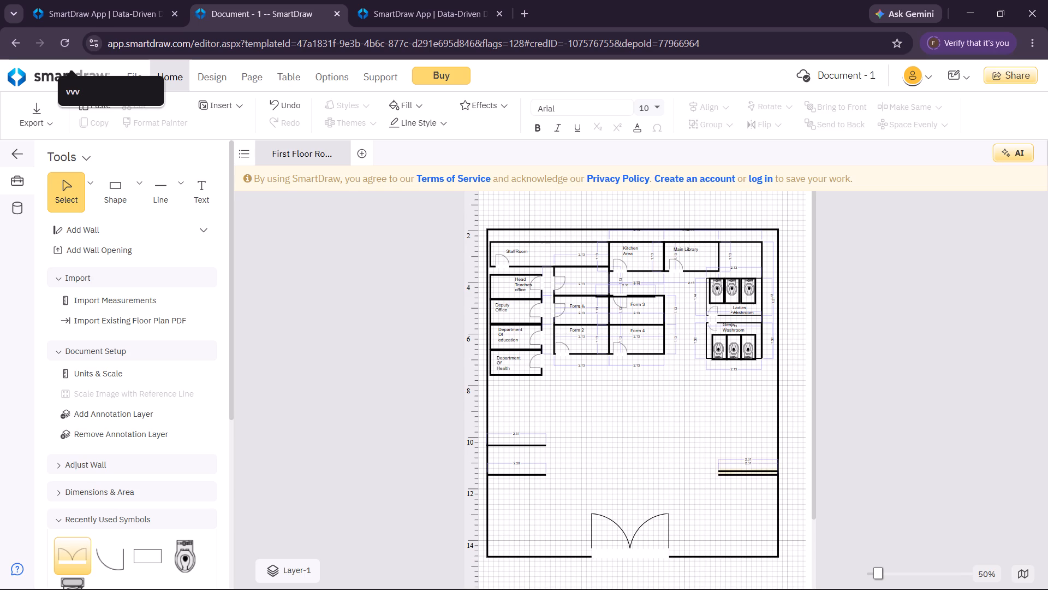
left_click_drag(757, 471, 754, 450)
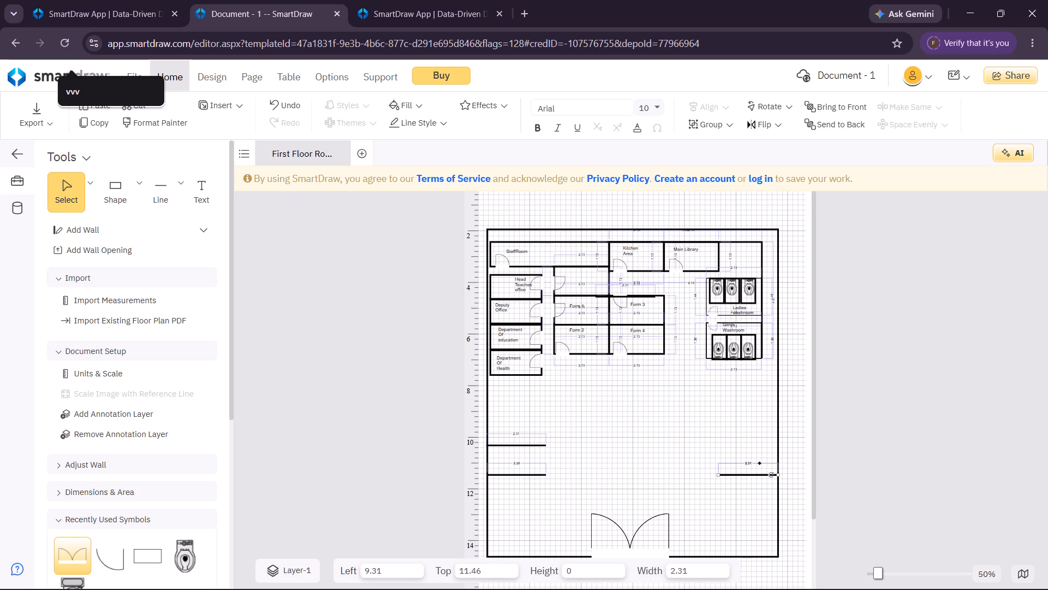
left_click_drag(748, 474, 746, 444)
left_click(651, 419)
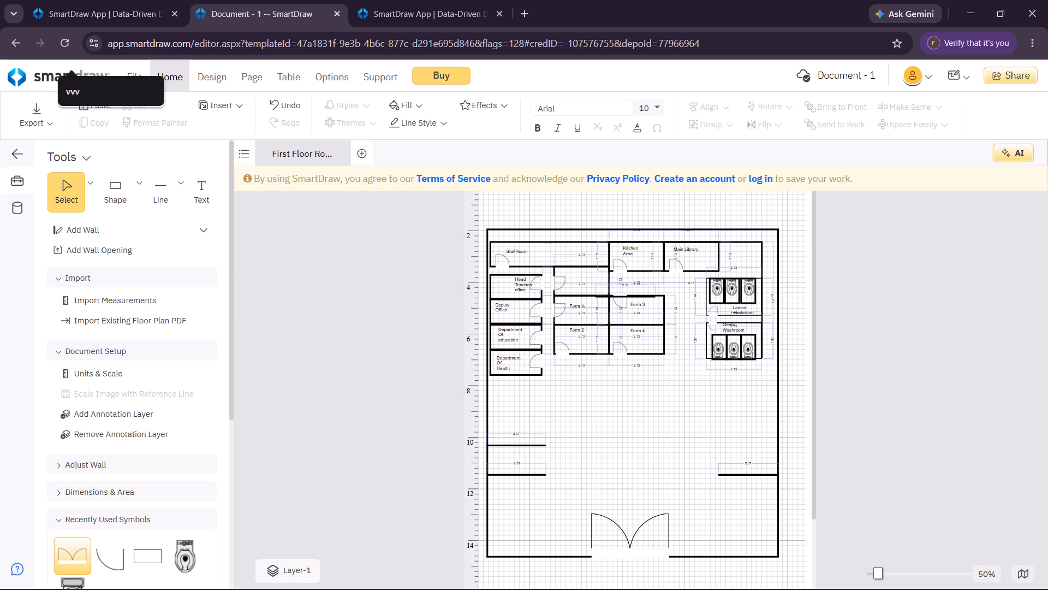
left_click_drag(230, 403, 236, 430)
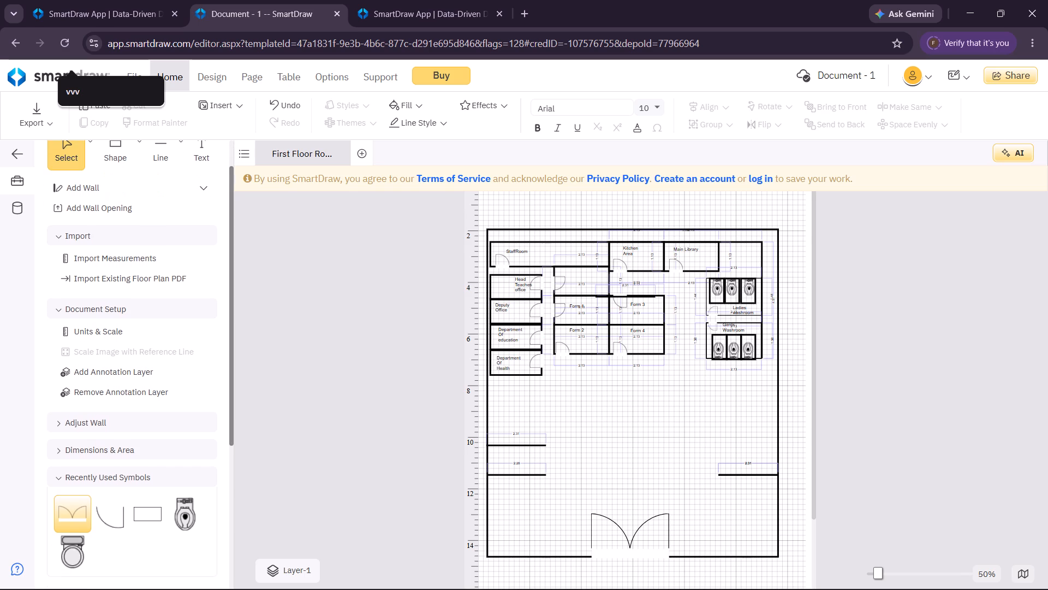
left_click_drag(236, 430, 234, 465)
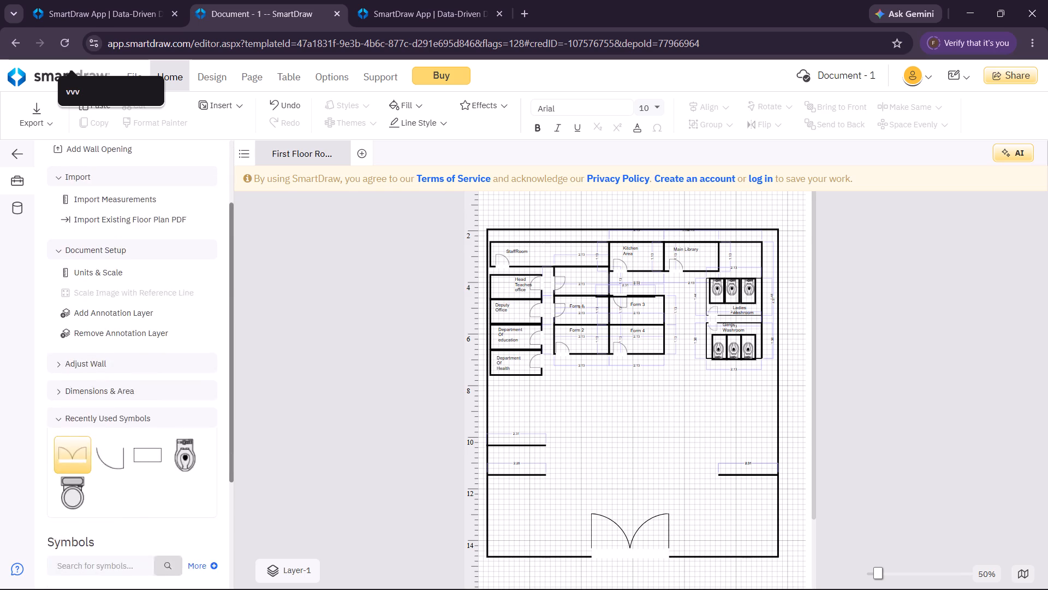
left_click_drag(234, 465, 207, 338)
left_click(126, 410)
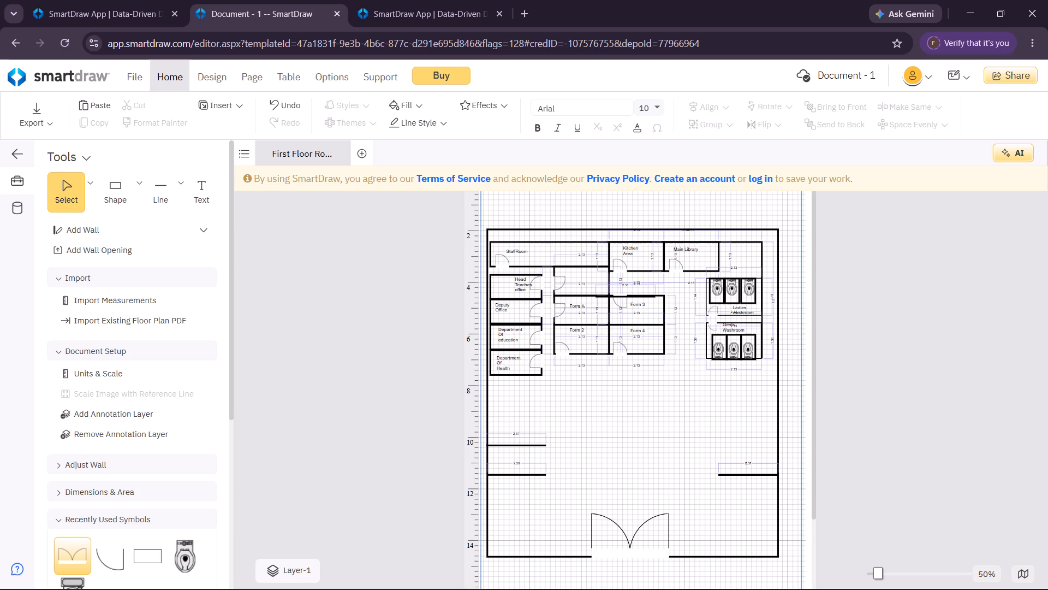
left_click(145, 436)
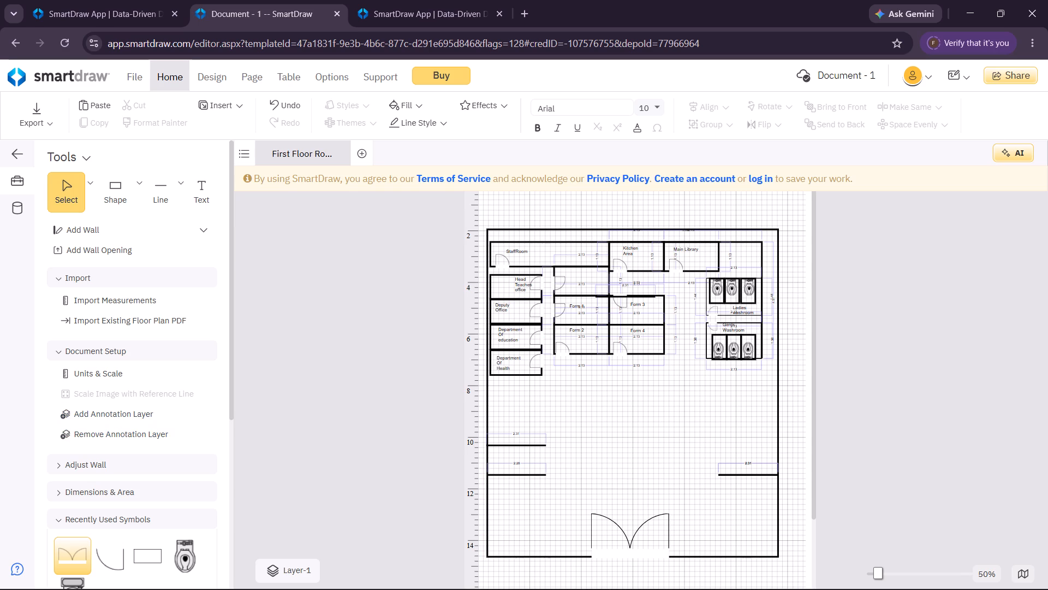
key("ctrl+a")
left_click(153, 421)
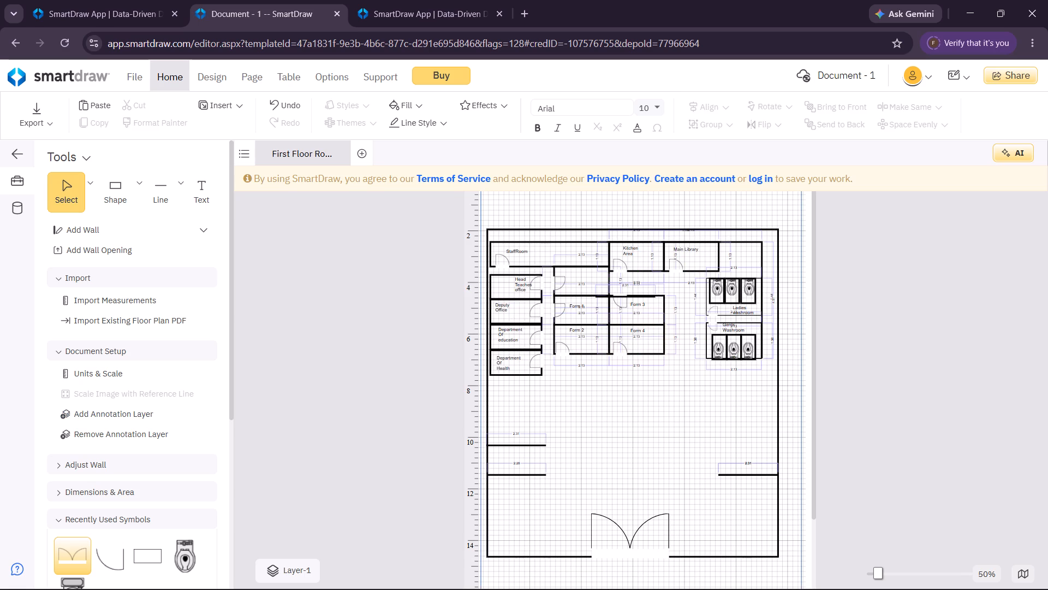
Duplicate the left-wall line at top 10.31 and place the copy below Department Of Health, at about left 0.35, top 8.29.
left_click(495, 449)
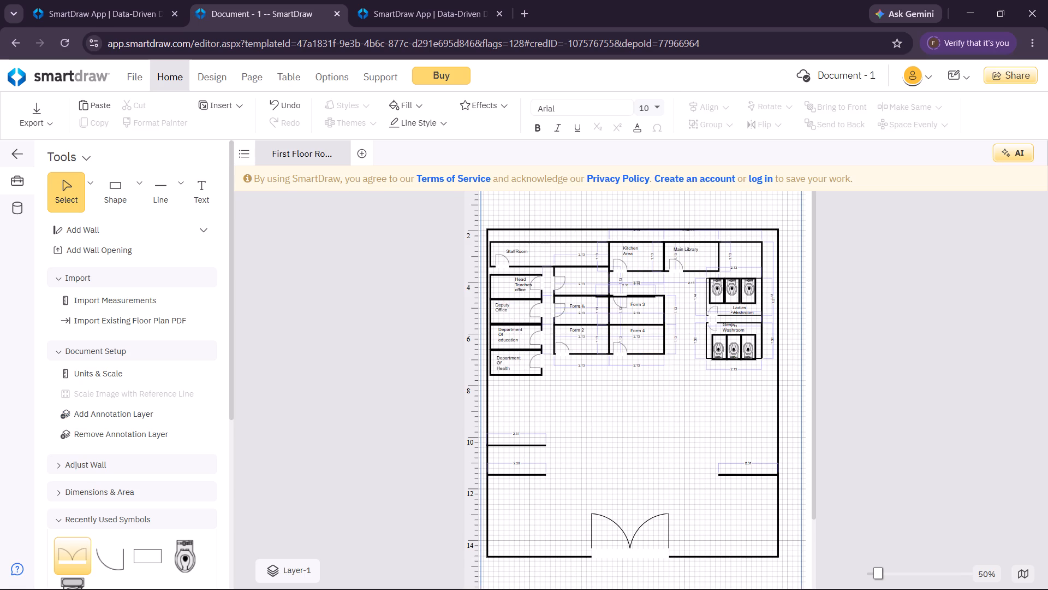
left_click(502, 445)
key("ctrl+x")
key("ctrl+z")
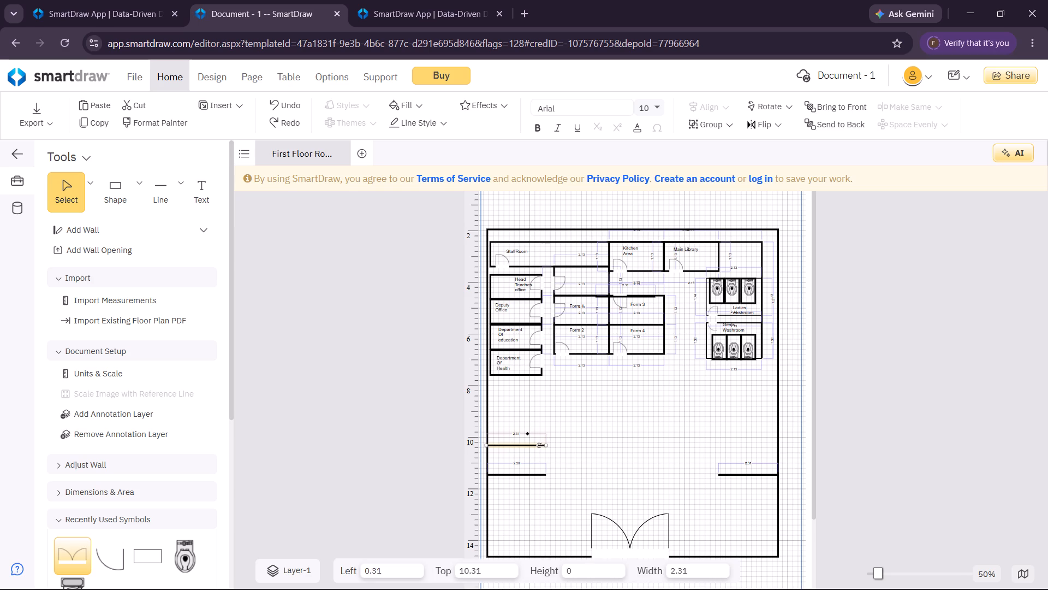
key("ctrl+c")
key("ctrl+v")
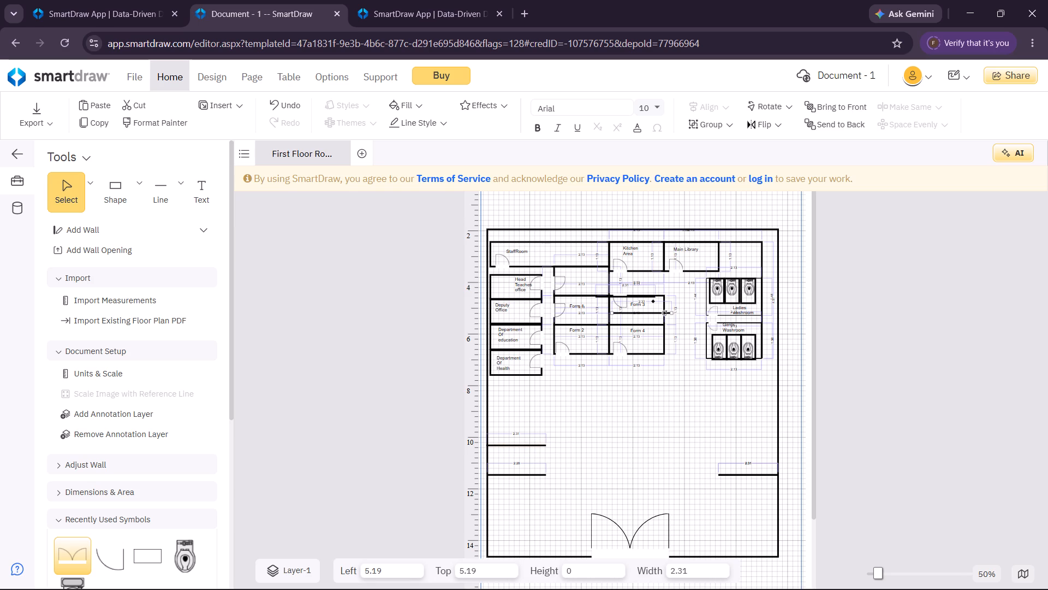
left_click_drag(650, 315, 699, 447)
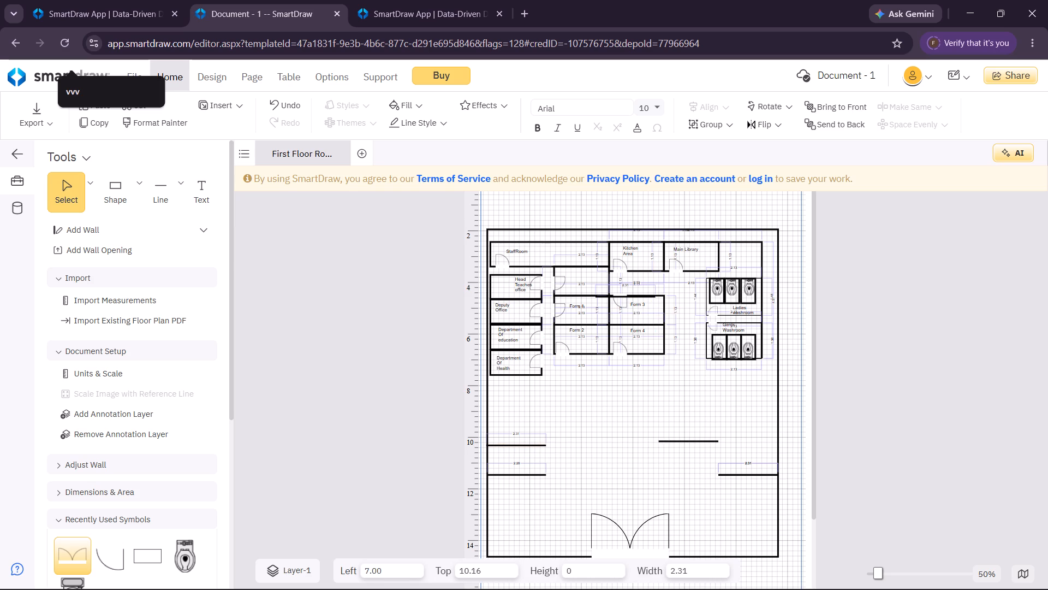
left_click_drag(699, 447, 638, 422)
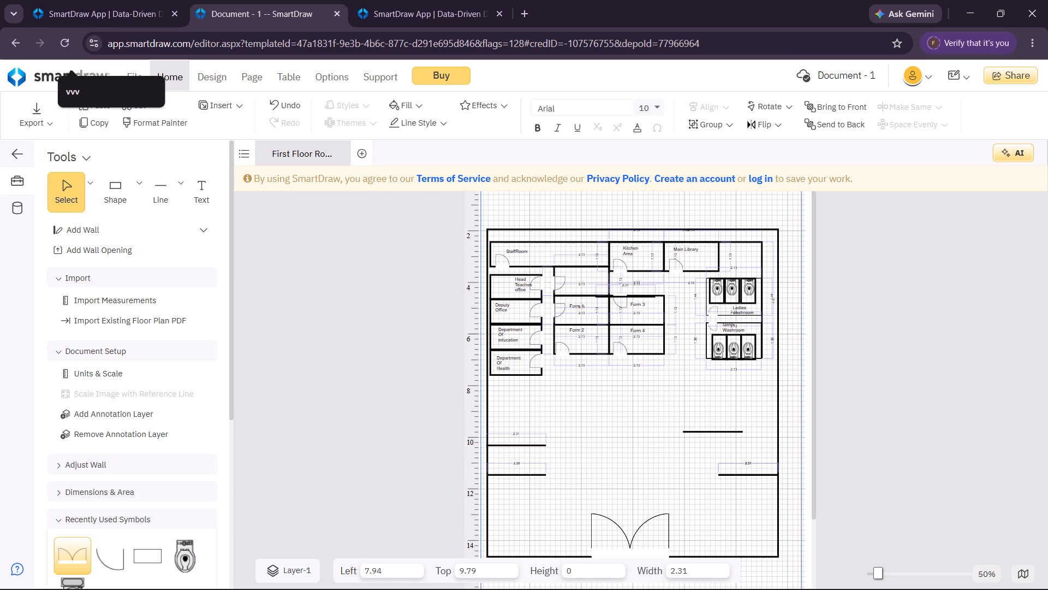
left_click_drag(638, 422, 518, 415)
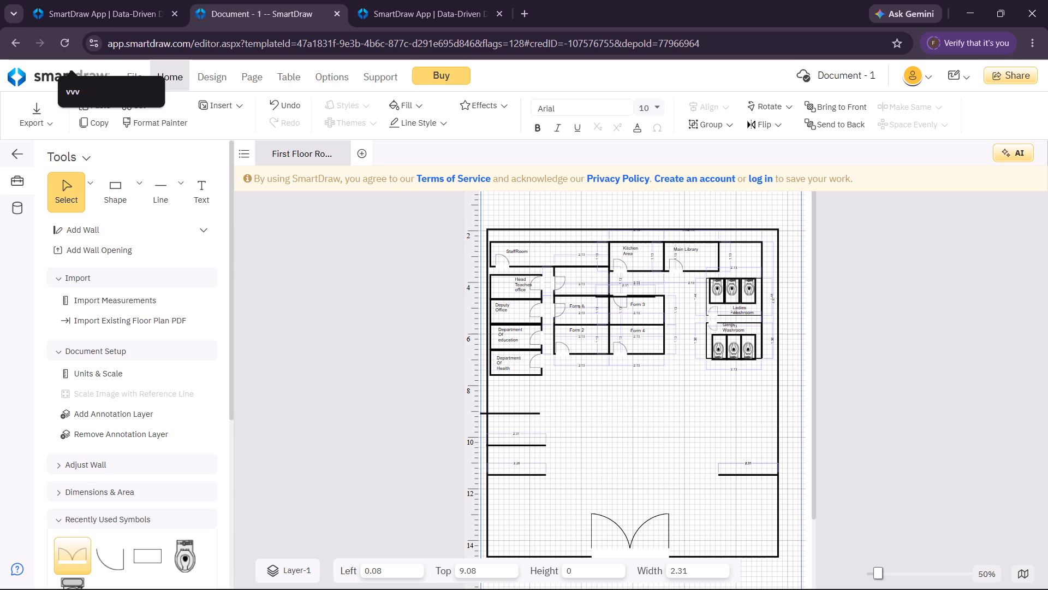
left_click_drag(518, 415, 526, 415)
left_click(526, 415)
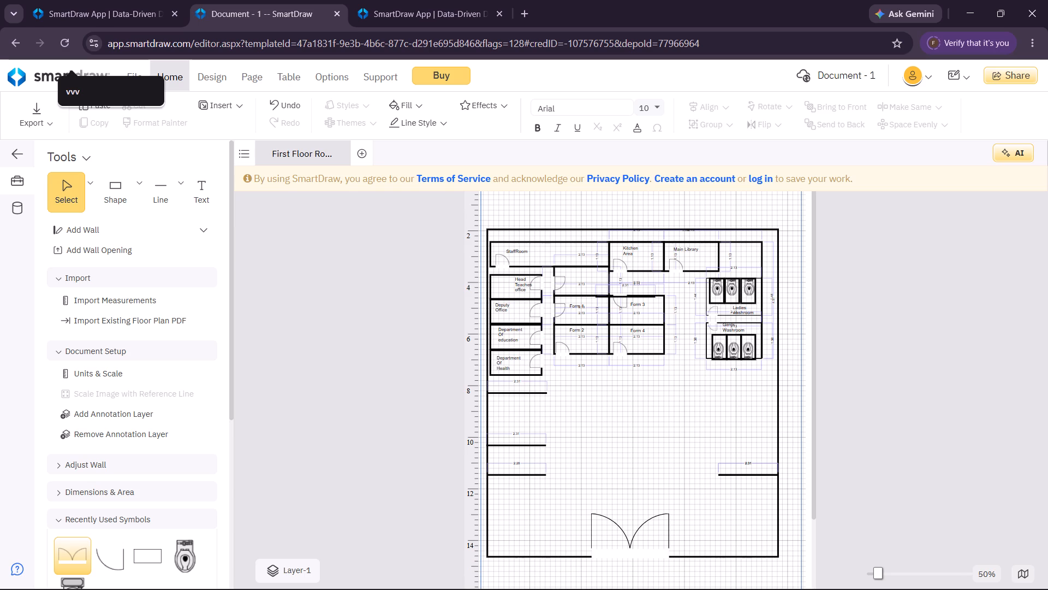
double_click(521, 394)
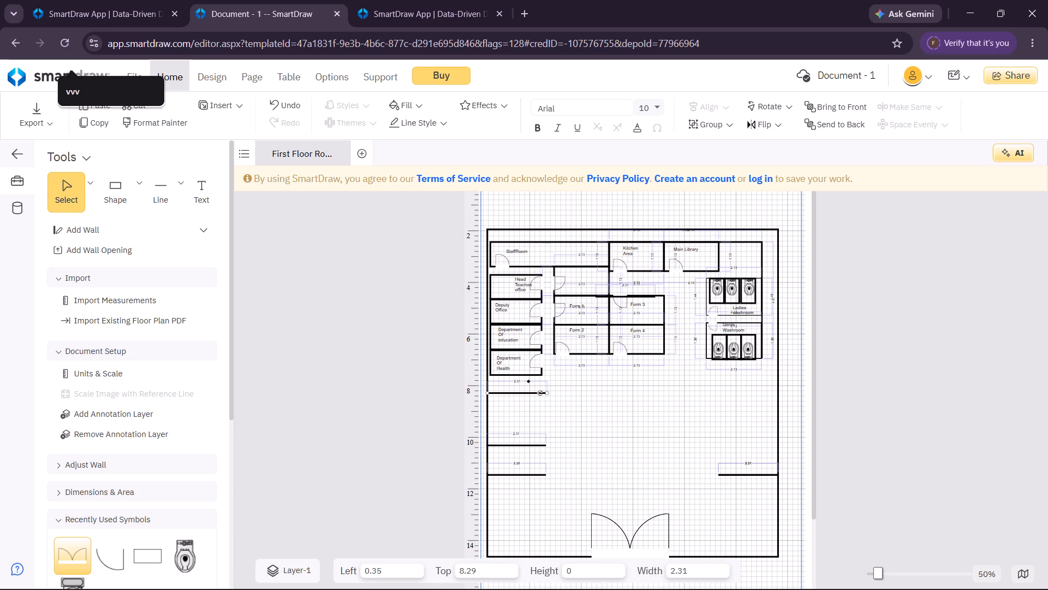
Move the original left-wall line from which the copy was made up to about left 0.31, top 9.55.
left_click_drag(522, 446, 520, 435)
left_click_drag(520, 435, 522, 426)
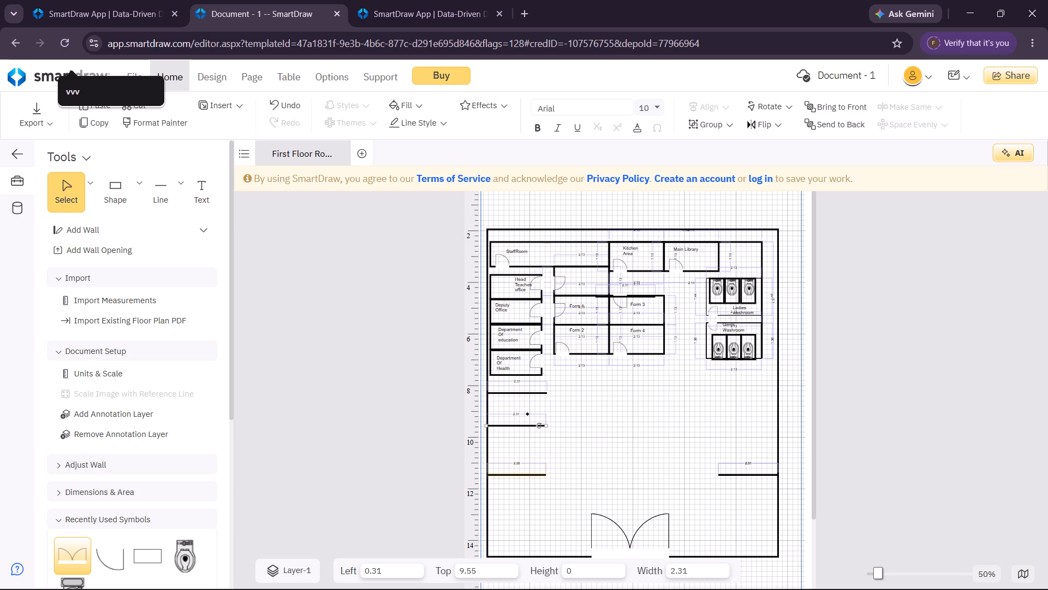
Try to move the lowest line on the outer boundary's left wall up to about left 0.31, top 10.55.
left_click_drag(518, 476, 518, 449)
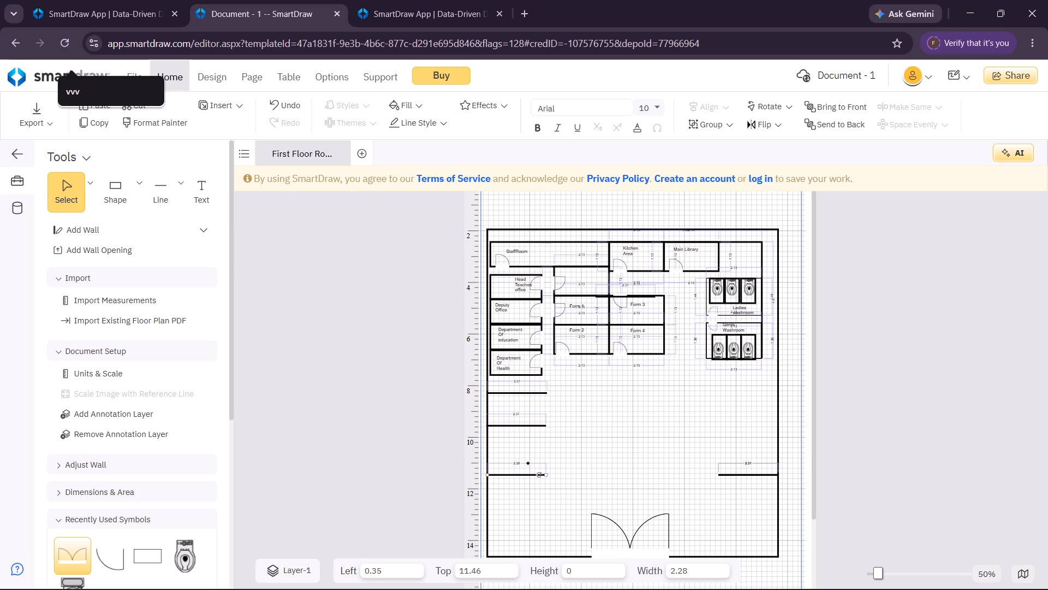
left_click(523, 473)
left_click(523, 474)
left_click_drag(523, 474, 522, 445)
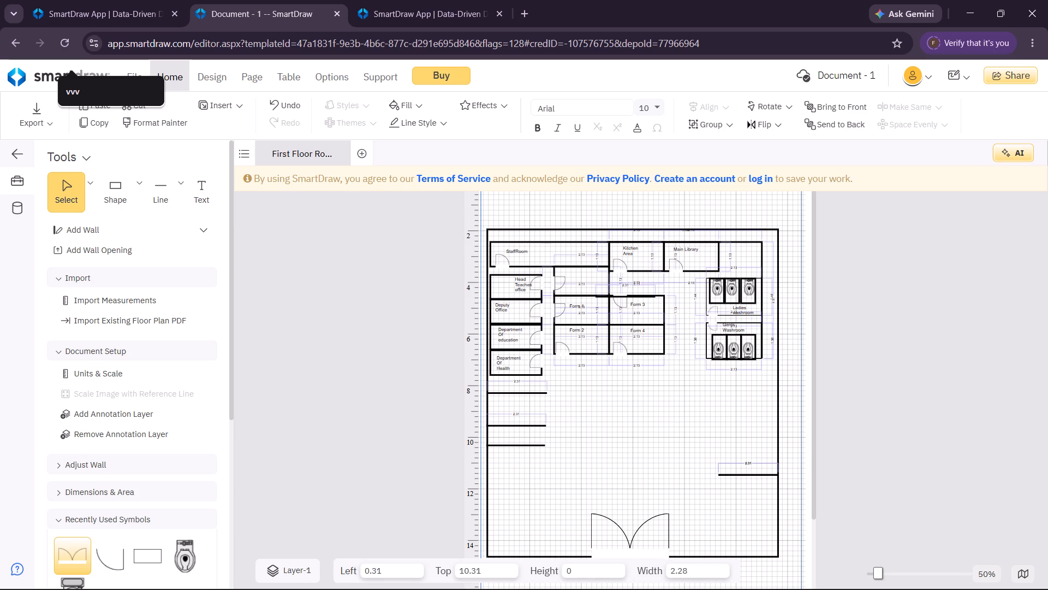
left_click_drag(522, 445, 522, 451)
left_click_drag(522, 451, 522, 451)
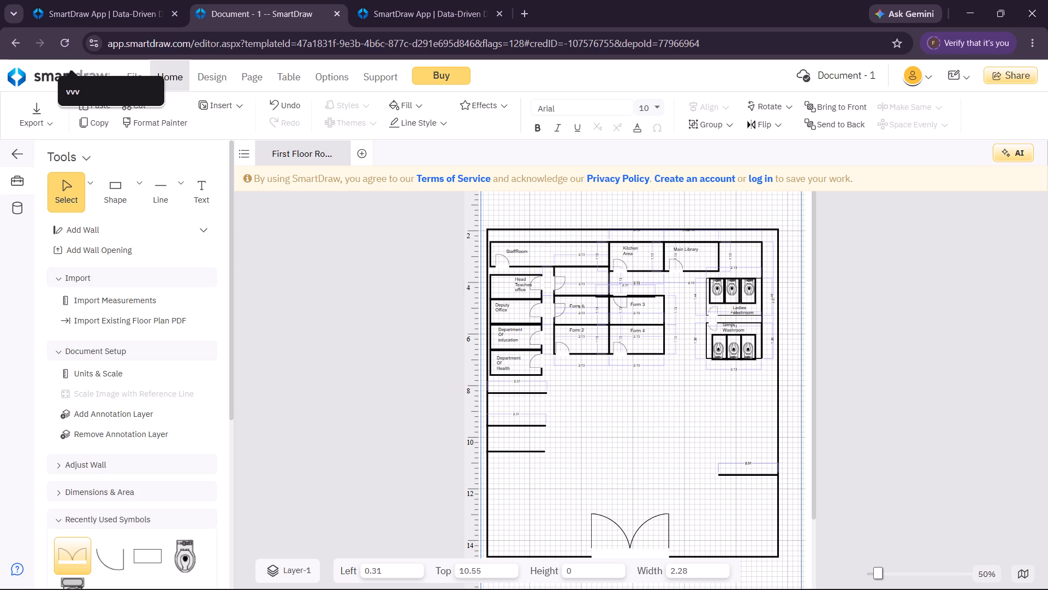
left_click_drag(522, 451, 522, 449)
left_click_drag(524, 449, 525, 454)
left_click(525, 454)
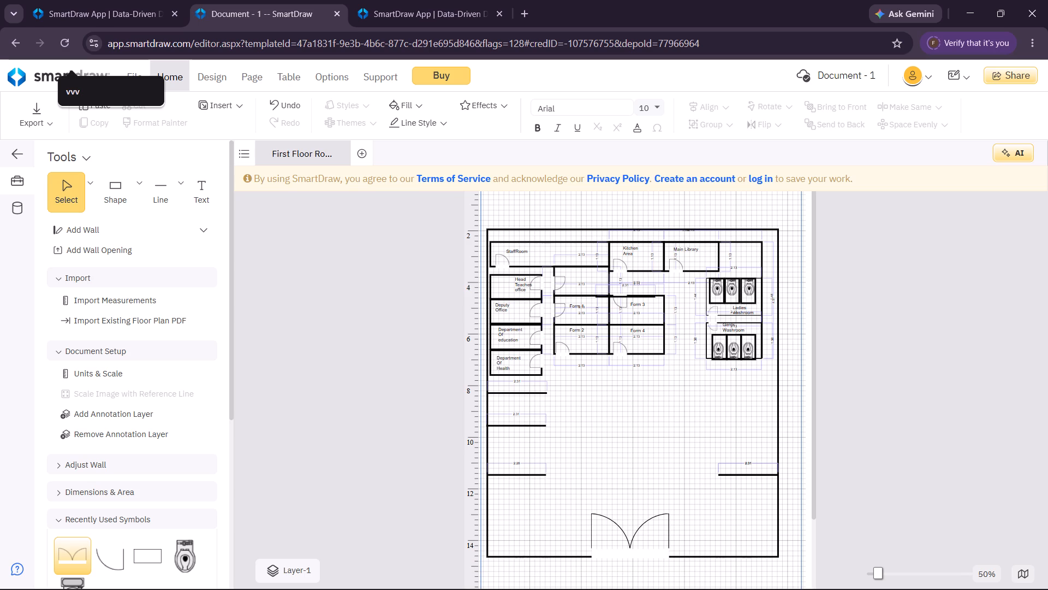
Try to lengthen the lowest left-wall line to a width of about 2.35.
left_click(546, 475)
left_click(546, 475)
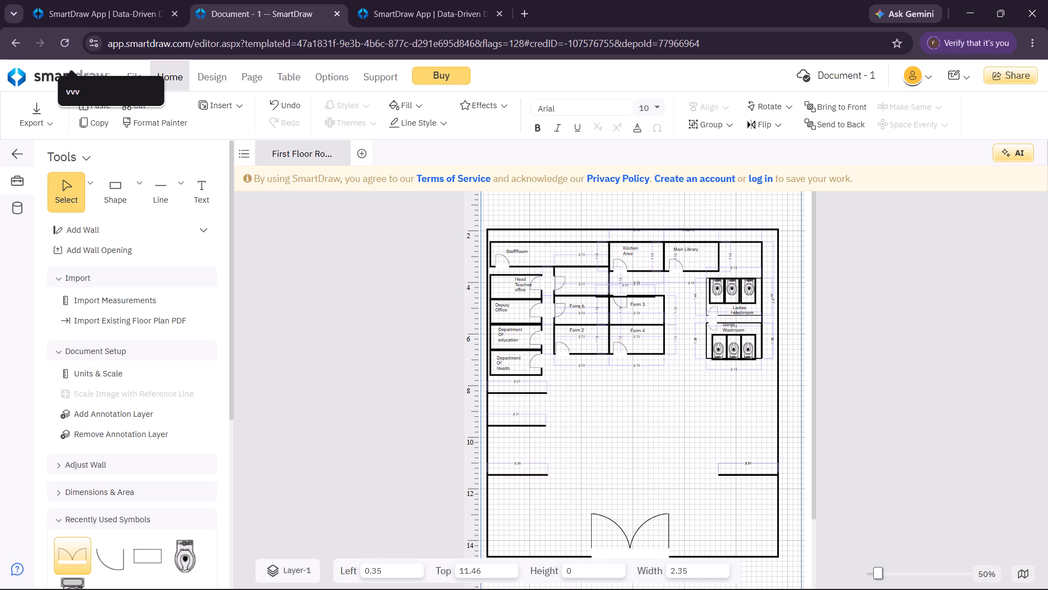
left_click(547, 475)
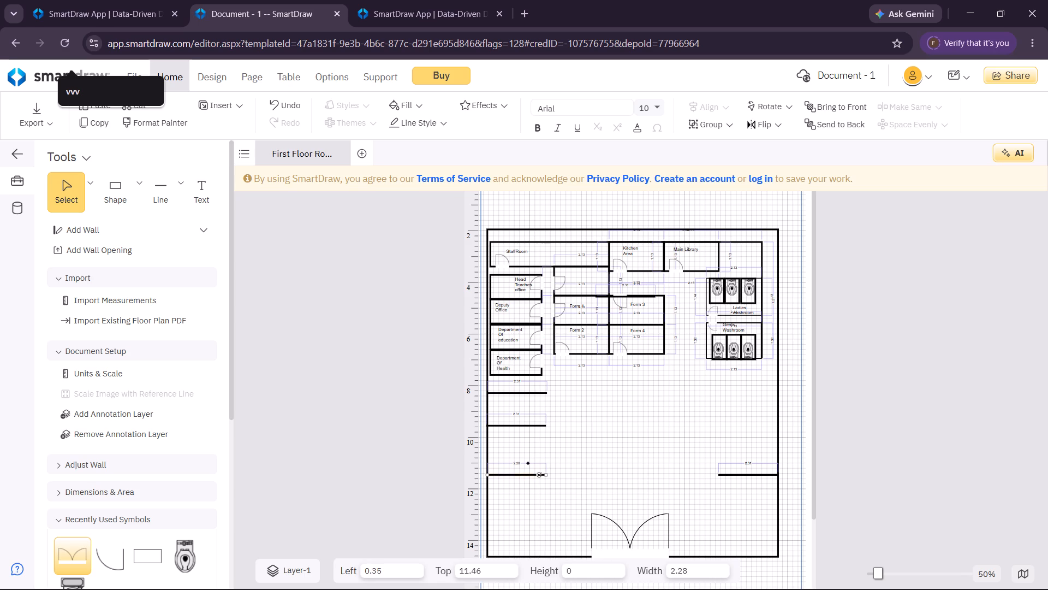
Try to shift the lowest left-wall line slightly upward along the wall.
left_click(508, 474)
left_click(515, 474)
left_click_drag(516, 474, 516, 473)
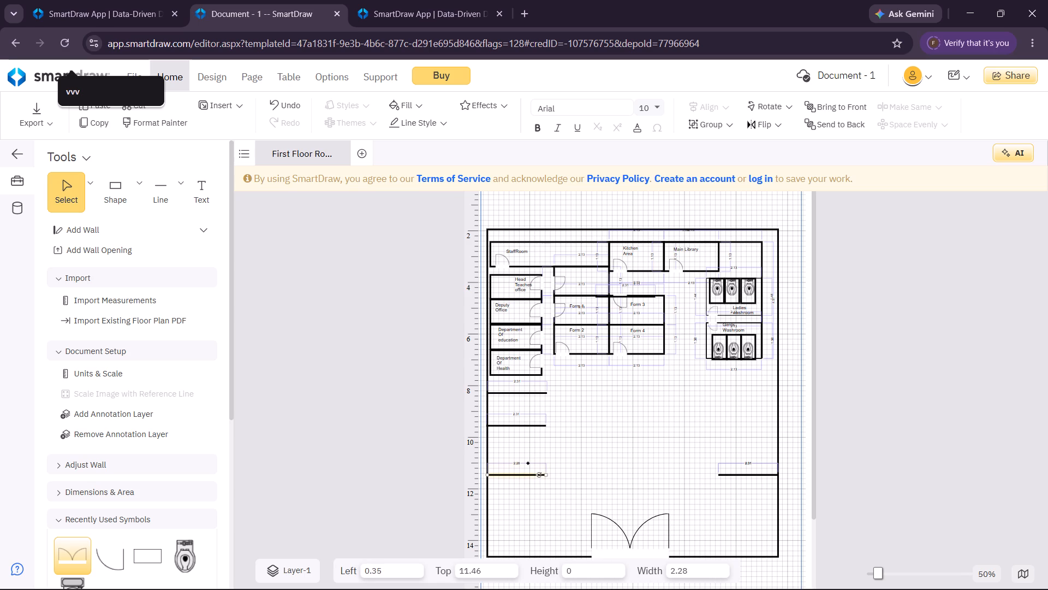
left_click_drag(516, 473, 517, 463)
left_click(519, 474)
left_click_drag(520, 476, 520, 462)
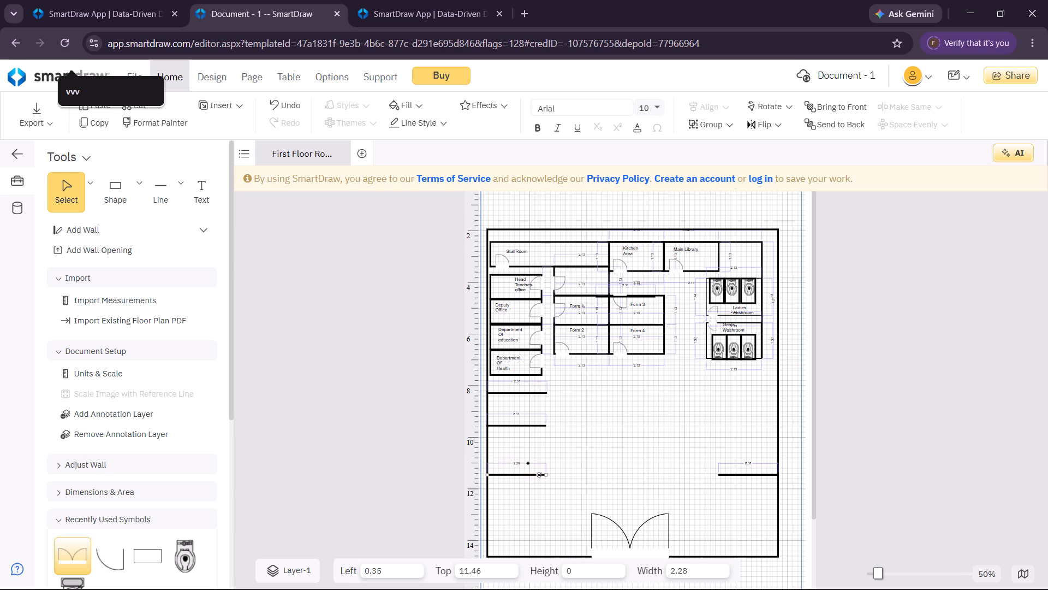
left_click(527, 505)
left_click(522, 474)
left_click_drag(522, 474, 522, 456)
Move the lowest left-wall line into the open area below Form 2, at about left 3.31, top 8.31.
left_click_drag(523, 474, 700, 404)
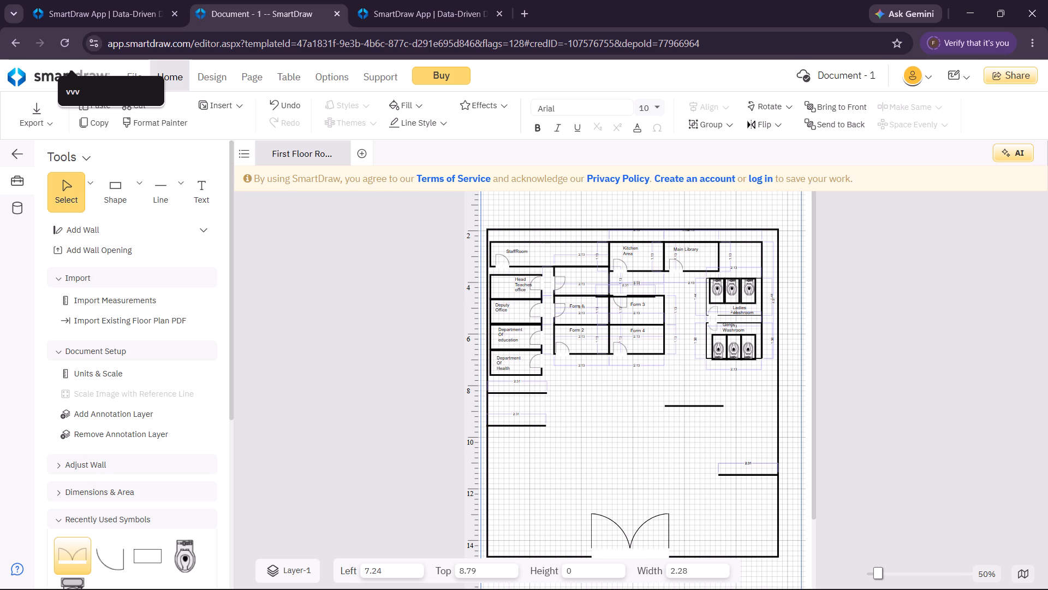
left_click_drag(700, 404, 753, 438)
left_click_drag(753, 438, 599, 393)
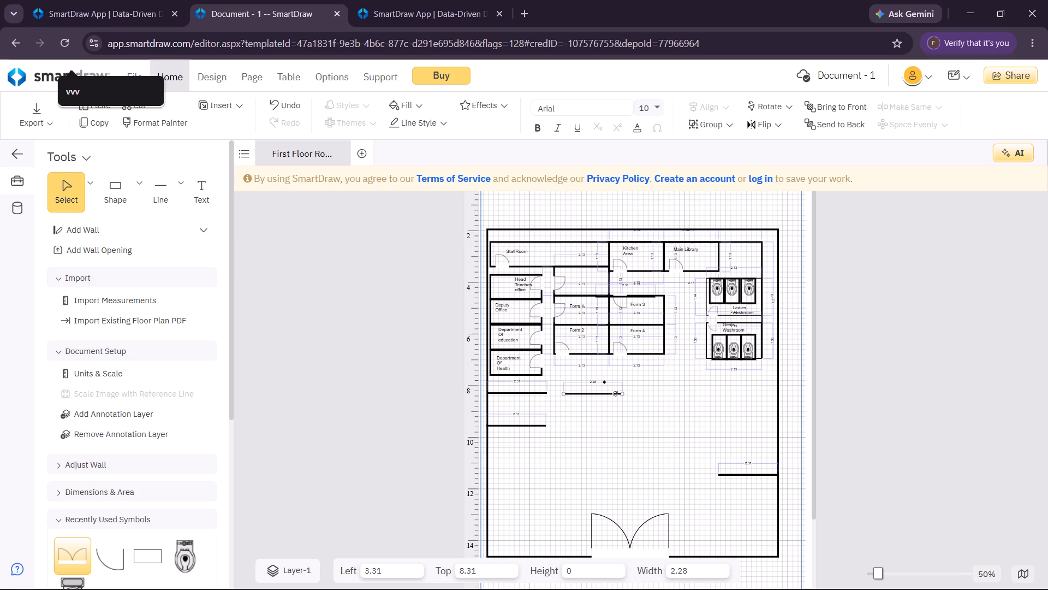
Add a rectangle about 3.84 wide and 2.55 high near the left wall, its top edge level with the lower left-wall line.
left_click(133, 188)
left_click(133, 188)
left_click(136, 192)
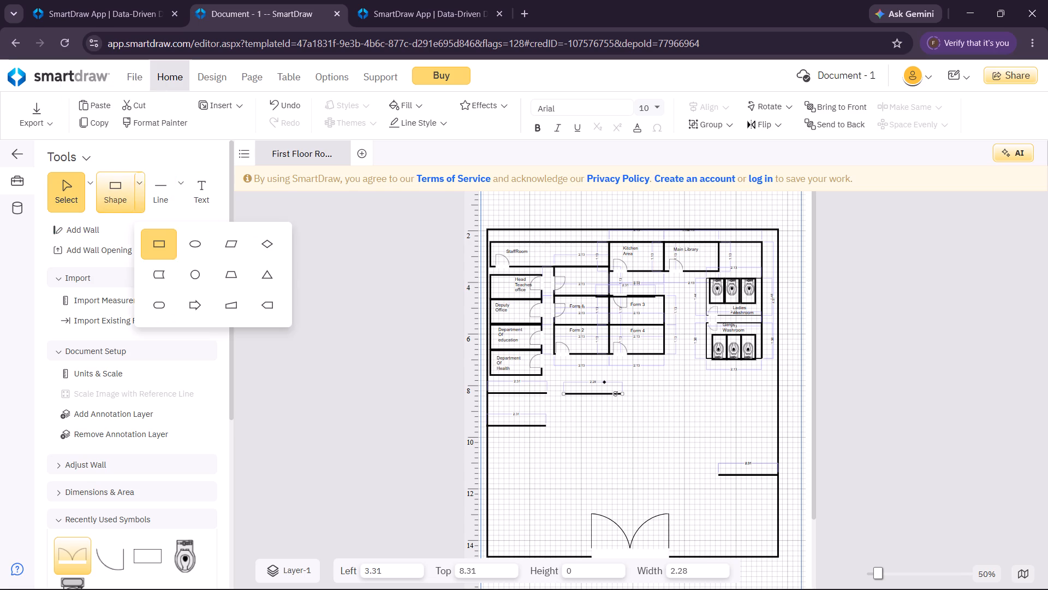
left_click(159, 247)
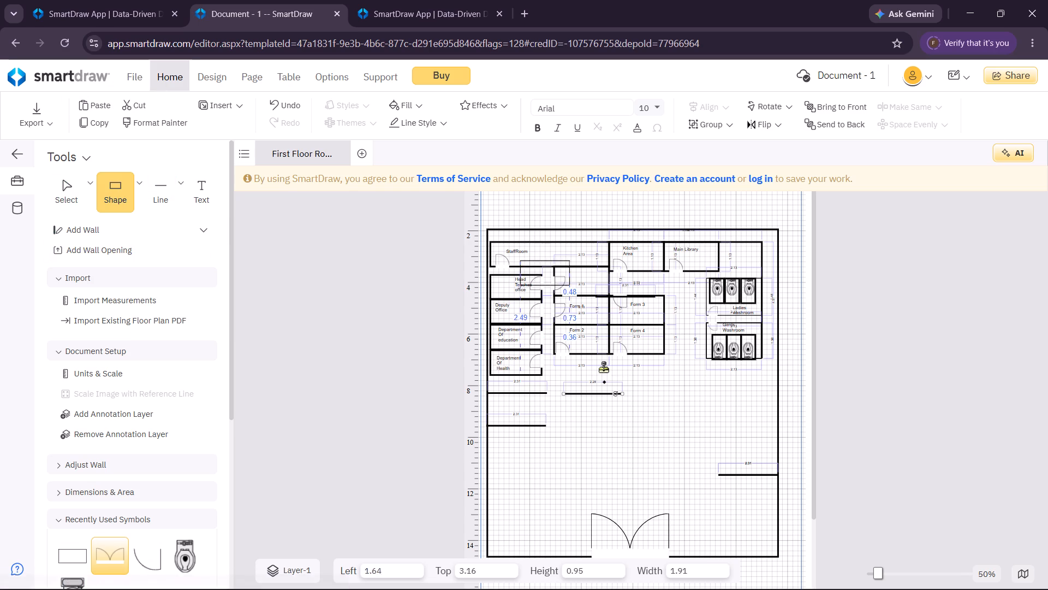
left_click(618, 450)
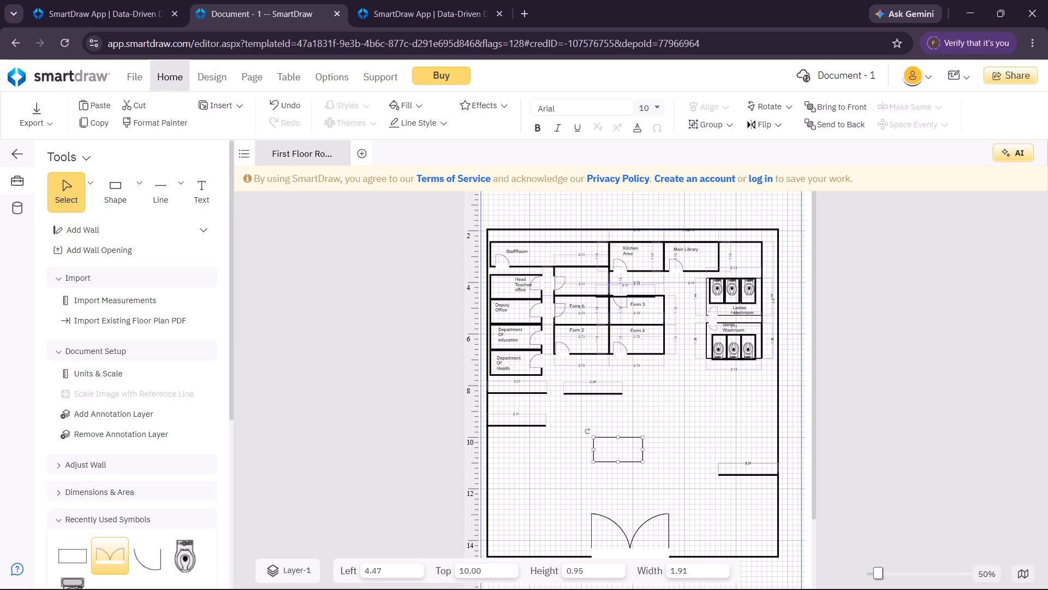
left_click_drag(643, 461, 692, 502)
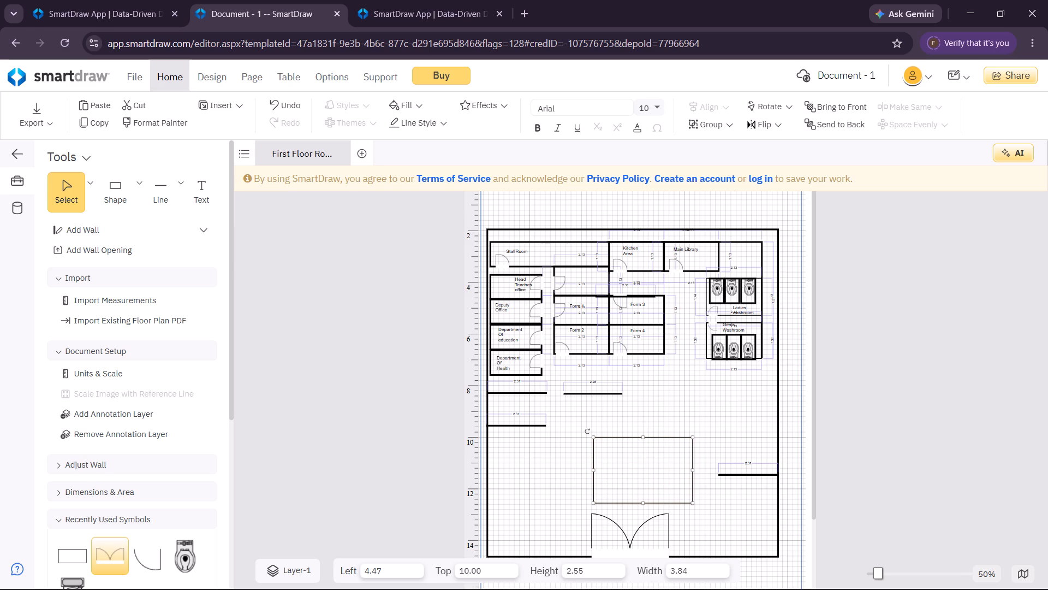
left_click_drag(657, 438, 567, 422)
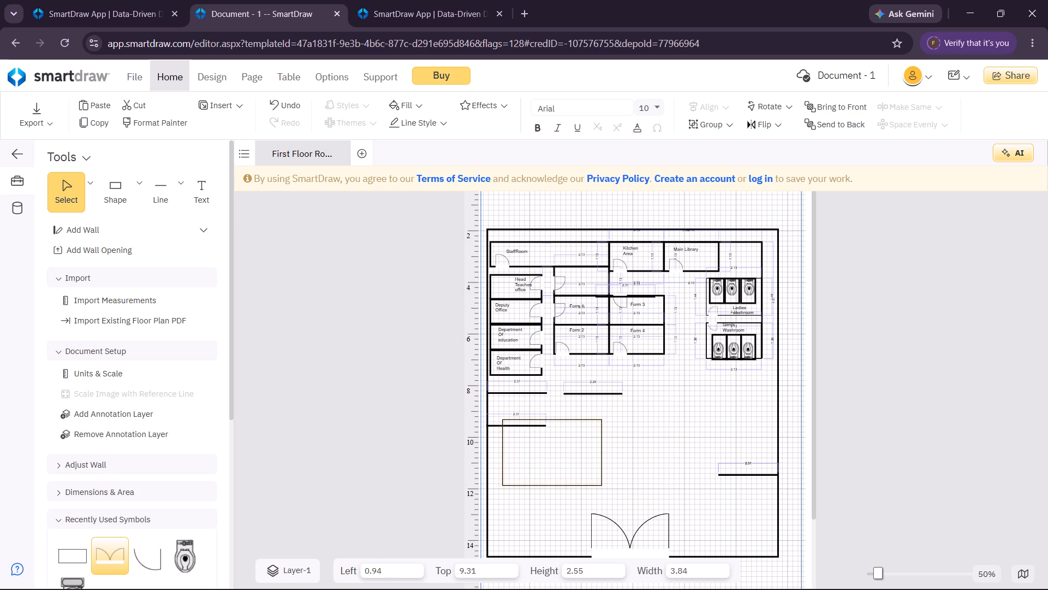
left_click_drag(567, 422, 563, 427)
left_click(563, 438)
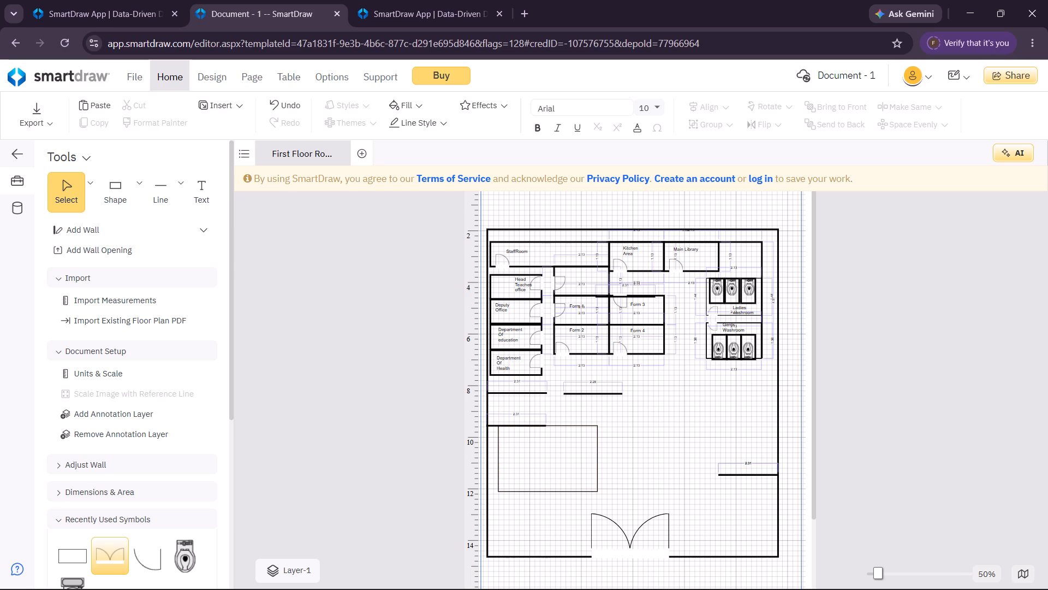
Add the two-line text label "parade Area" inside the large rectangle near the left wall.
left_click(211, 194)
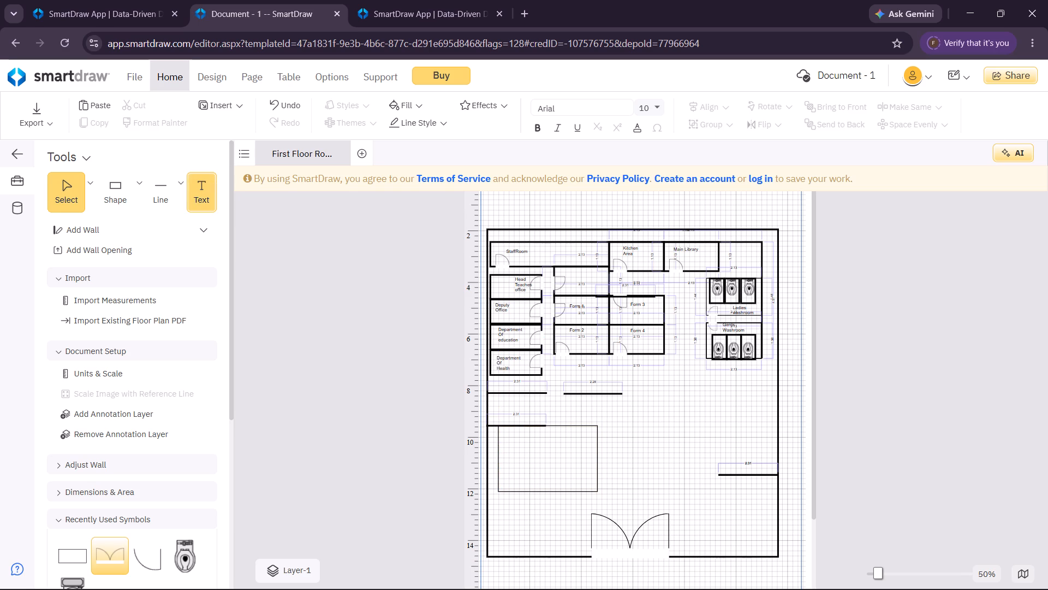
left_click(545, 452)
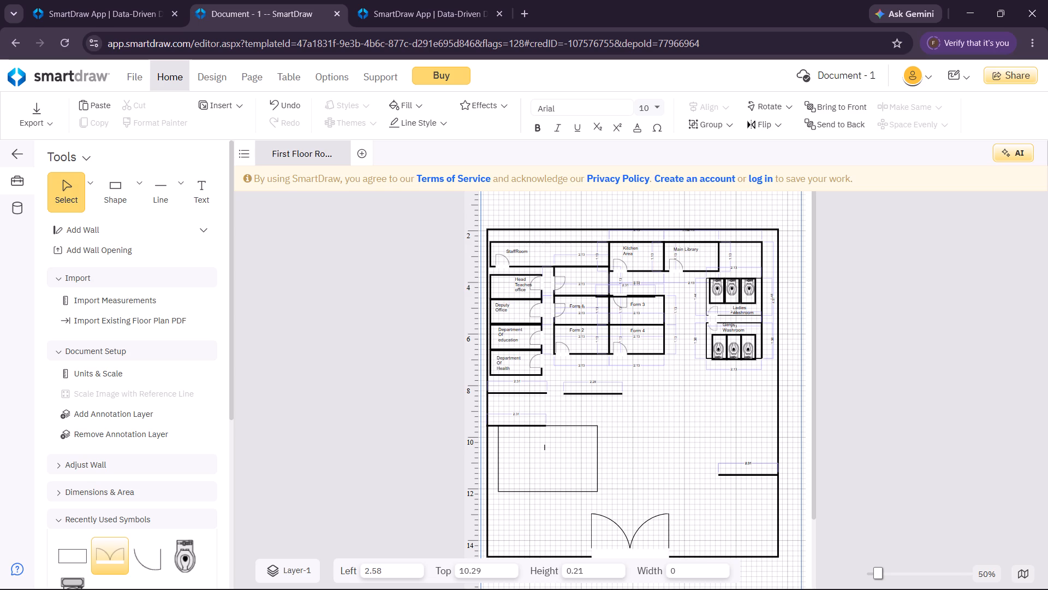
type("parade")
key("space")
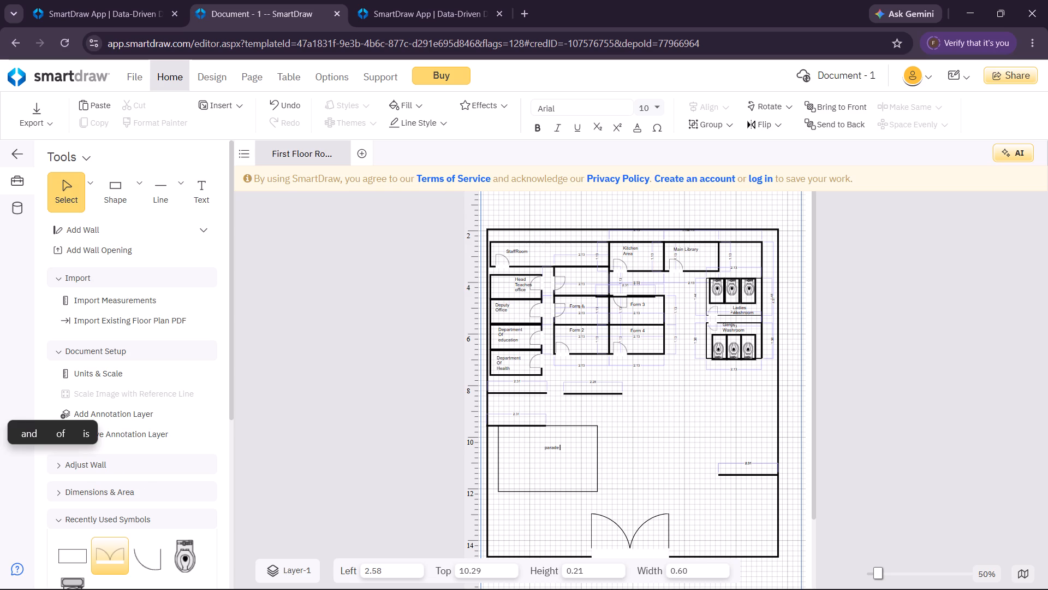
key("Return")
type("Area")
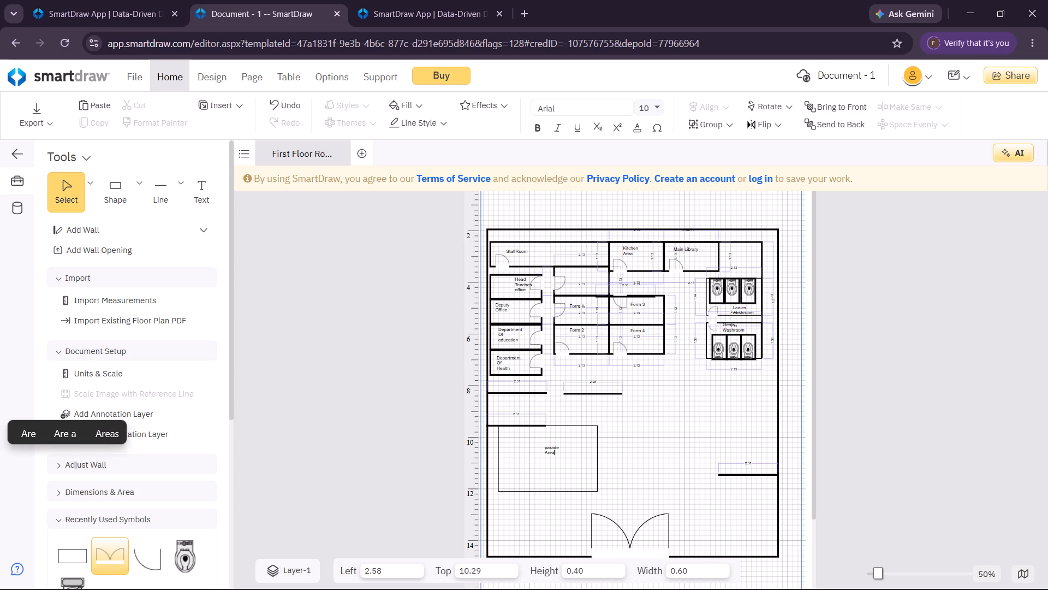
Format the "parade Area" label as bold text at font size 18.
left_click_drag(558, 454, 528, 441)
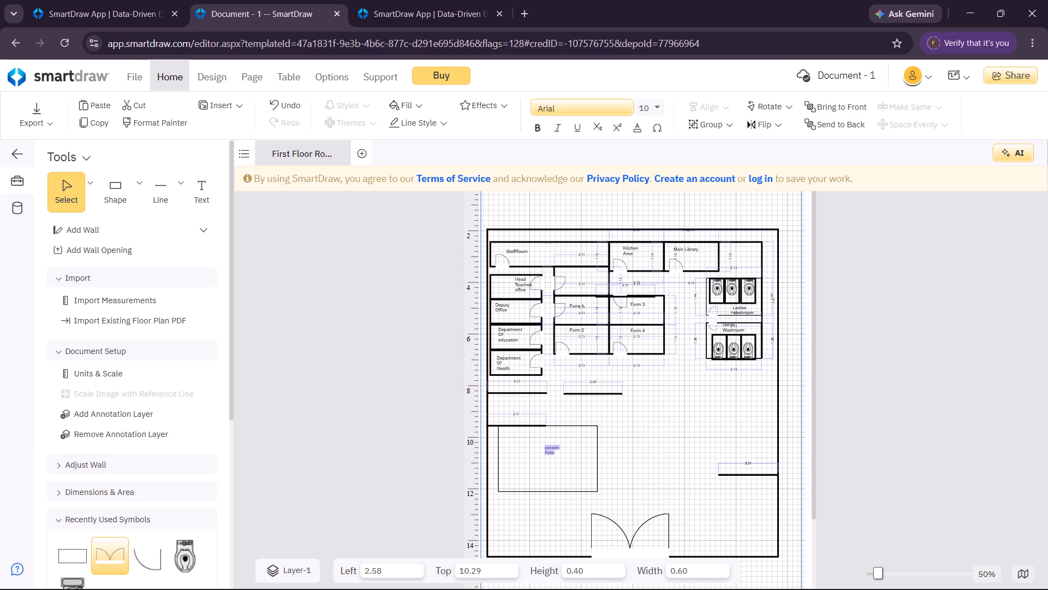
left_click(645, 109)
left_click(656, 107)
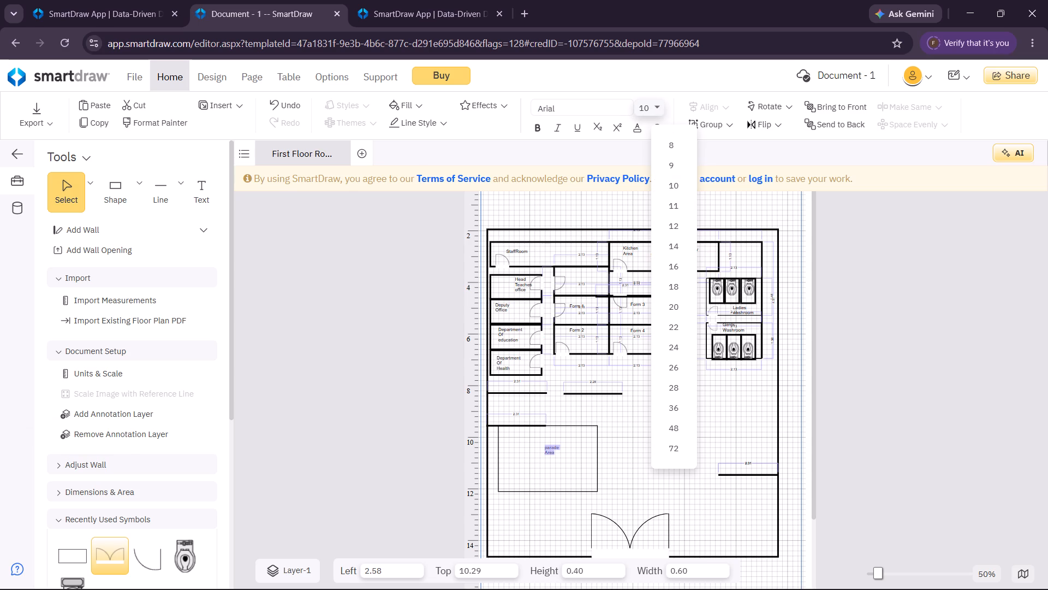
left_click(669, 287)
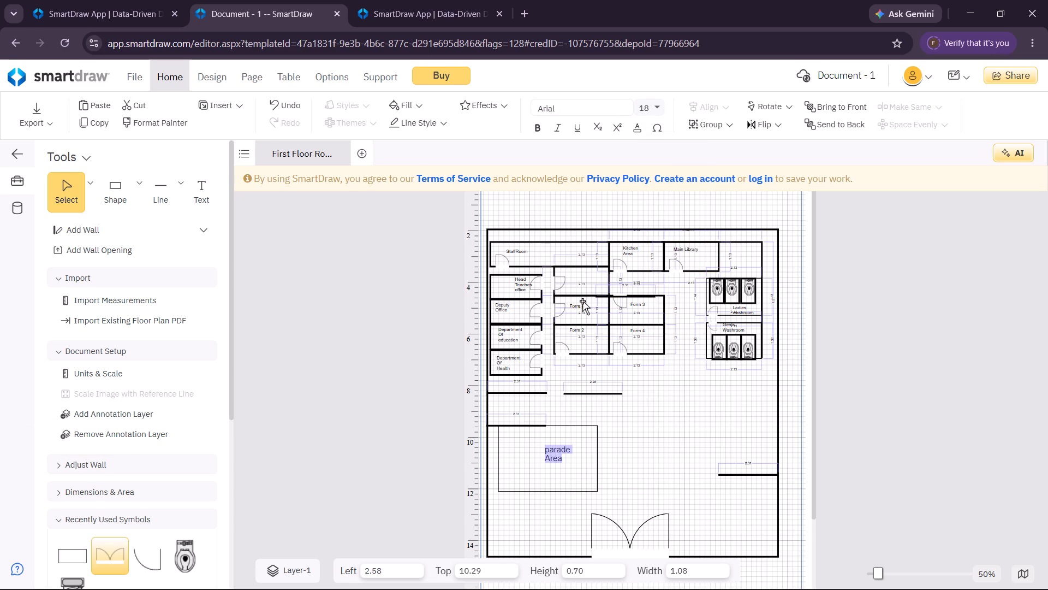
left_click(531, 125)
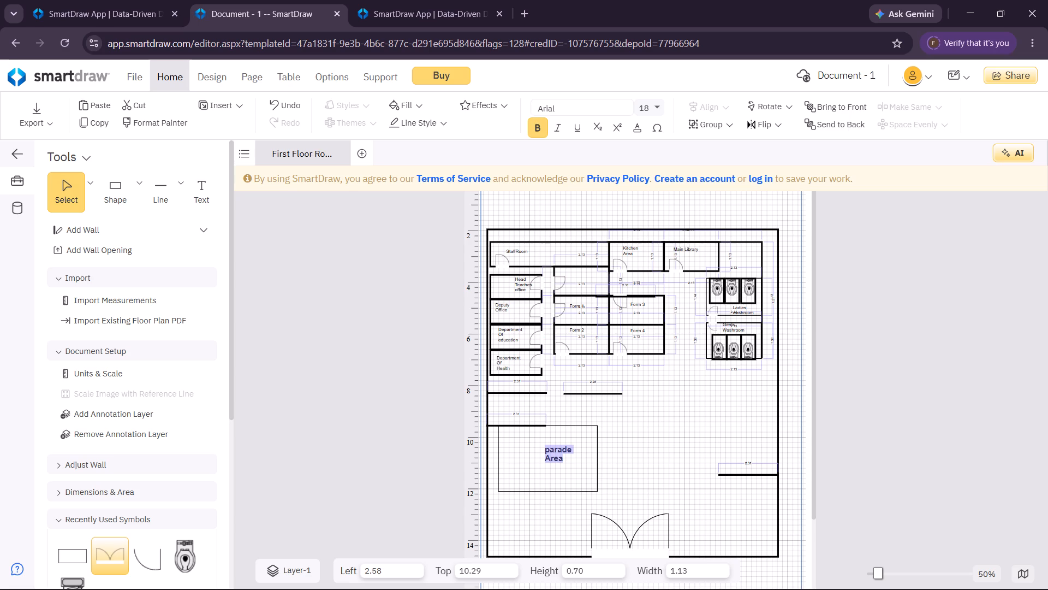
left_click(670, 365)
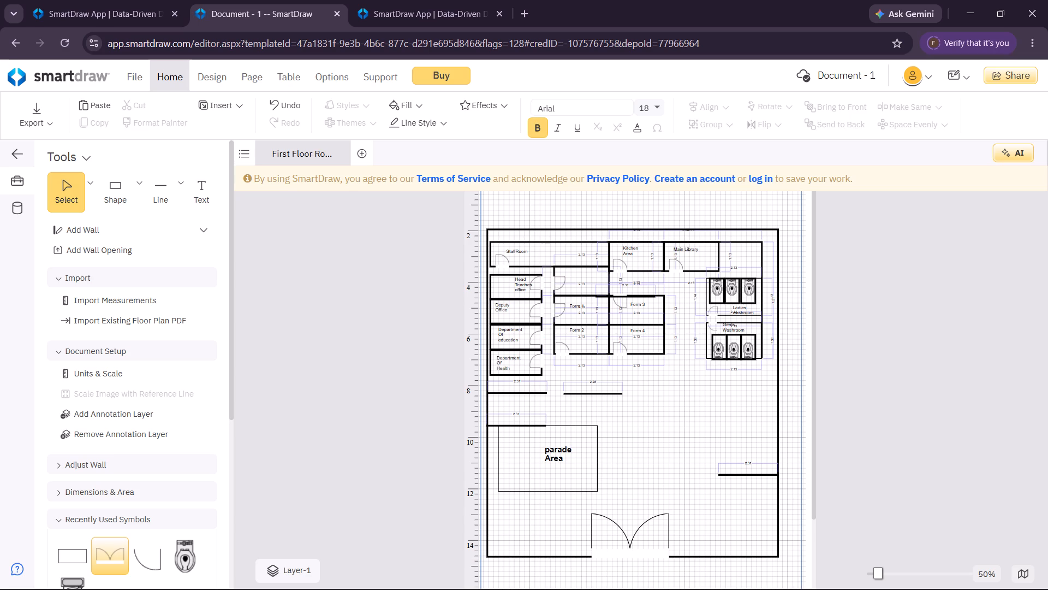
Place another rectangle, about 1.91 wide and 0.95 high, below the washrooms at about left 8.96, top 8.07.
left_click(115, 206)
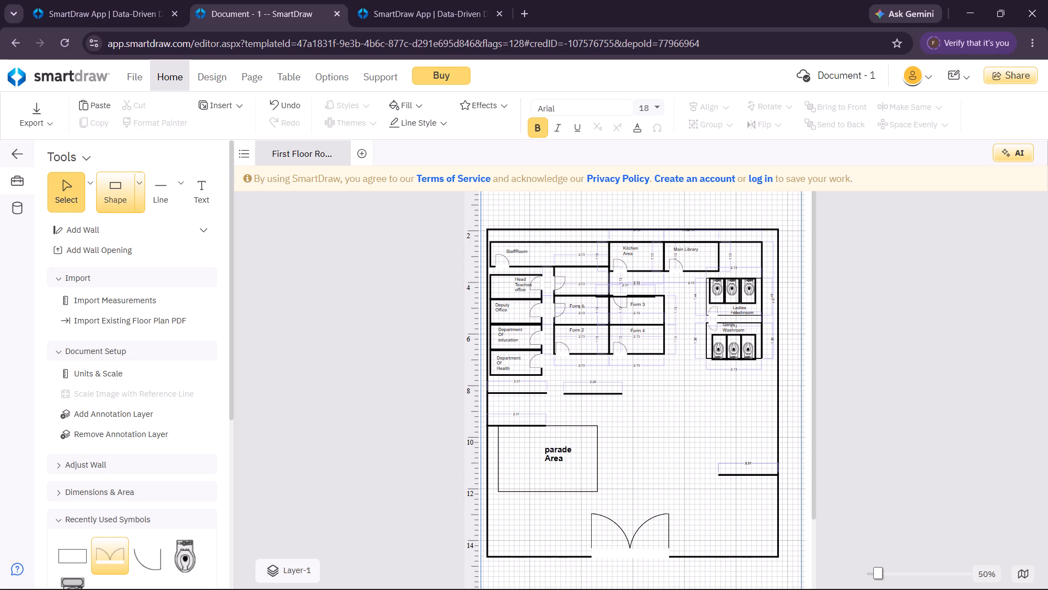
left_click(132, 196)
left_click(134, 213)
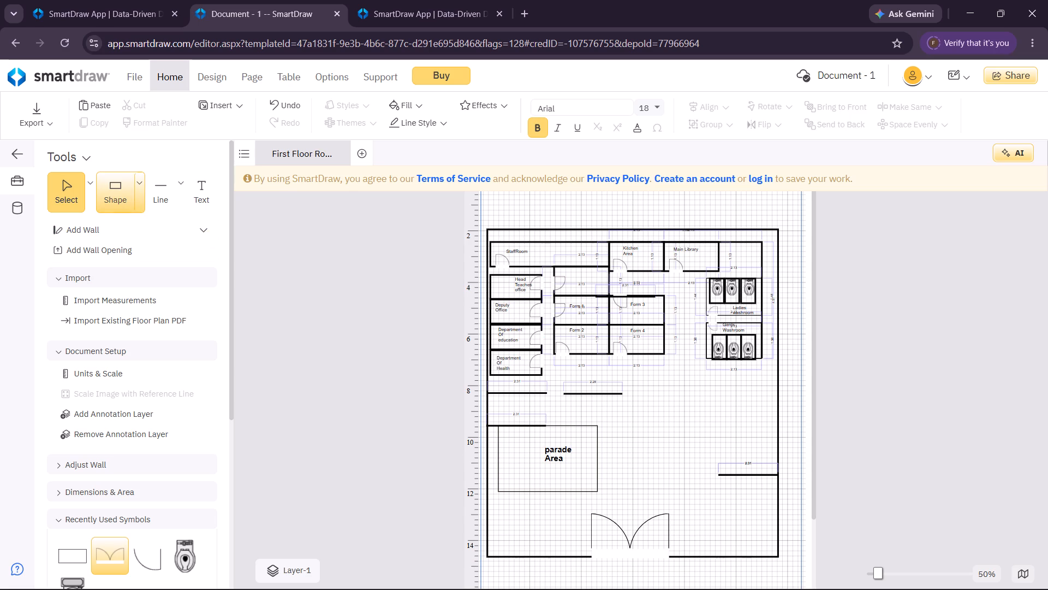
left_click(139, 197)
left_click(170, 254)
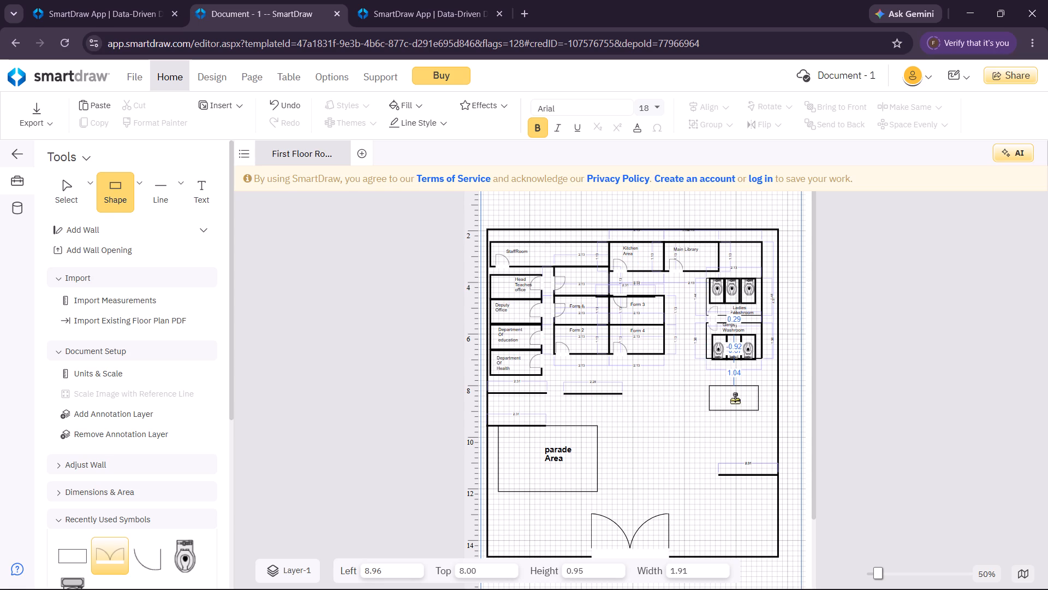
left_click(735, 399)
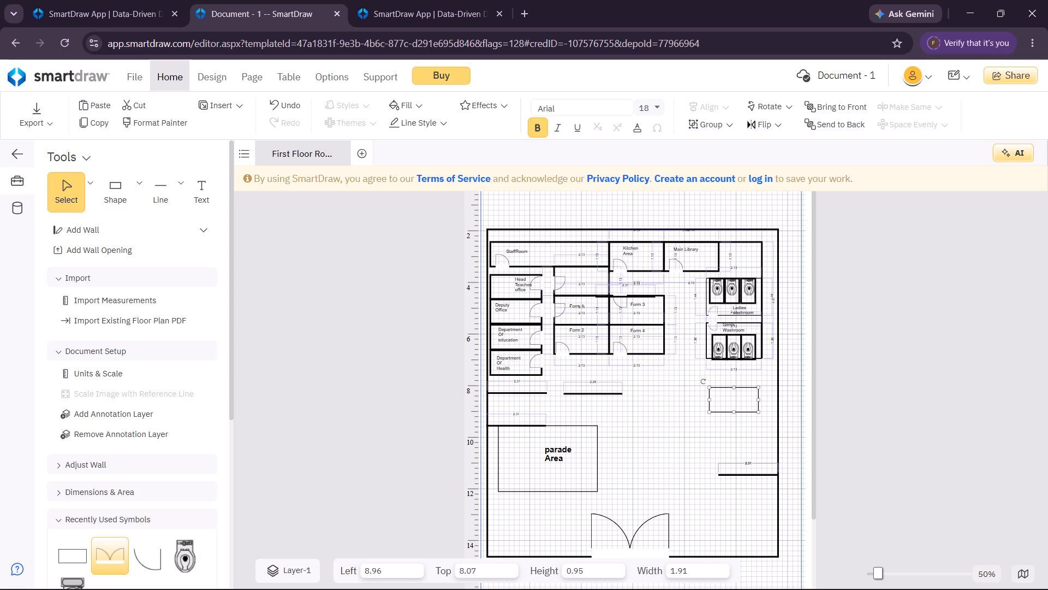
Move one wall segment from the lower right boundary to extend the parade area's upper wall line, at about left 2.70, top 9.55.
left_click(734, 475)
left_click_drag(734, 475, 576, 429)
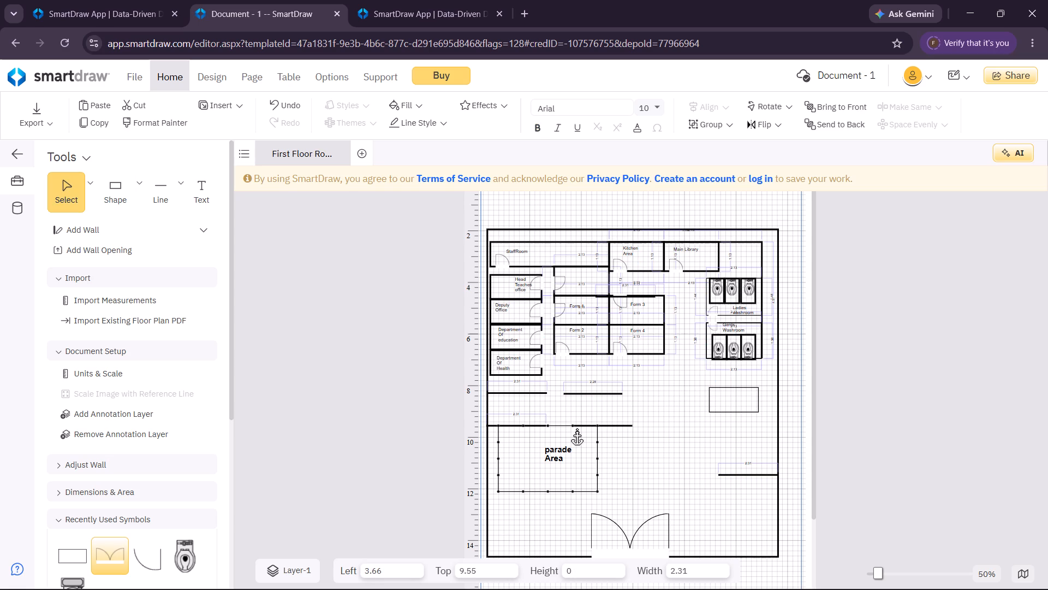
left_click_drag(576, 429, 570, 426)
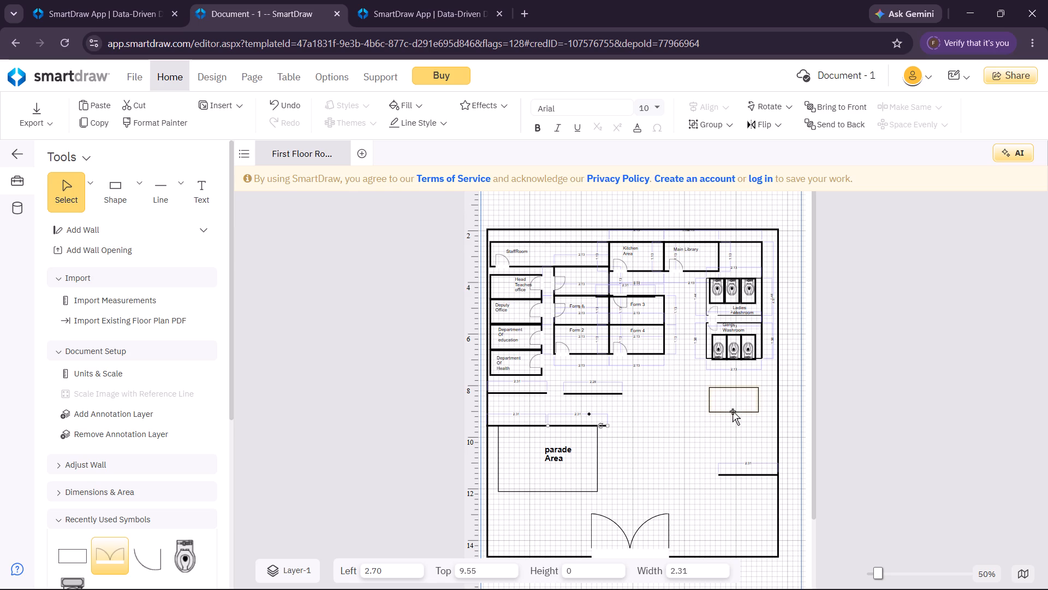
Move the remaining lower-right wall segment to the left boundary wall below the parade area, at about top 13.
left_click_drag(735, 474, 513, 527)
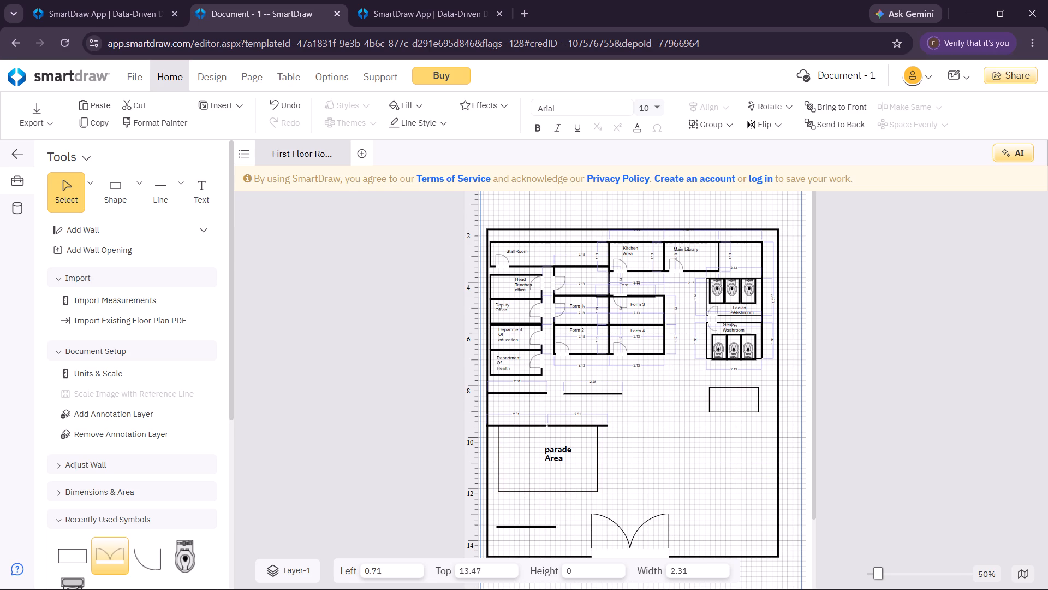
left_click_drag(513, 527, 499, 514)
left_click_drag(499, 514, 502, 516)
Enlarge the rectangle below the washrooms to about 6.17 high and widen it both ways, filling the space between the double door and right boundary.
left_click(759, 425)
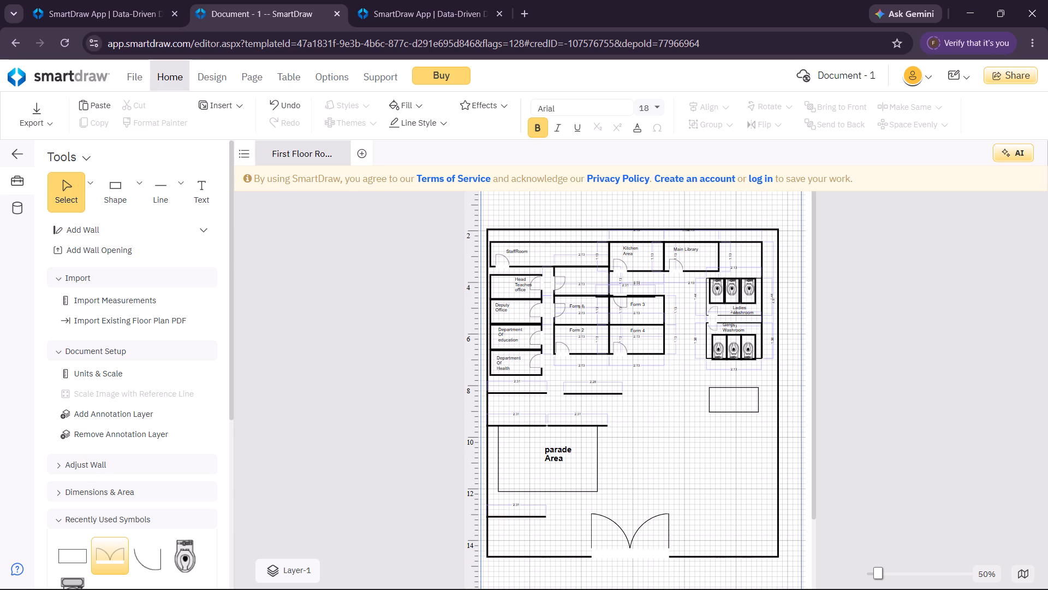
left_click(730, 413)
left_click(728, 411)
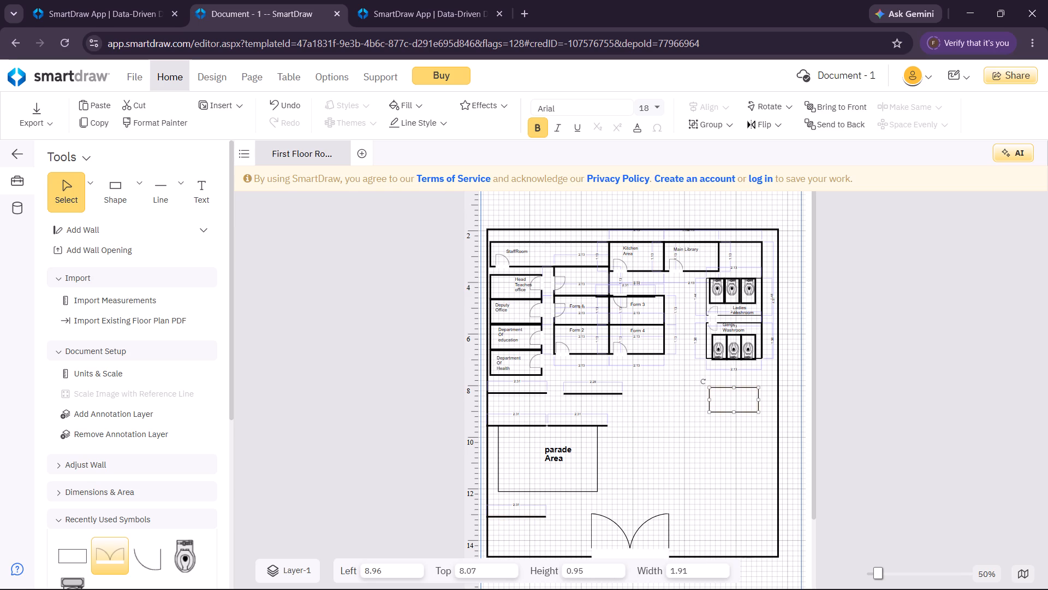
left_click_drag(734, 414, 737, 509)
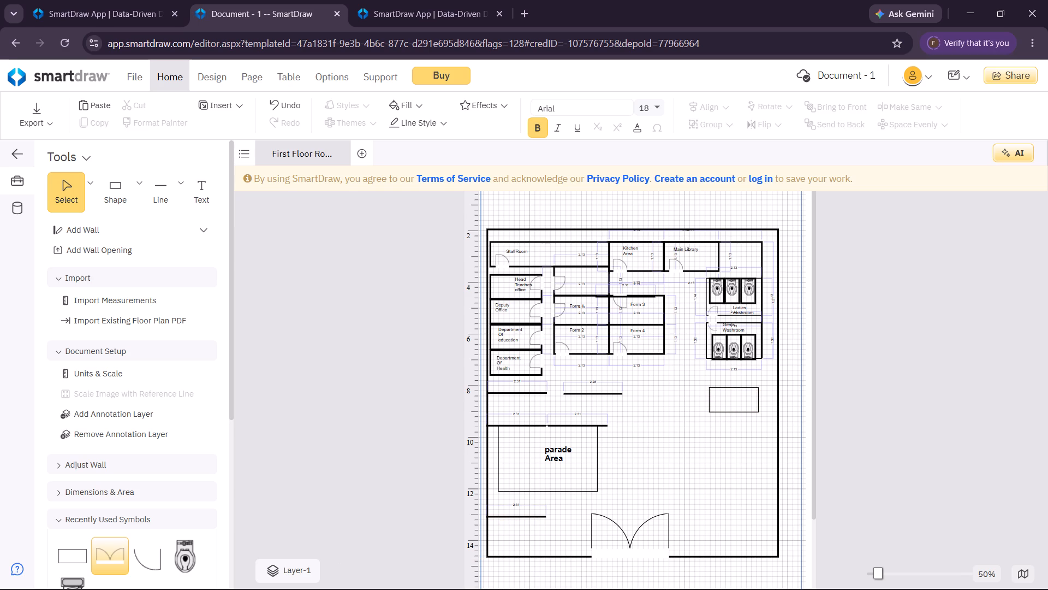
left_click(724, 411)
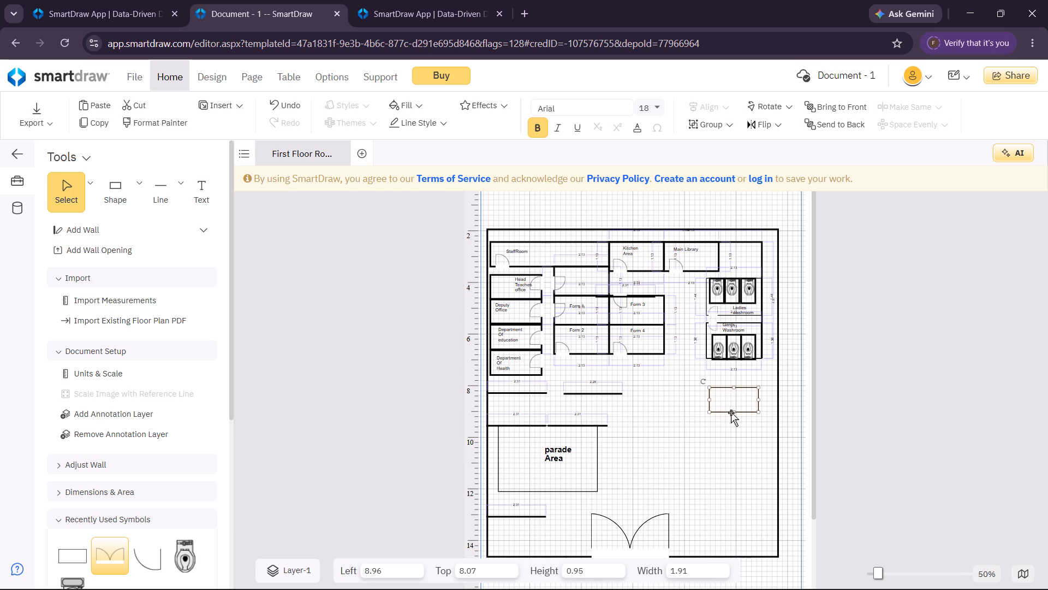
left_click_drag(733, 412, 759, 545)
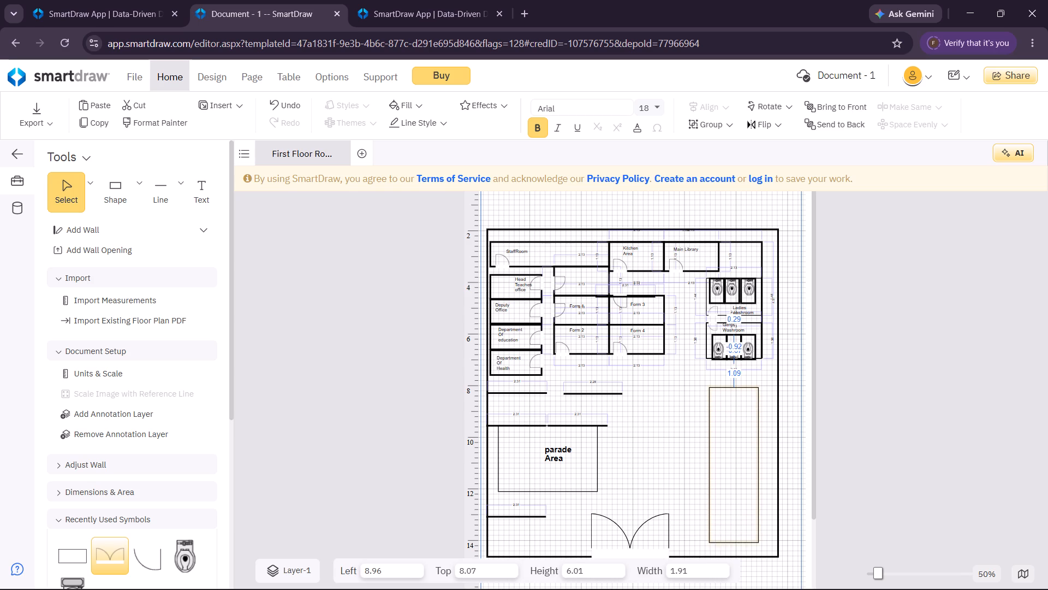
left_click_drag(759, 545, 759, 546)
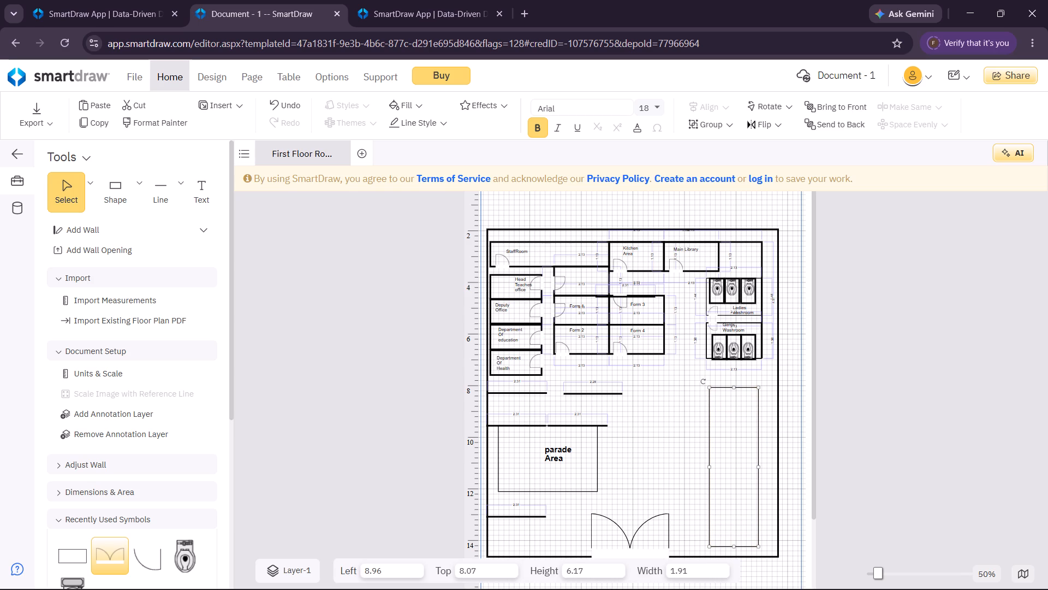
left_click_drag(757, 465, 769, 463)
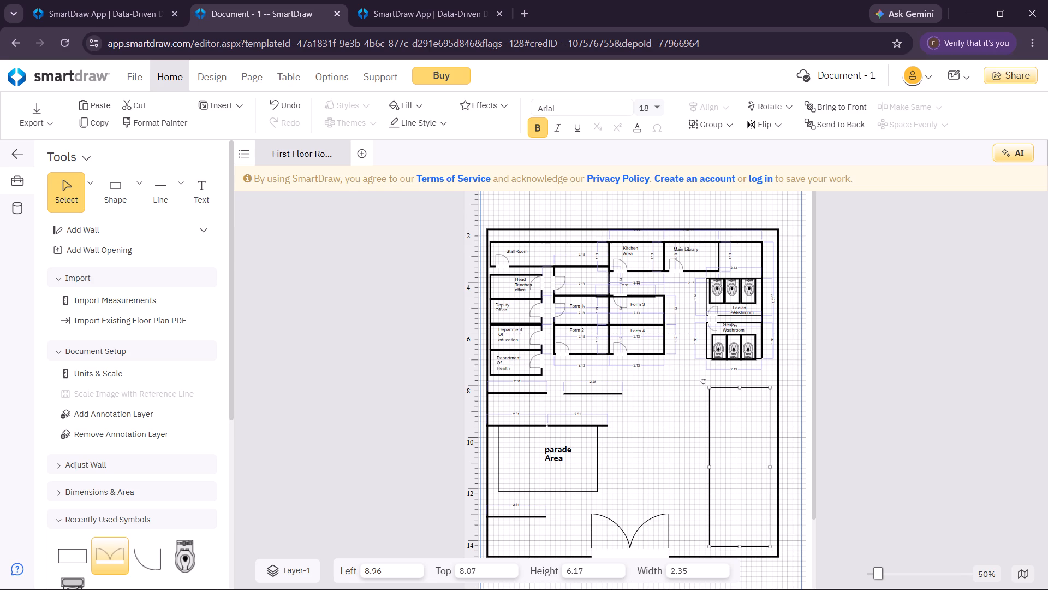
left_click_drag(708, 466, 678, 464)
left_click(686, 421)
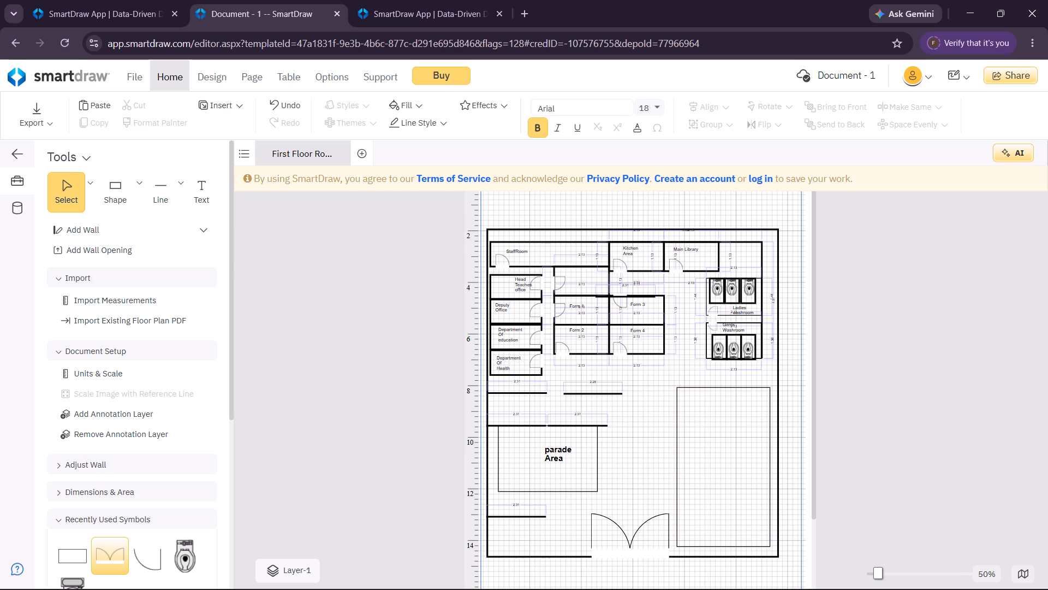
left_click(652, 405)
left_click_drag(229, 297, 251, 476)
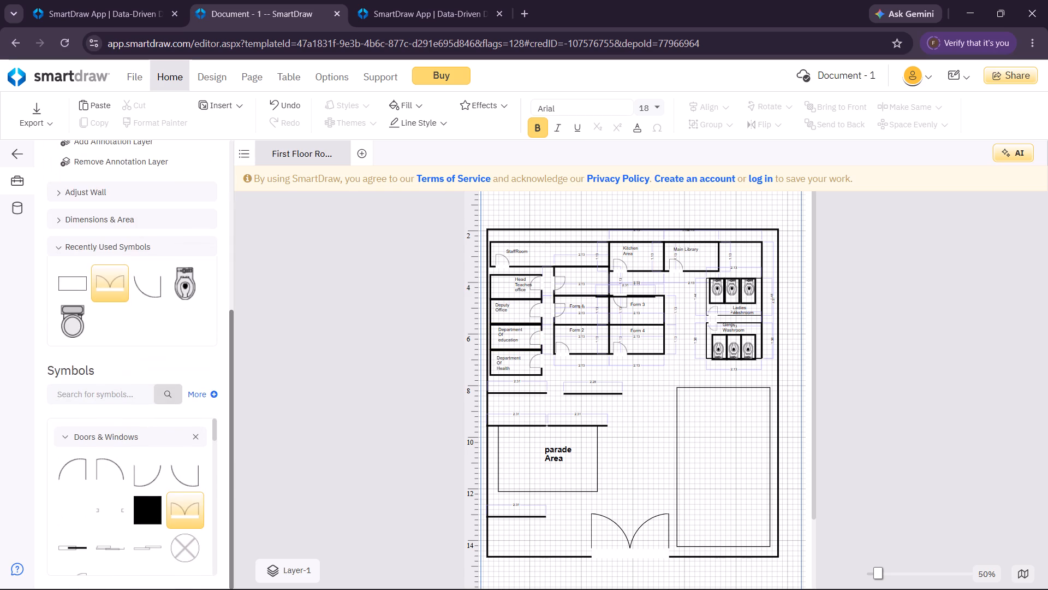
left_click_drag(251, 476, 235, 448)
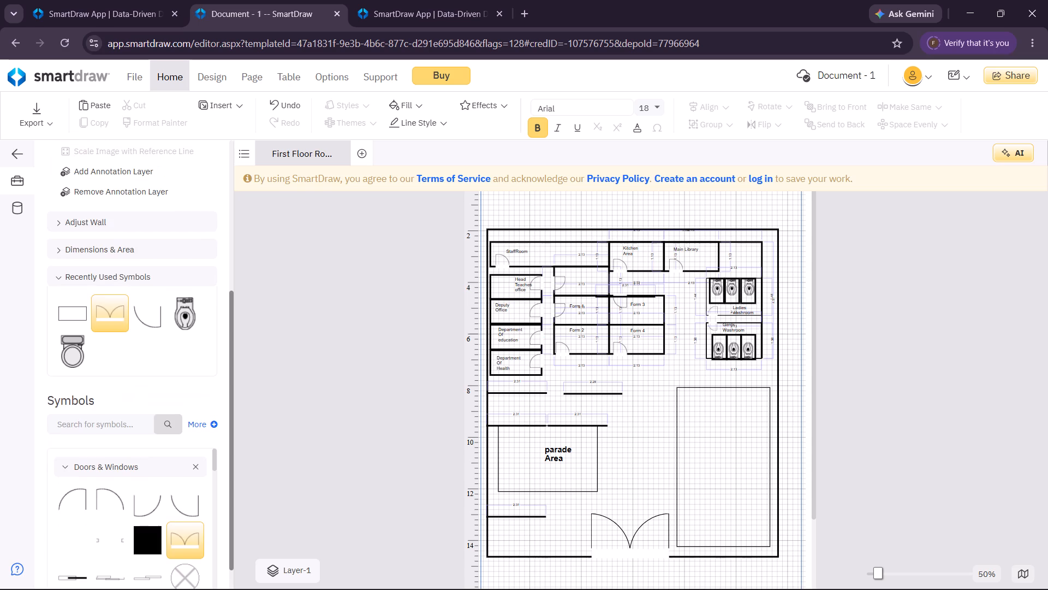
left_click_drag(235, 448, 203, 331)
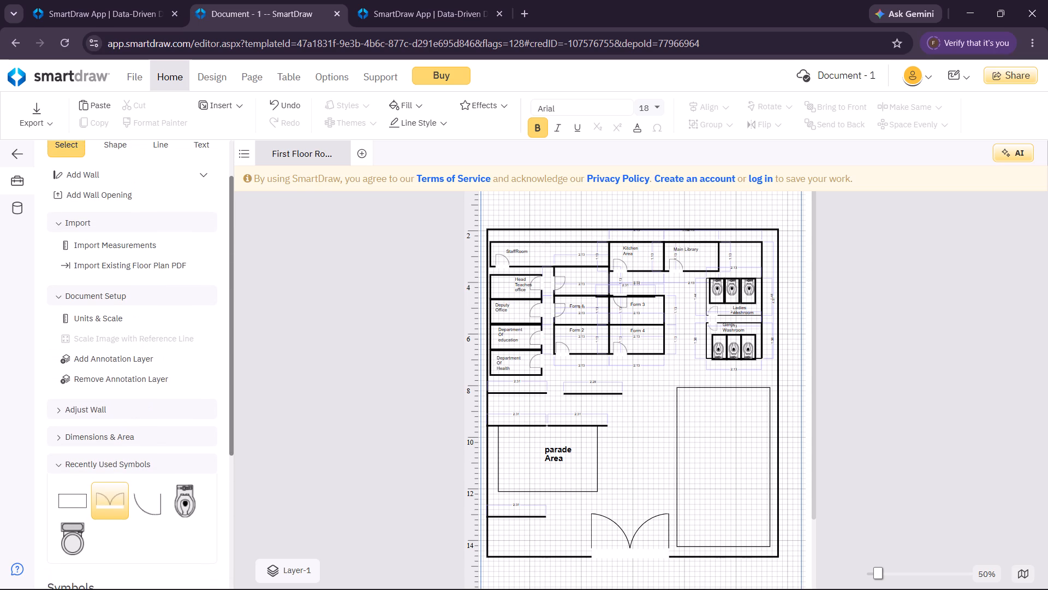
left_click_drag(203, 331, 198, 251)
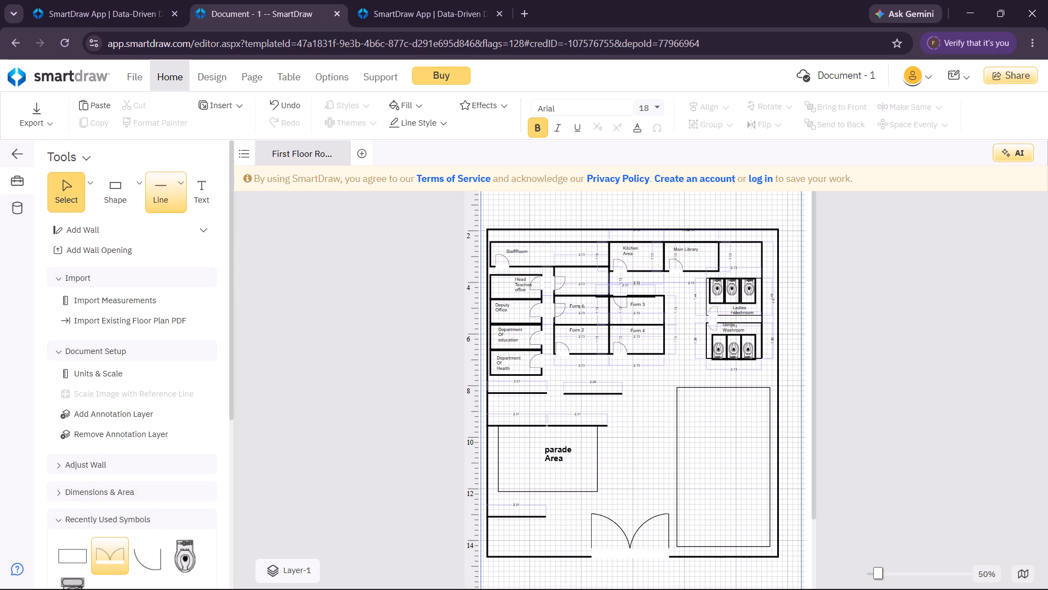
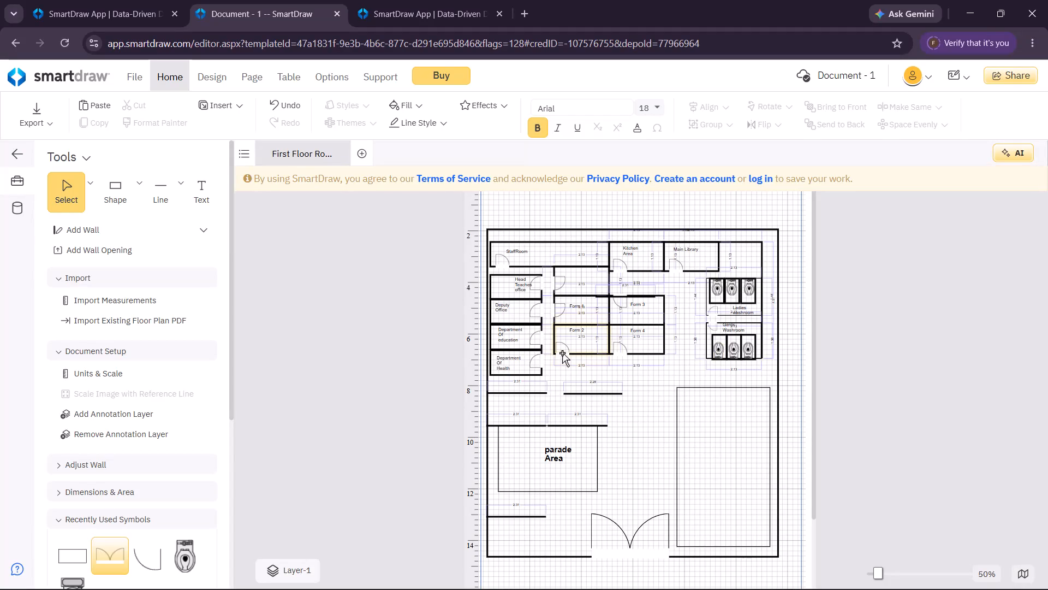
Resize the tall rectangle below the washrooms to about 3.24 wide and 6.92 high, with its upper corner at left 8.08, top 7.32.
left_click(677, 417)
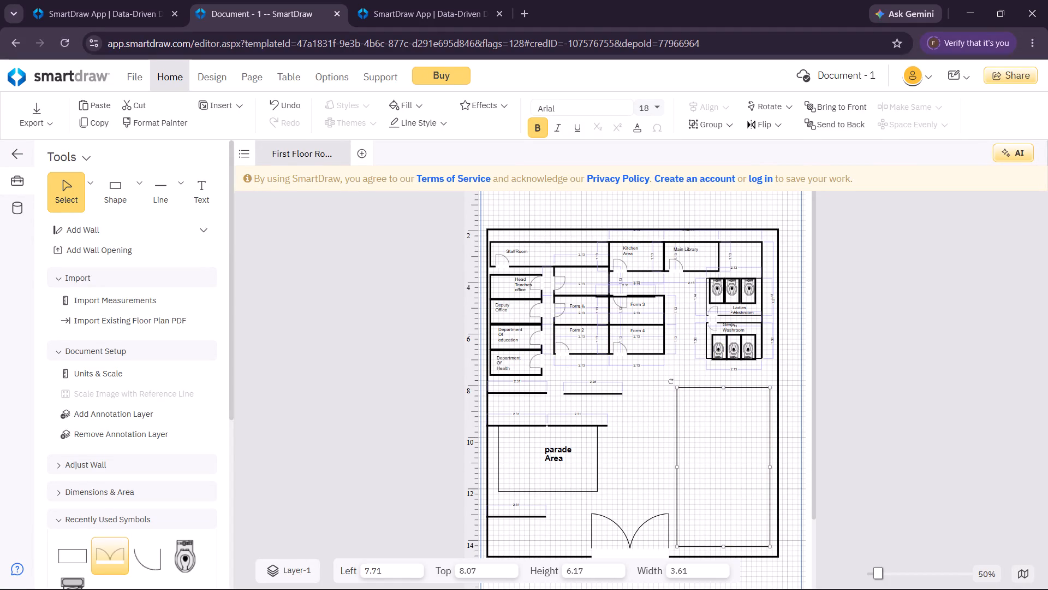
left_click_drag(678, 386, 668, 374)
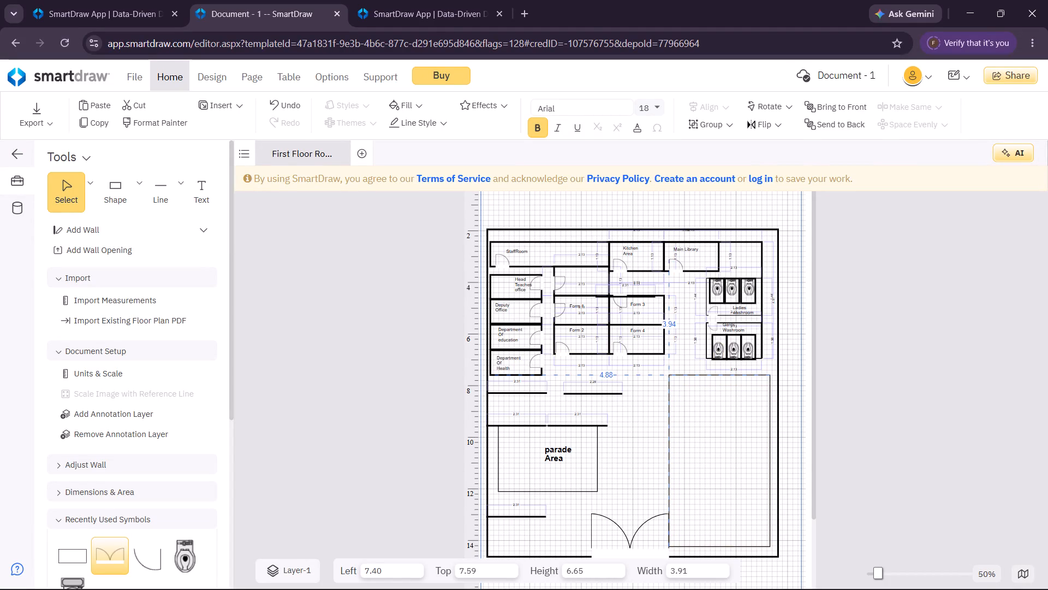
left_click_drag(668, 374, 683, 369)
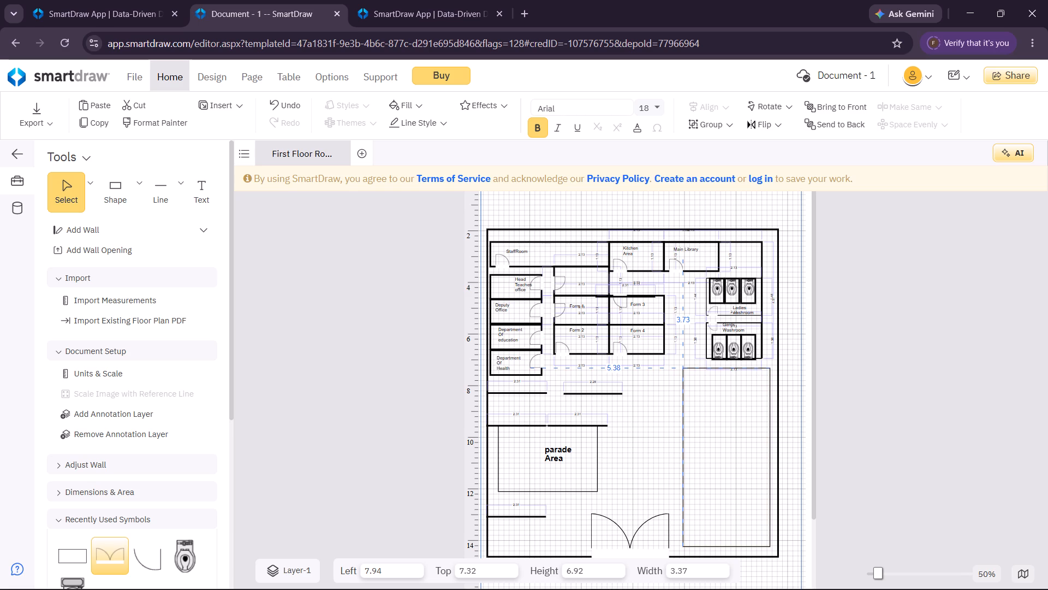
left_click_drag(683, 369, 687, 368)
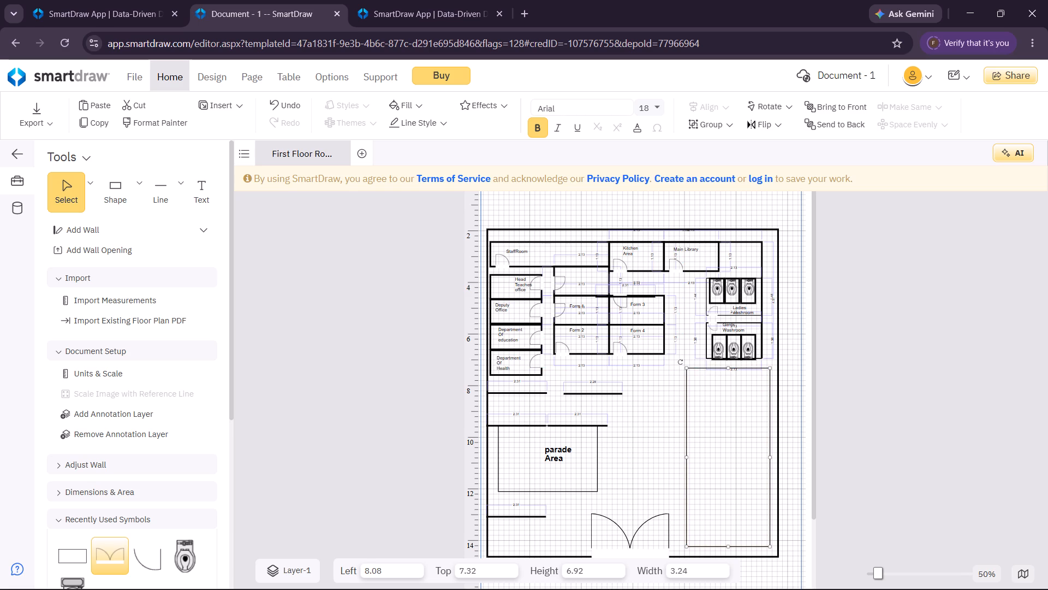
left_click(708, 420)
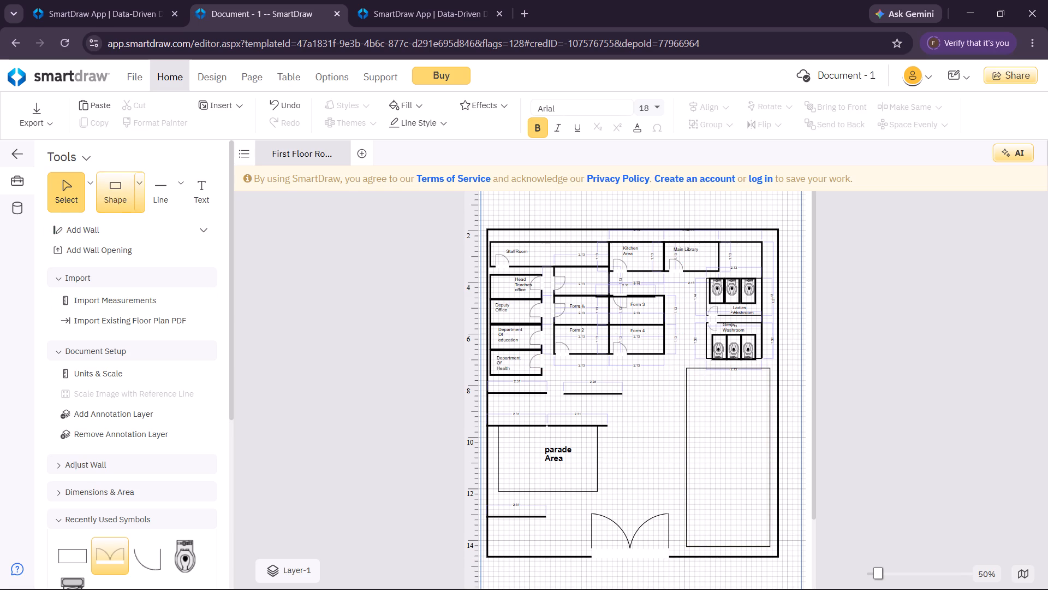
Draw a line across the middle of the tall rectangle, starting on its left edge at about top 10.47.
left_click(166, 194)
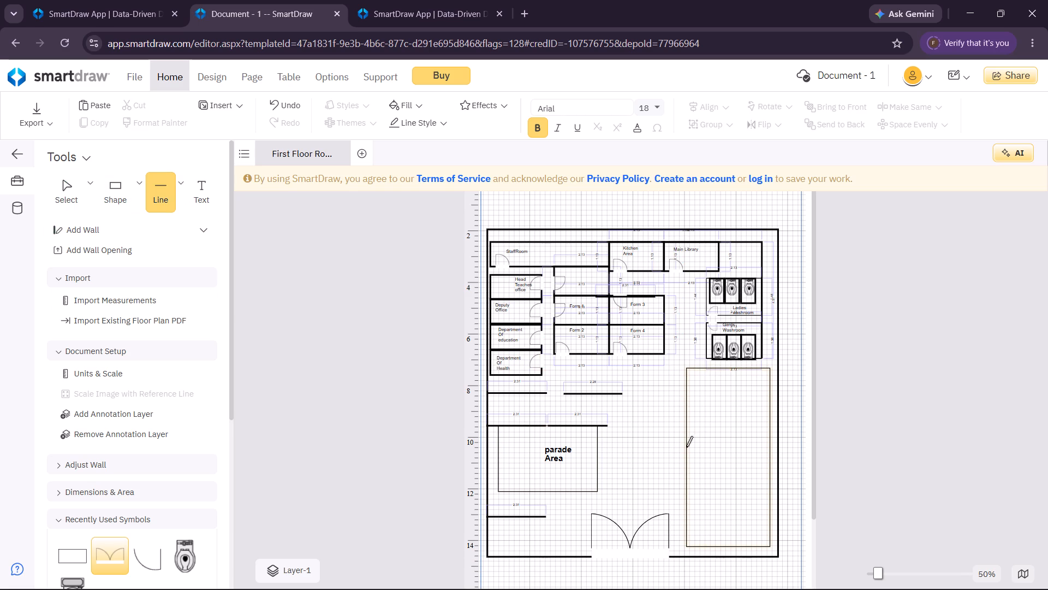
left_click_drag(686, 450, 768, 450)
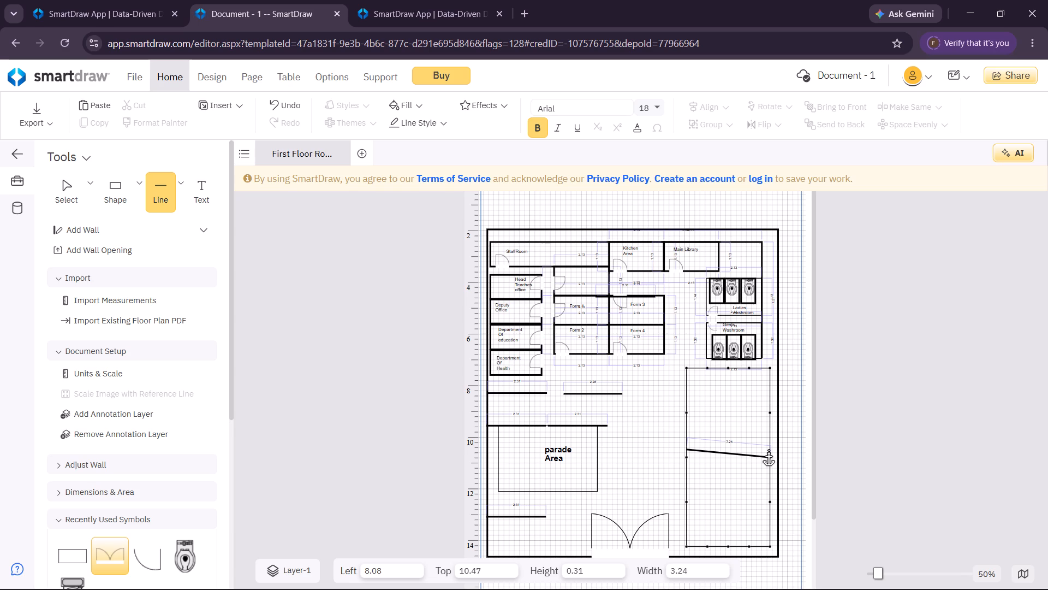
left_click_drag(768, 450, 769, 443)
left_click_drag(769, 443, 760, 420)
left_click(760, 426)
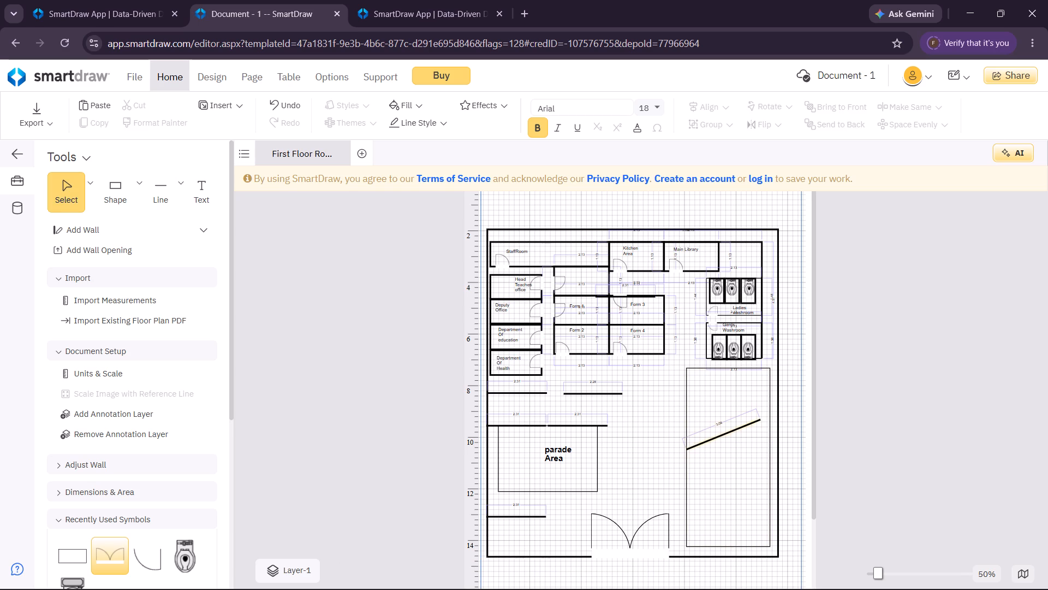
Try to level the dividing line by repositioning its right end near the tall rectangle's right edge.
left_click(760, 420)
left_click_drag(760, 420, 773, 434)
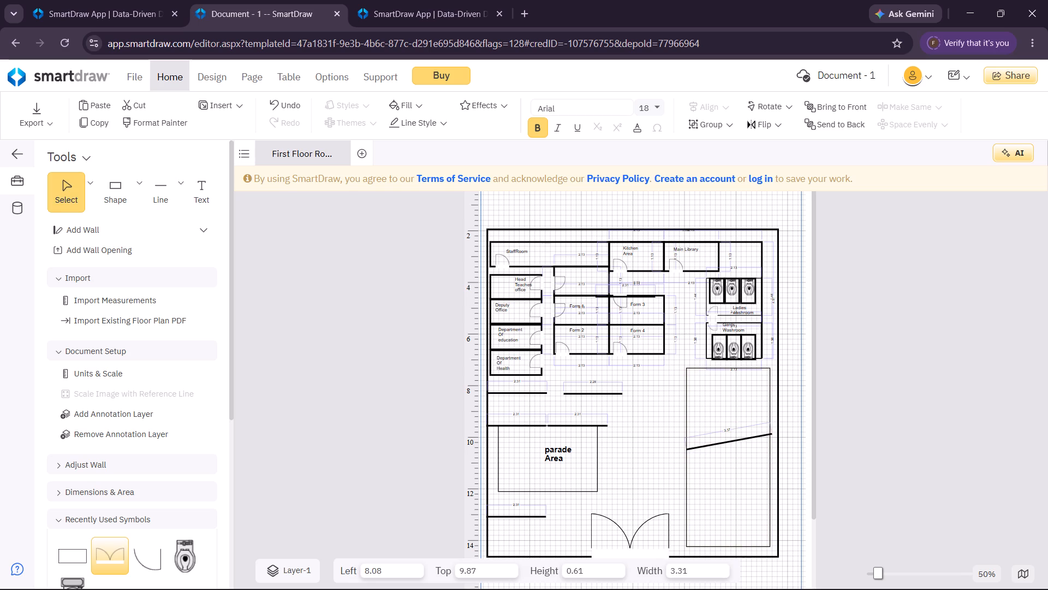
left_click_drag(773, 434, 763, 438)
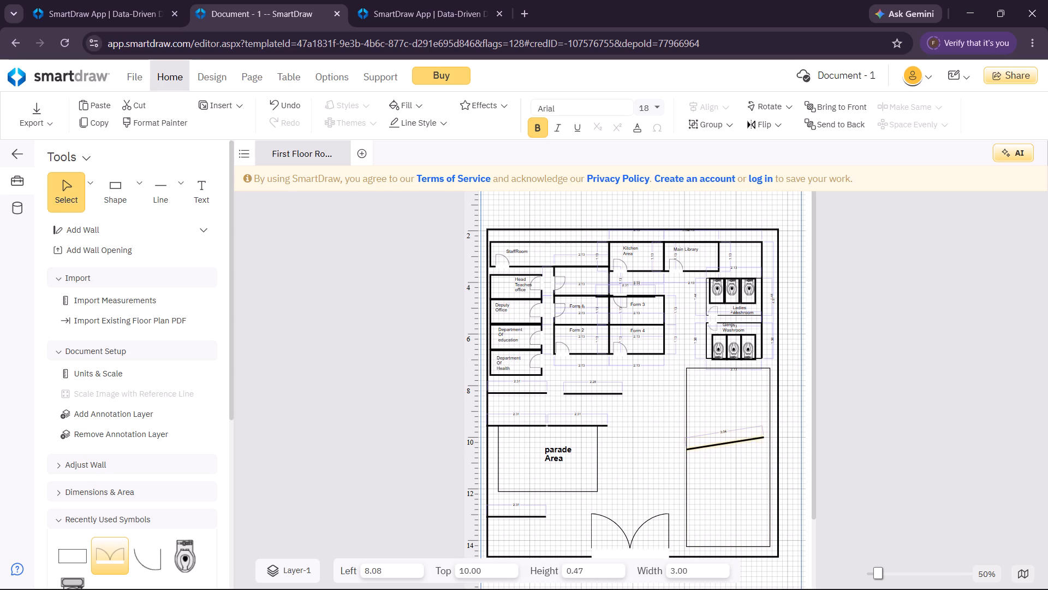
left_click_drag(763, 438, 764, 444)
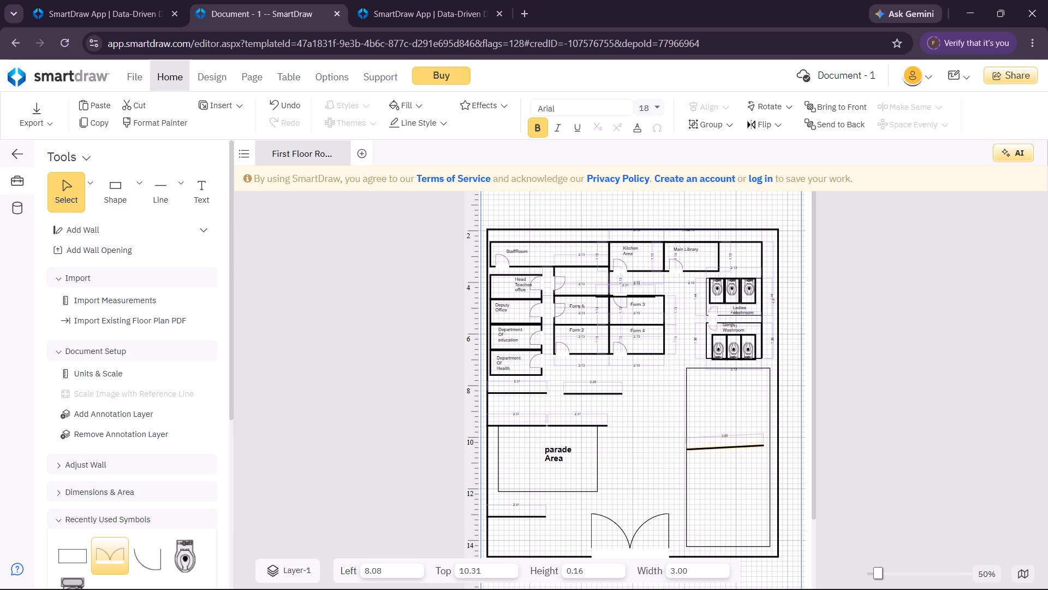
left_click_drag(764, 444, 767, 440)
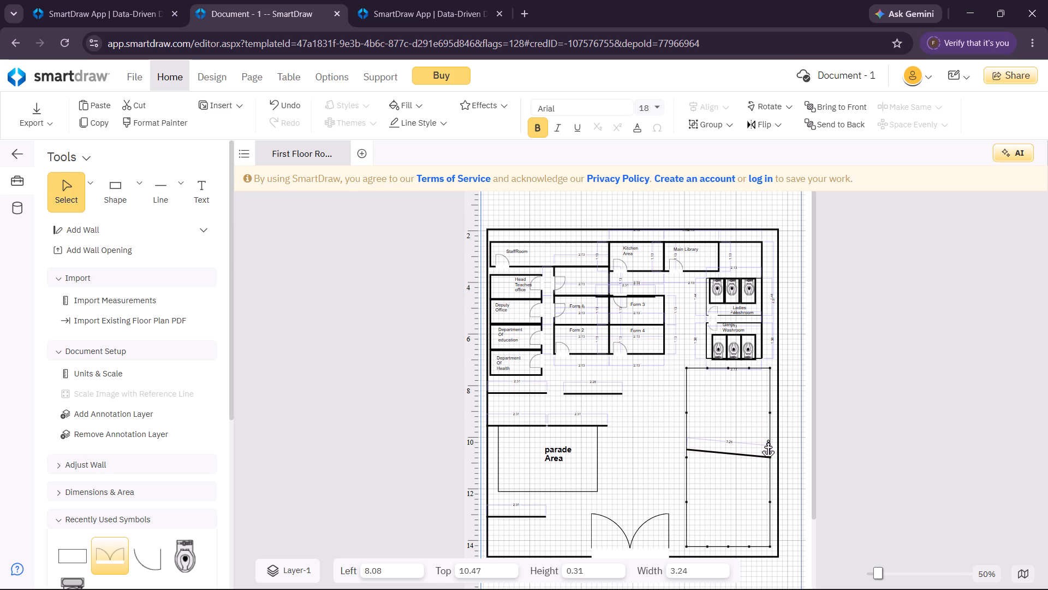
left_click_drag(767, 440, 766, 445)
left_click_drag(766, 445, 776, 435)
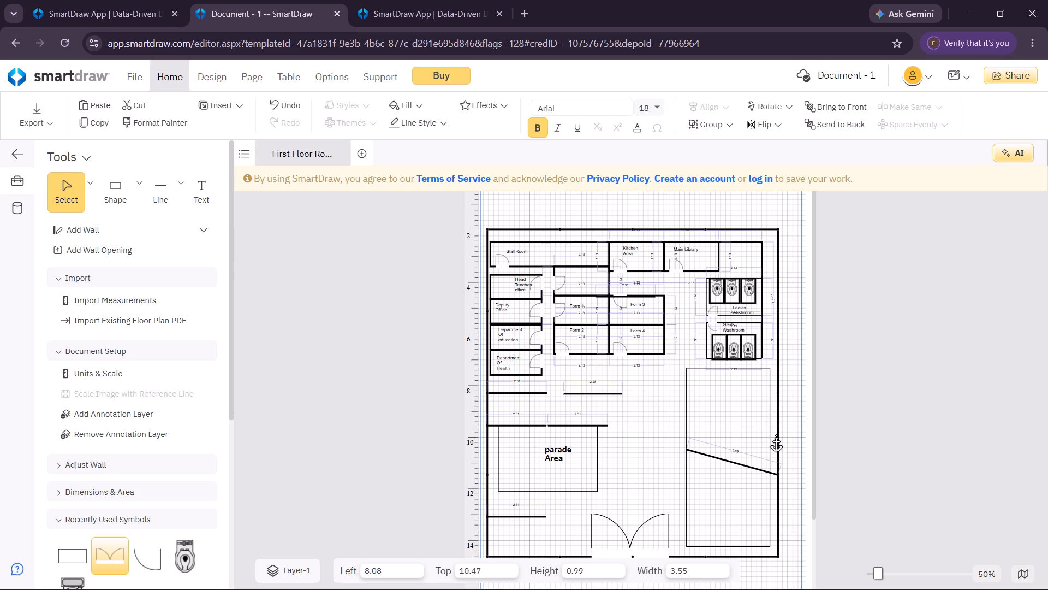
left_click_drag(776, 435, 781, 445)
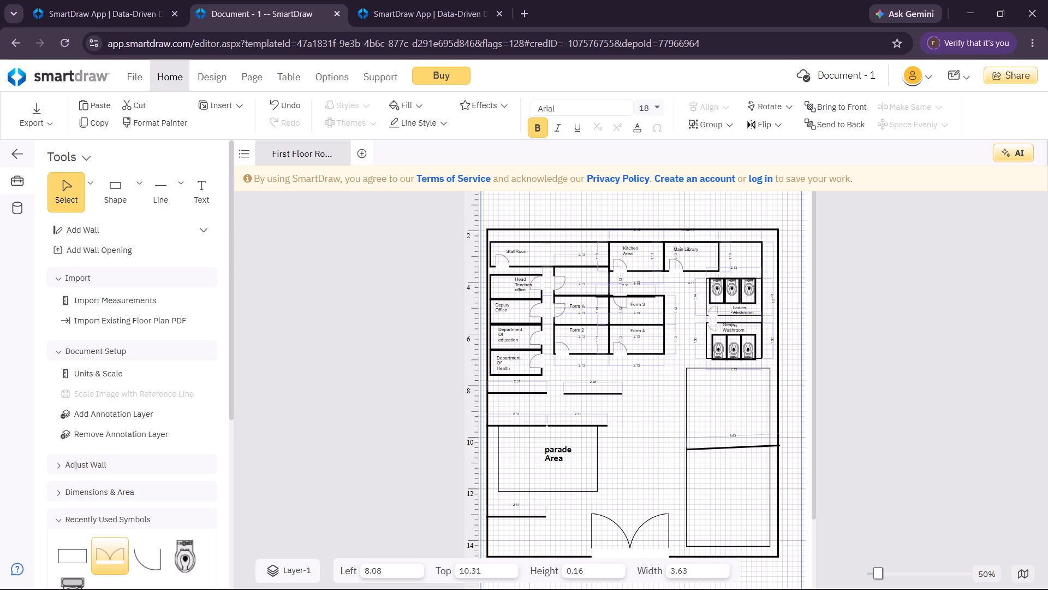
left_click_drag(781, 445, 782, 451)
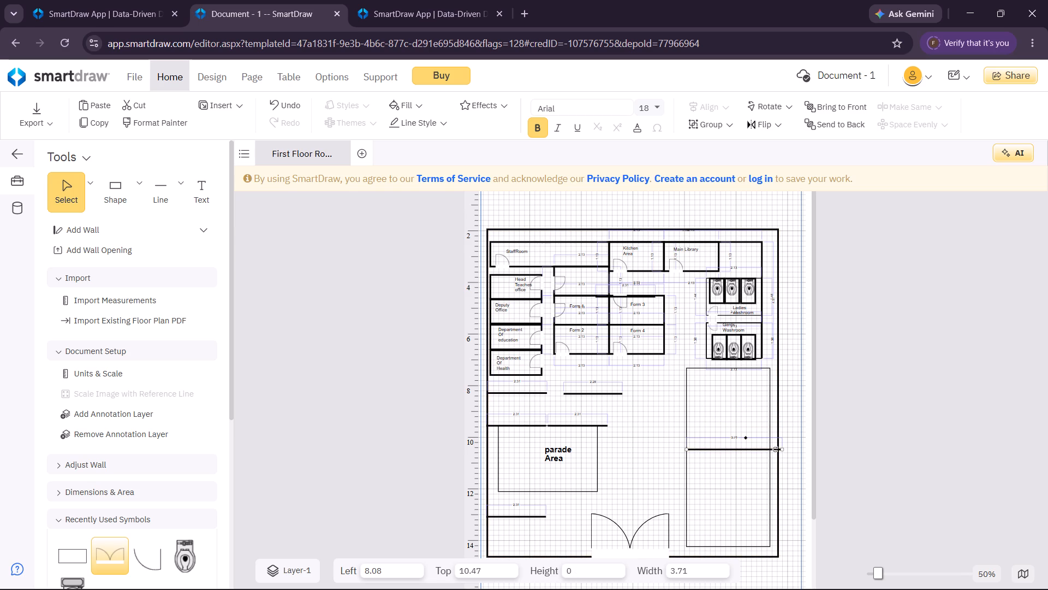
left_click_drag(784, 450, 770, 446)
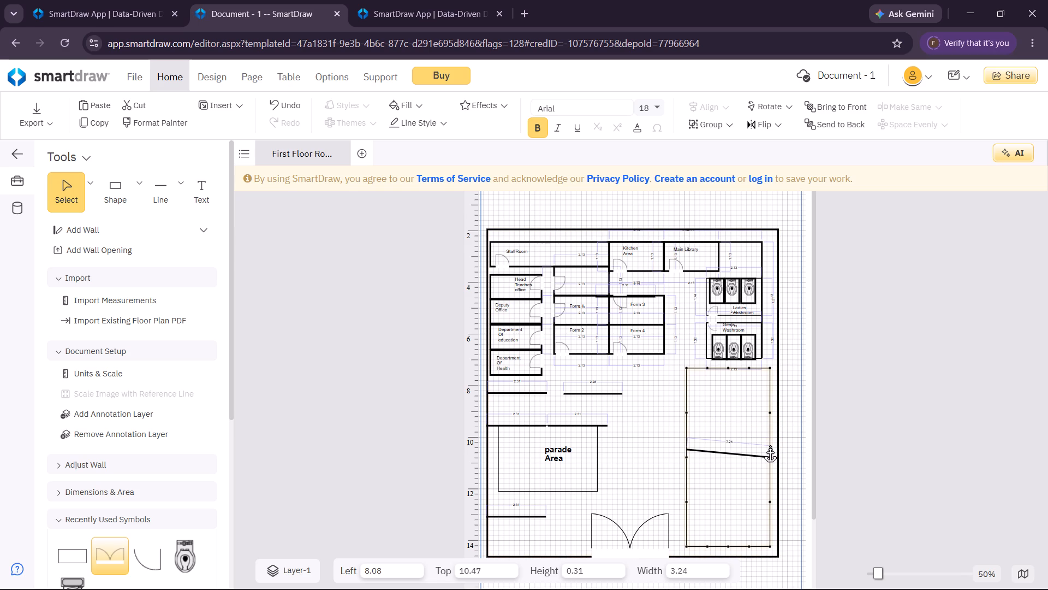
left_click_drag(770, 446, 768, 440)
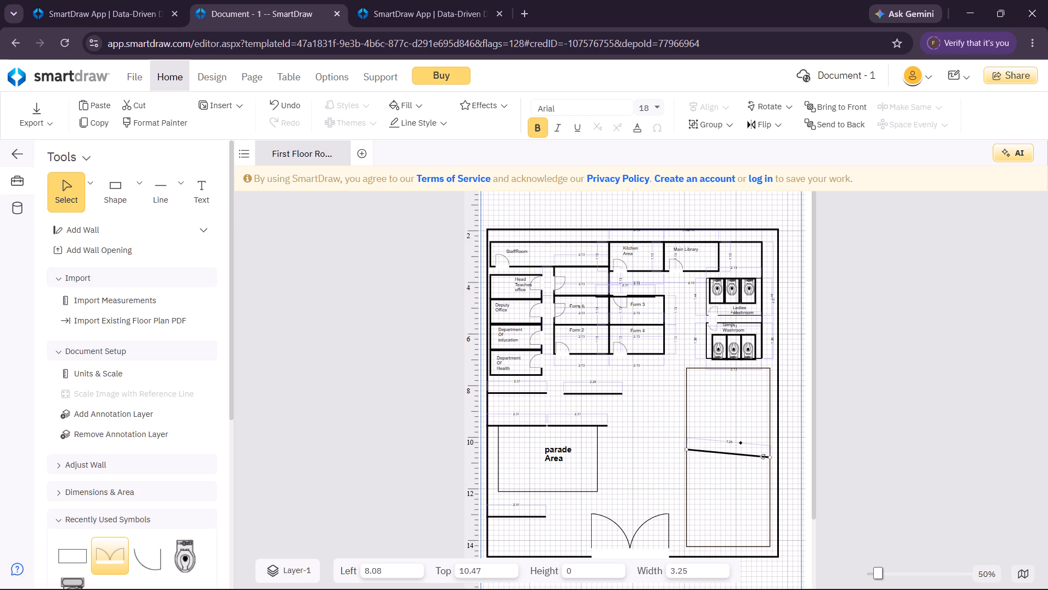
Thicken the outline of the tall rectangle below the washrooms using a heavier preset line thickness.
left_click(684, 404)
left_click(688, 402)
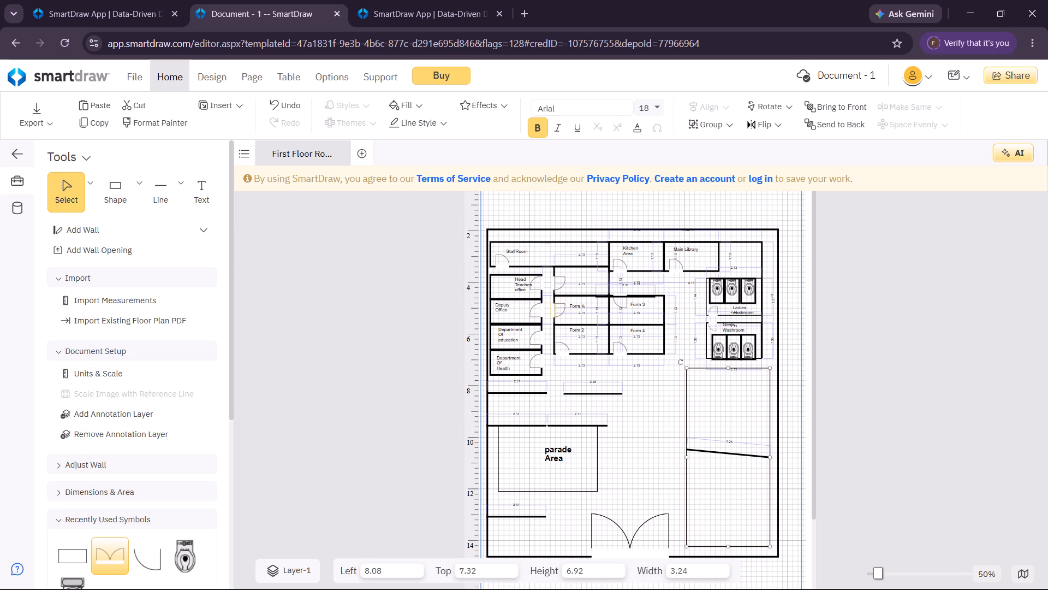
left_click(445, 126)
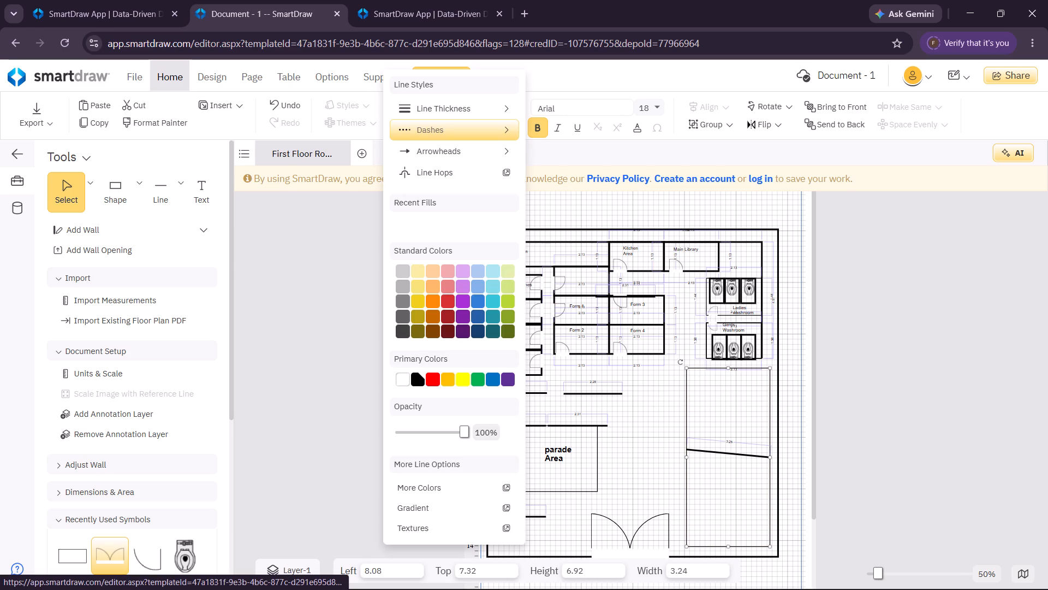
left_click(502, 112)
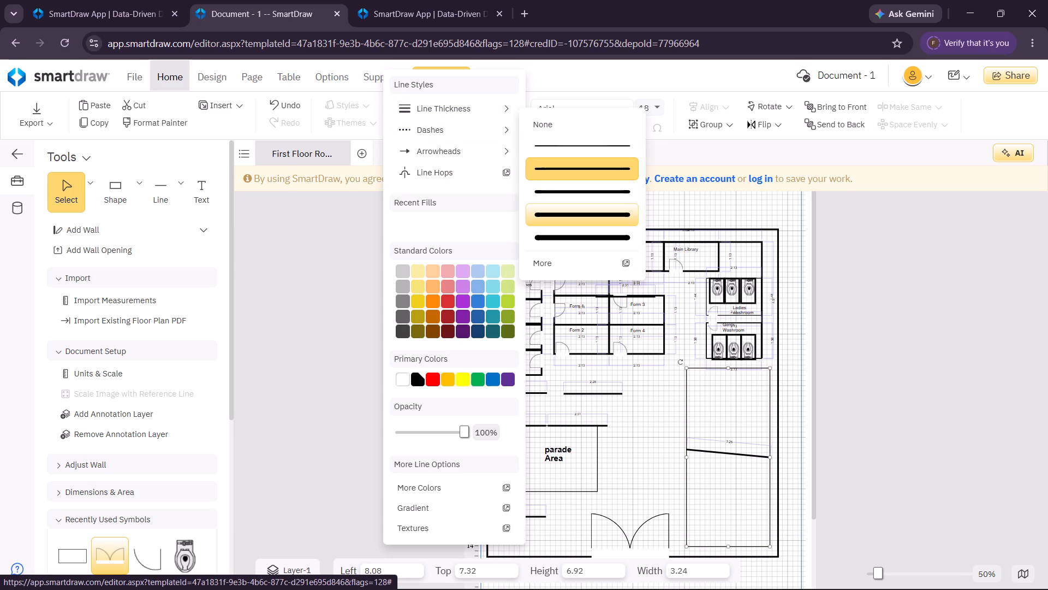
left_click(567, 205)
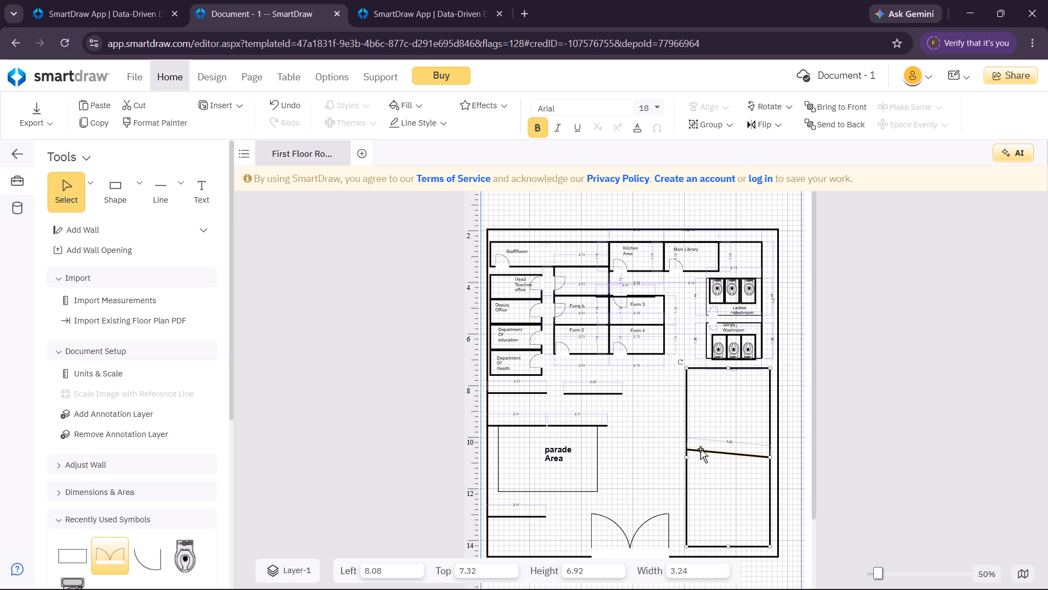
Lower the dividing line to about top 10.78 and level it across the tall rectangle, about 3.24 wide.
left_click_drag(700, 450, 702, 458)
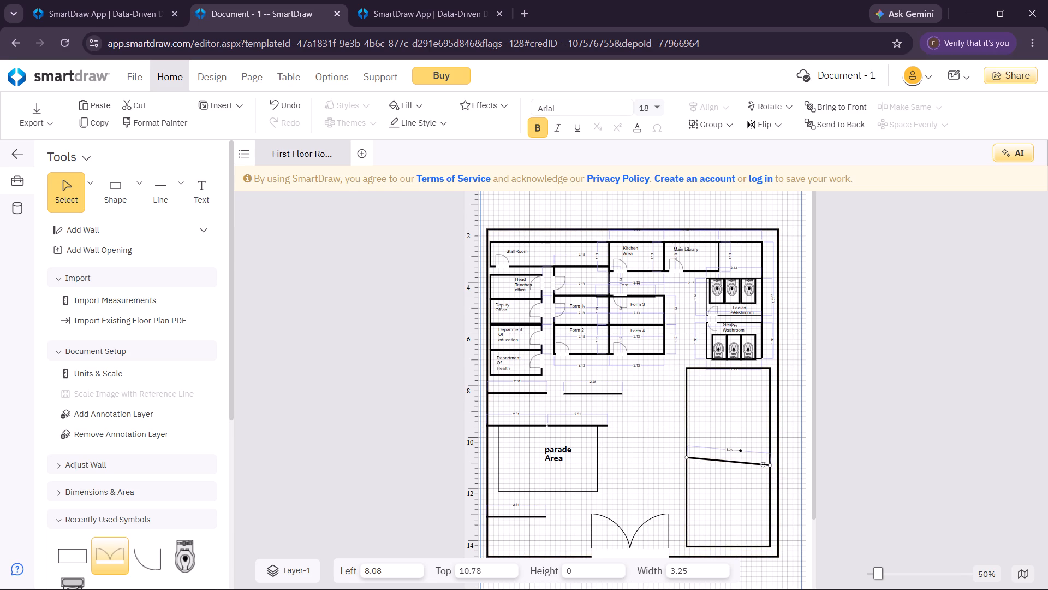
left_click_drag(769, 467, 765, 443)
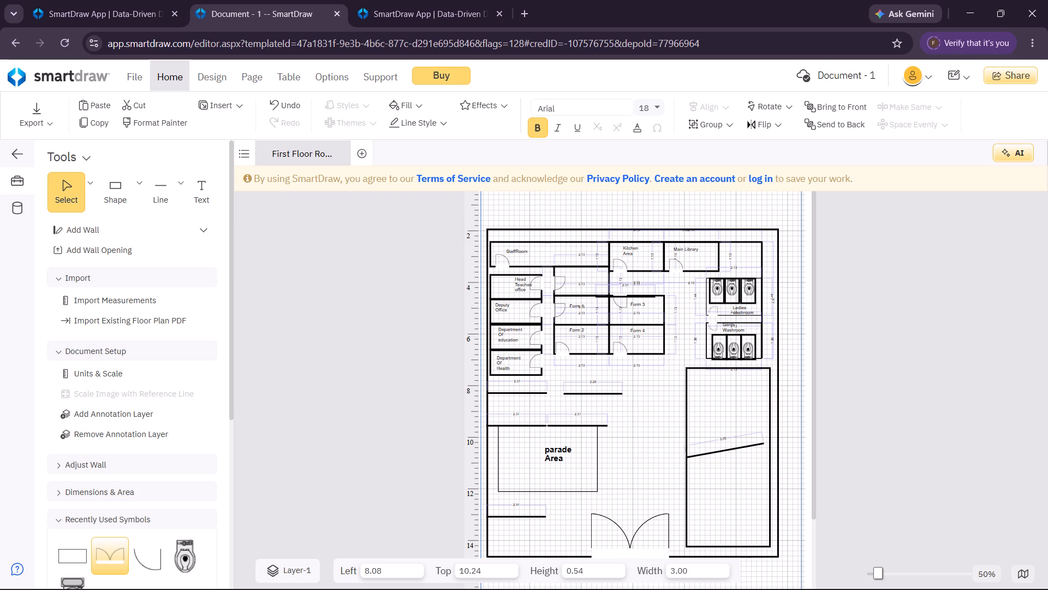
left_click_drag(765, 443, 771, 456)
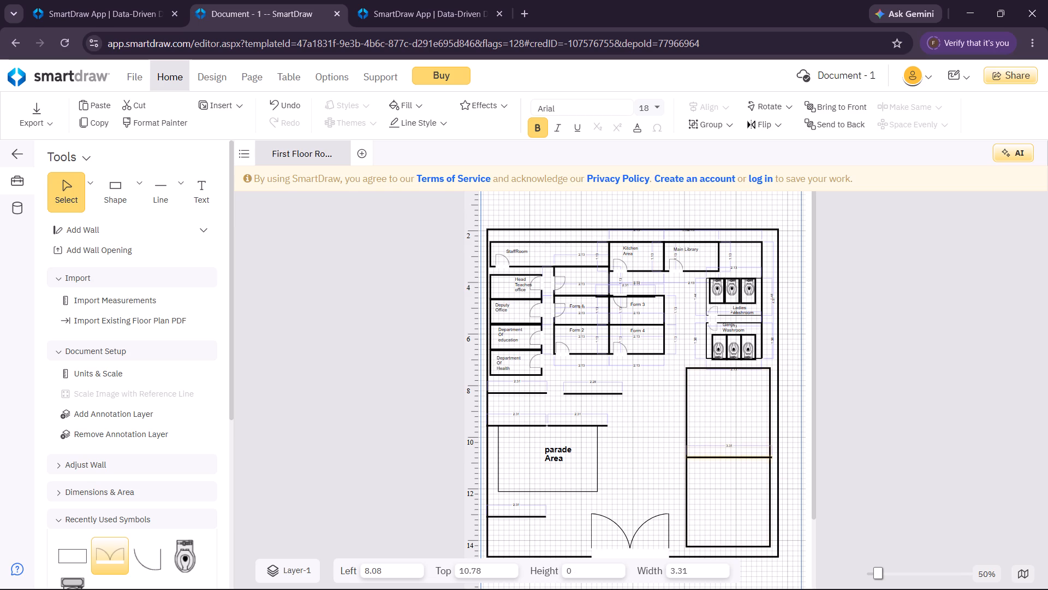
left_click_drag(771, 456, 770, 455)
left_click(830, 397)
left_click(692, 433)
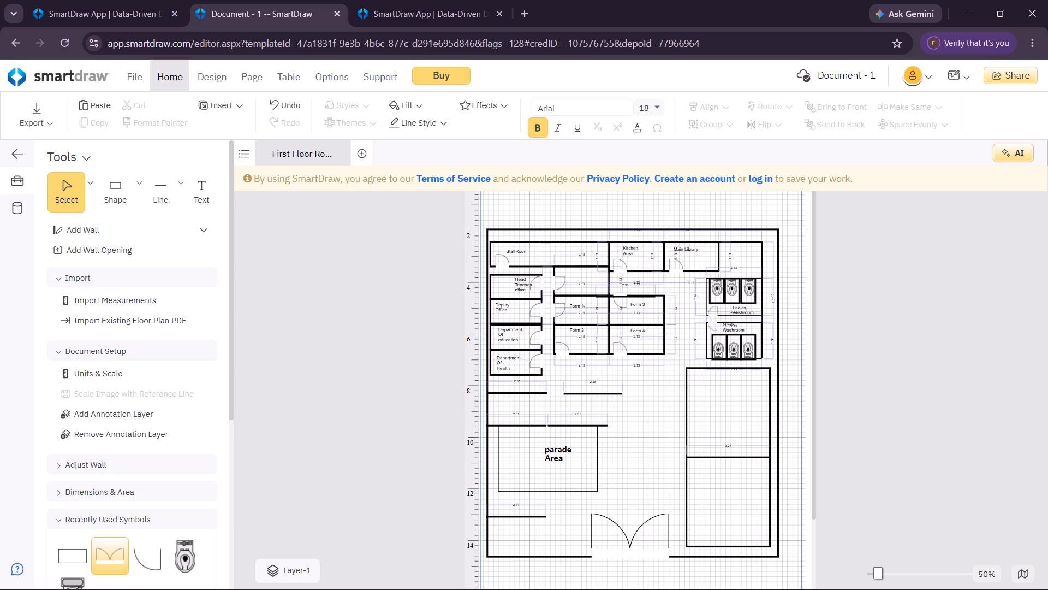
Place an ellipse about 1.91 wide and 0.95 high centred on the dividing line, at about left 8.78, top 10.29.
left_click(142, 183)
left_click(189, 239)
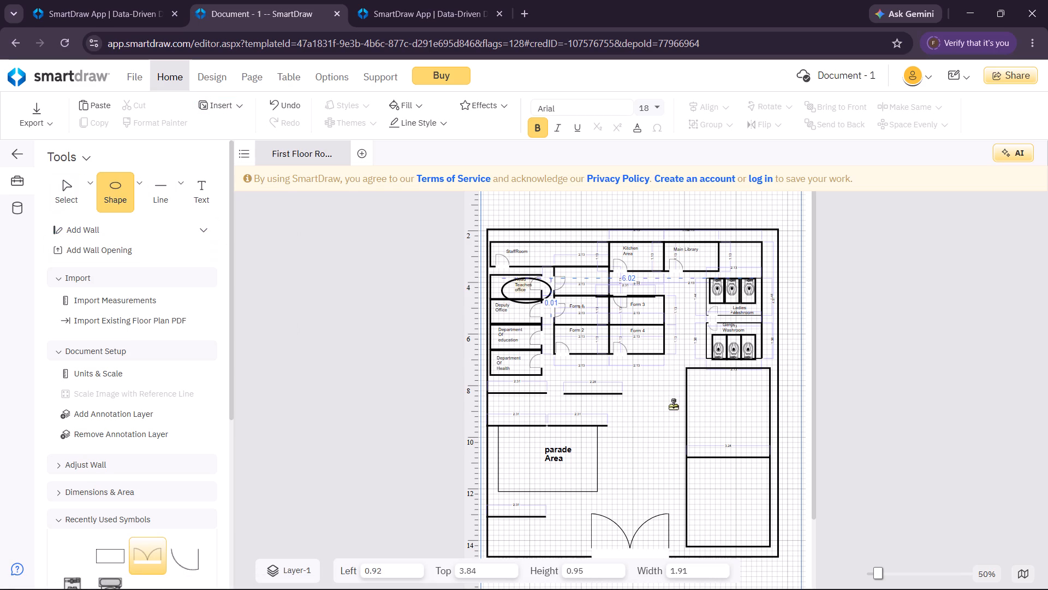
left_click(730, 457)
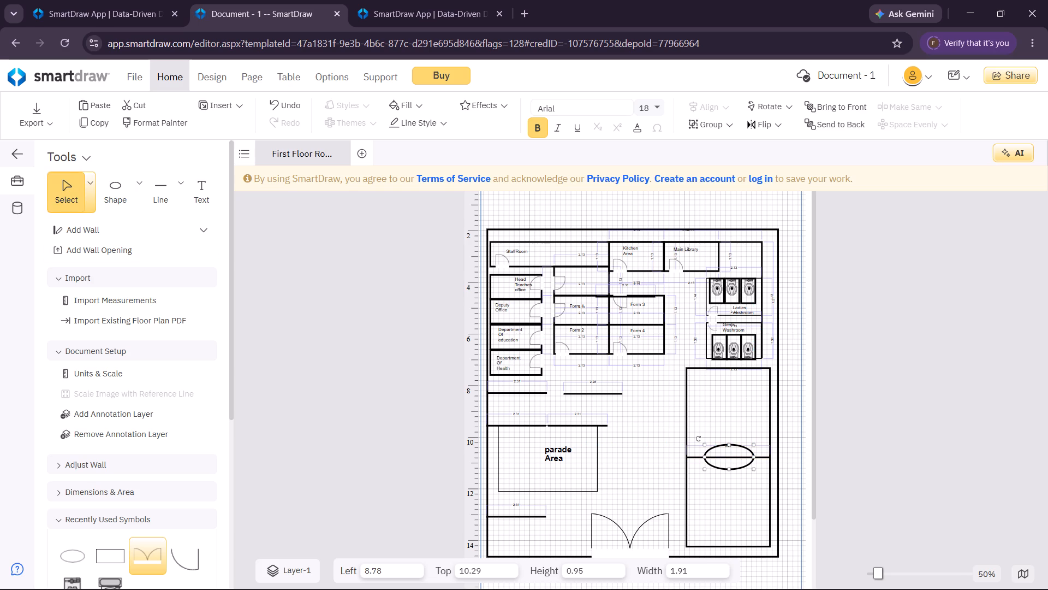
Place a rectangle about 1.91 wide and 0.95 high inside the tall rectangle's upper edge, at about left 8.78, top 7.32.
left_click(139, 192)
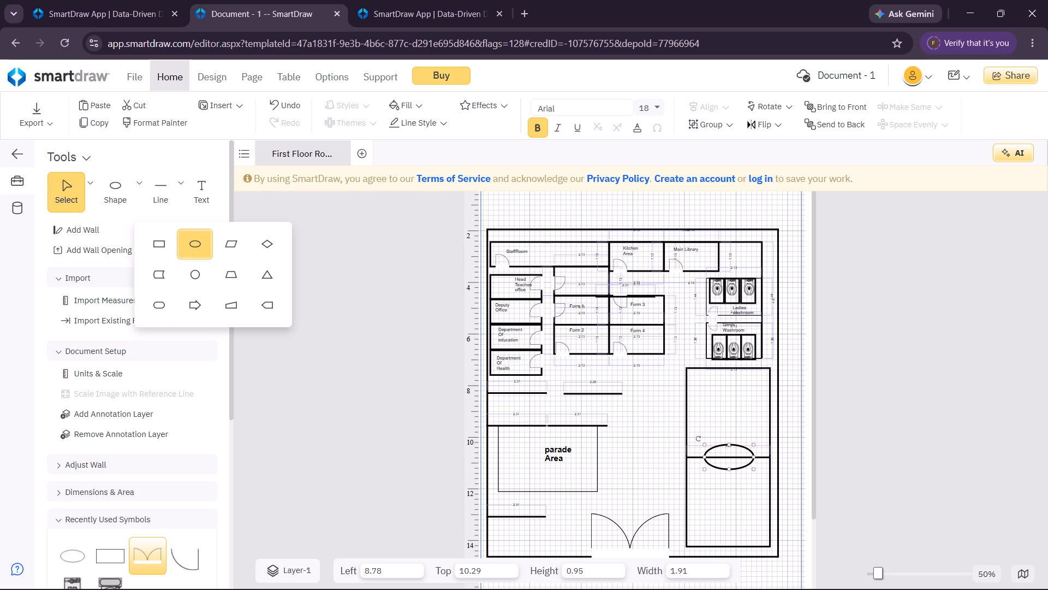
left_click(158, 248)
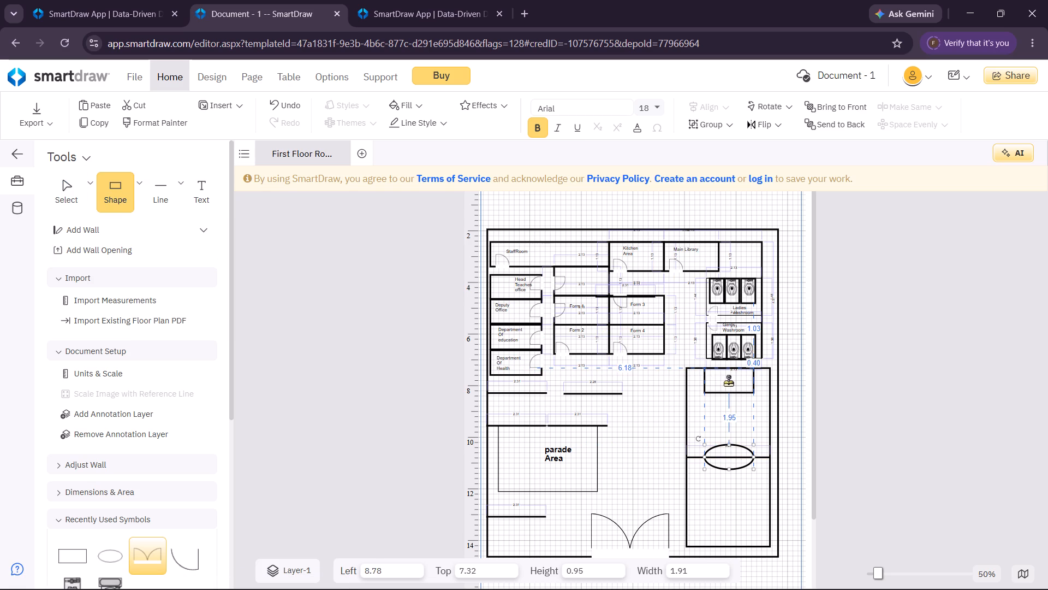
left_click(728, 382)
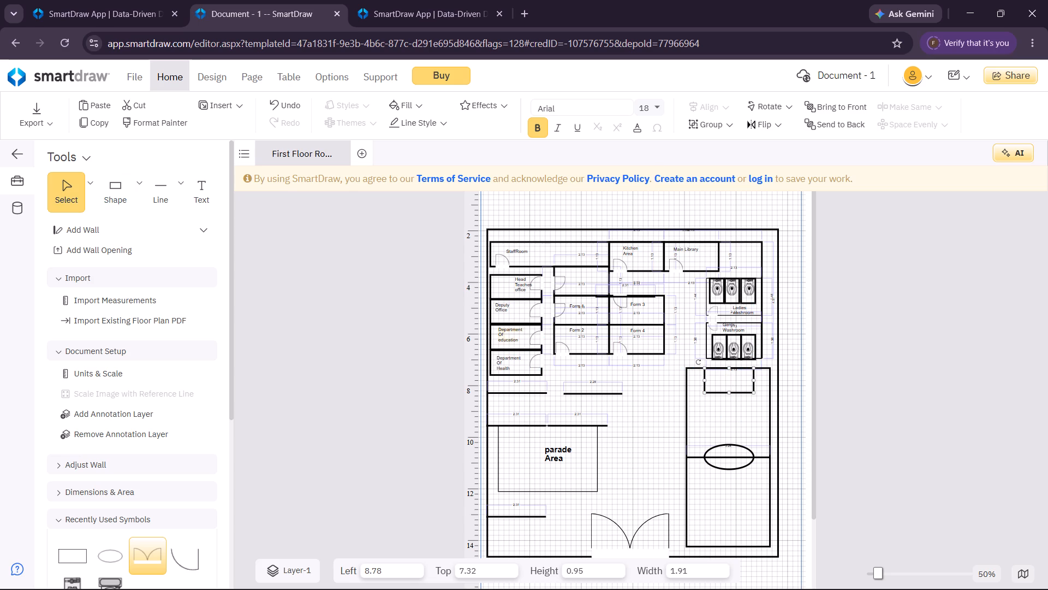
Copy the small rectangle and place the duplicate near the tall rectangle's lower edge, at about left 8.78, top 13.20.
left_click(718, 392)
key("ctrl+c")
key("ctrl+v")
left_click_drag(674, 352, 749, 544)
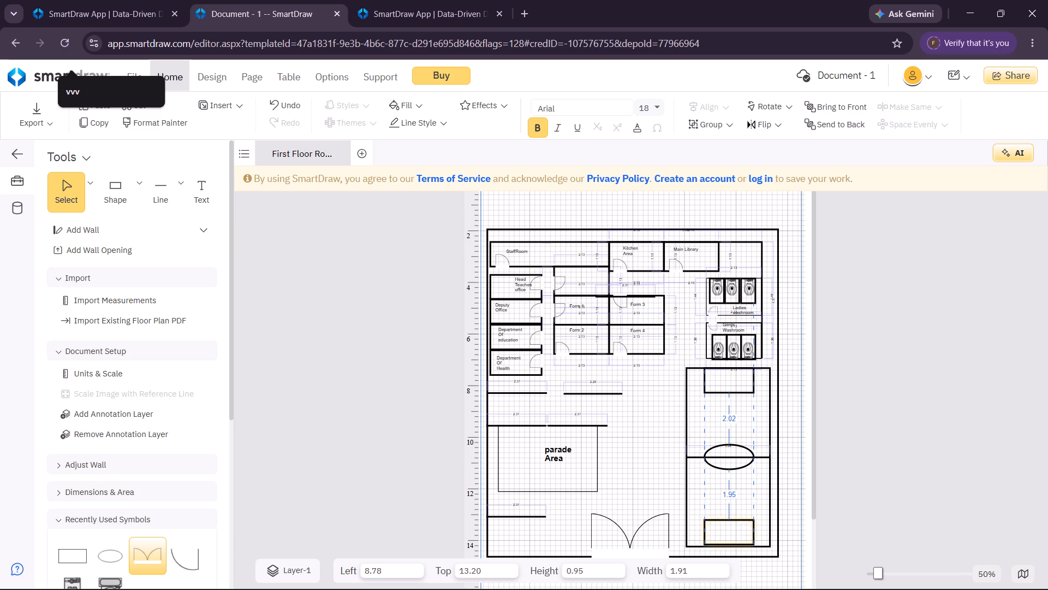
Lower the small rectangle at the tall rectangle's lower edge to about left 8.78, top 13.34.
left_click_drag(749, 544, 749, 545)
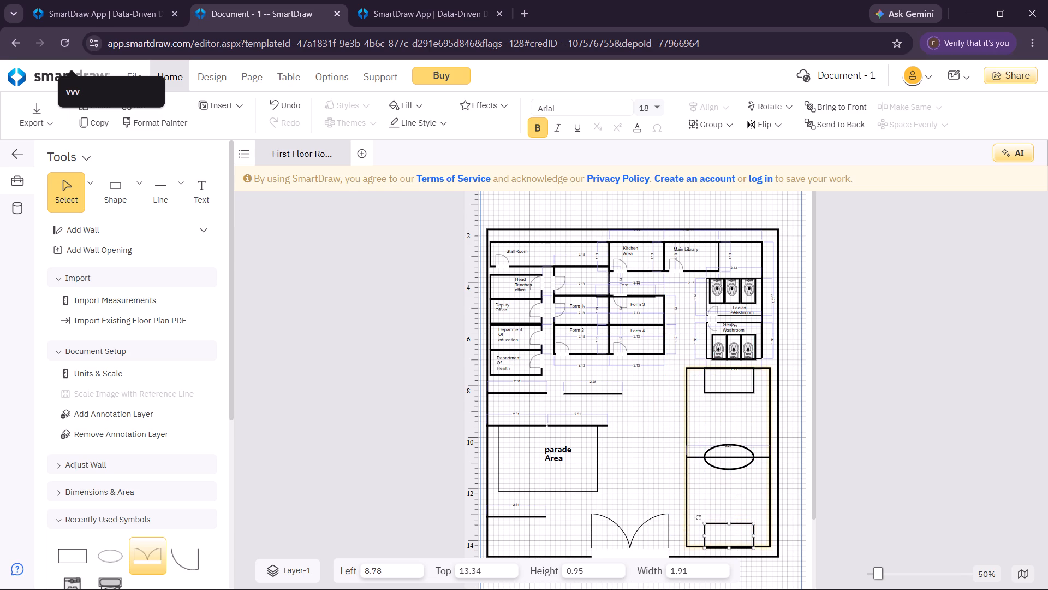
left_click(714, 421)
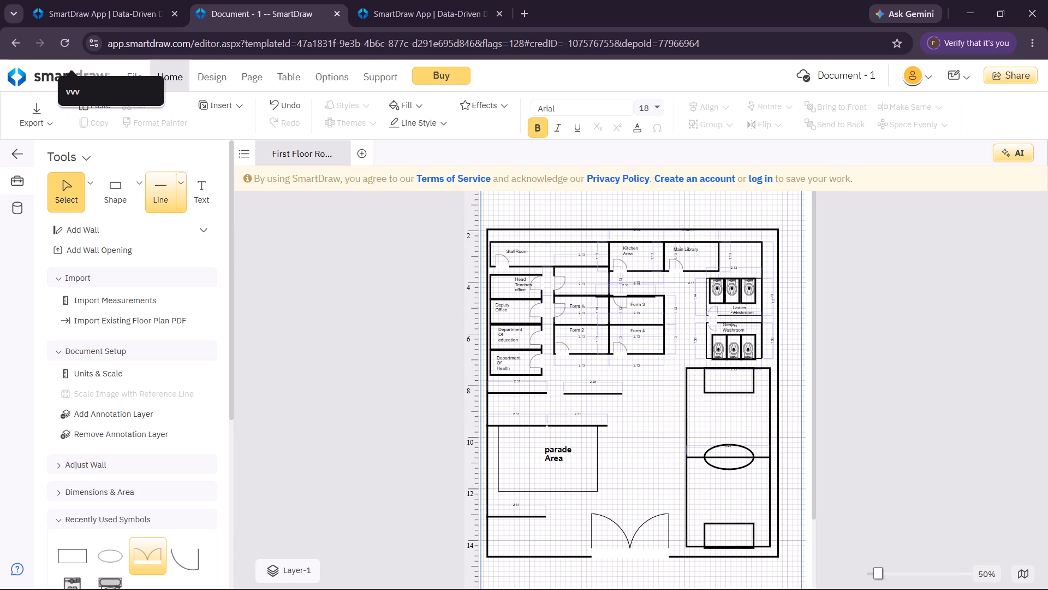
Add the two-line text label "Football Pitch" in the tall rectangle's upper half, at about left 9.06, top 8.96.
left_click(213, 206)
left_click(712, 423)
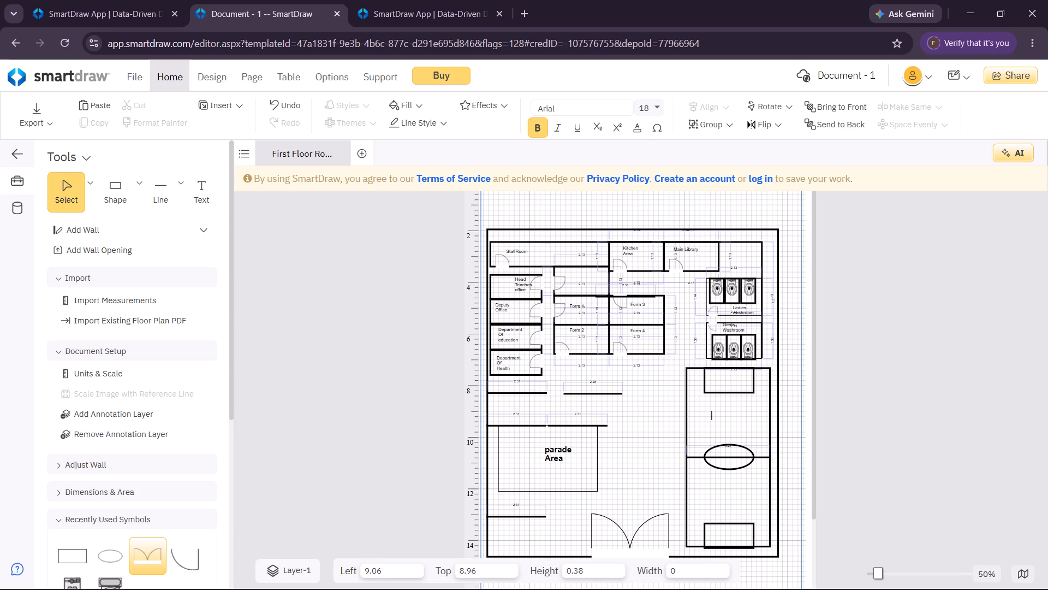
type("Foot")
type("ball")
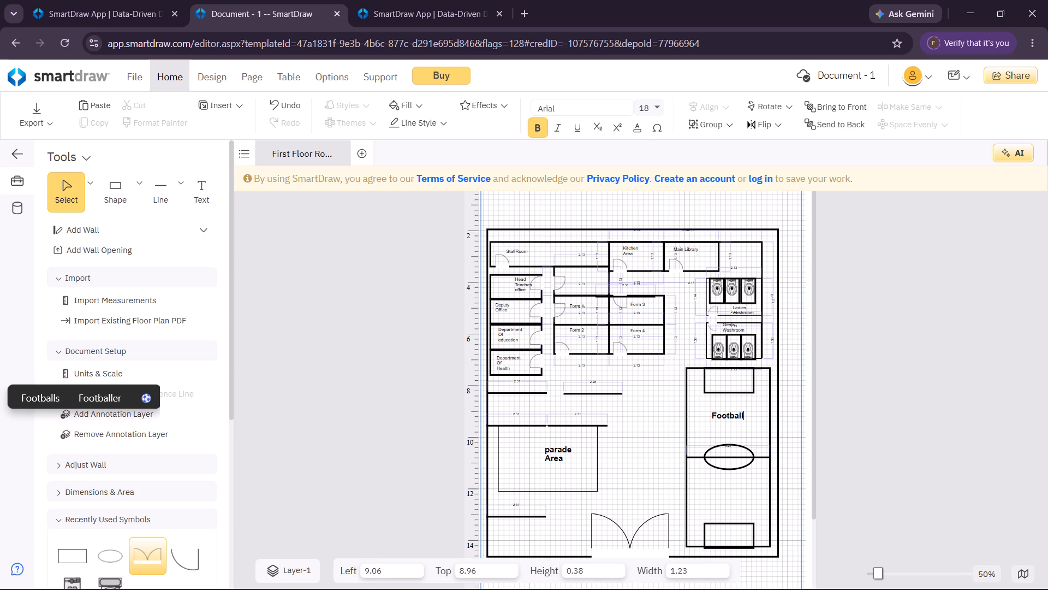
key("Return")
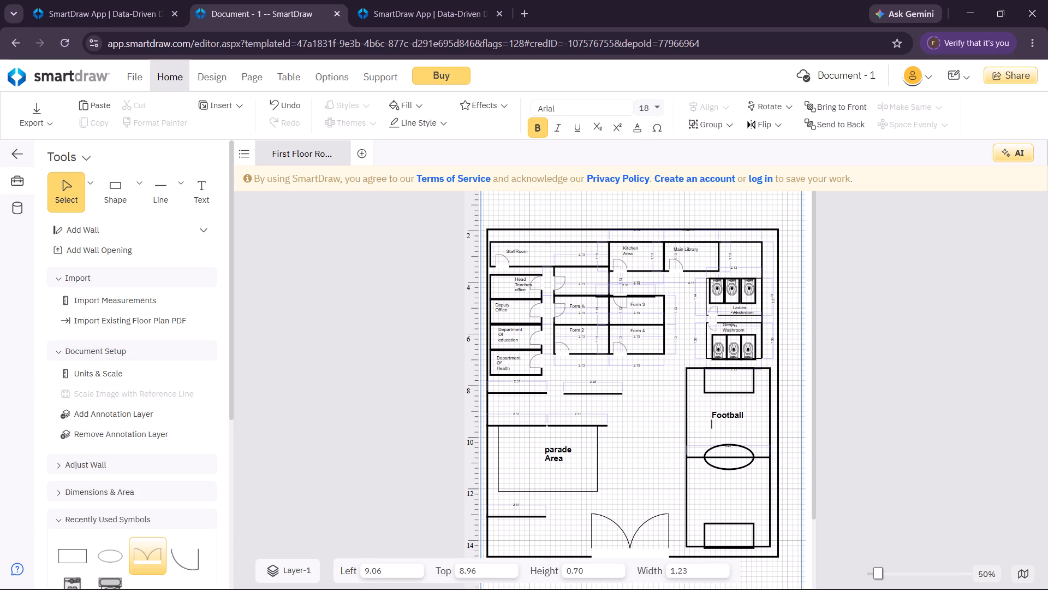
type("Pitch")
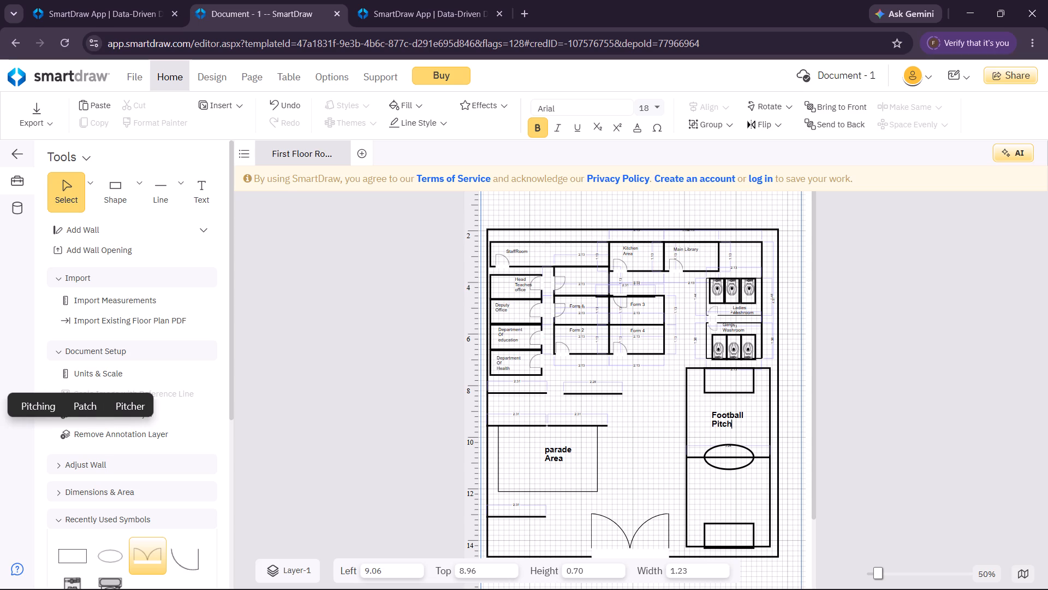
left_click(575, 437)
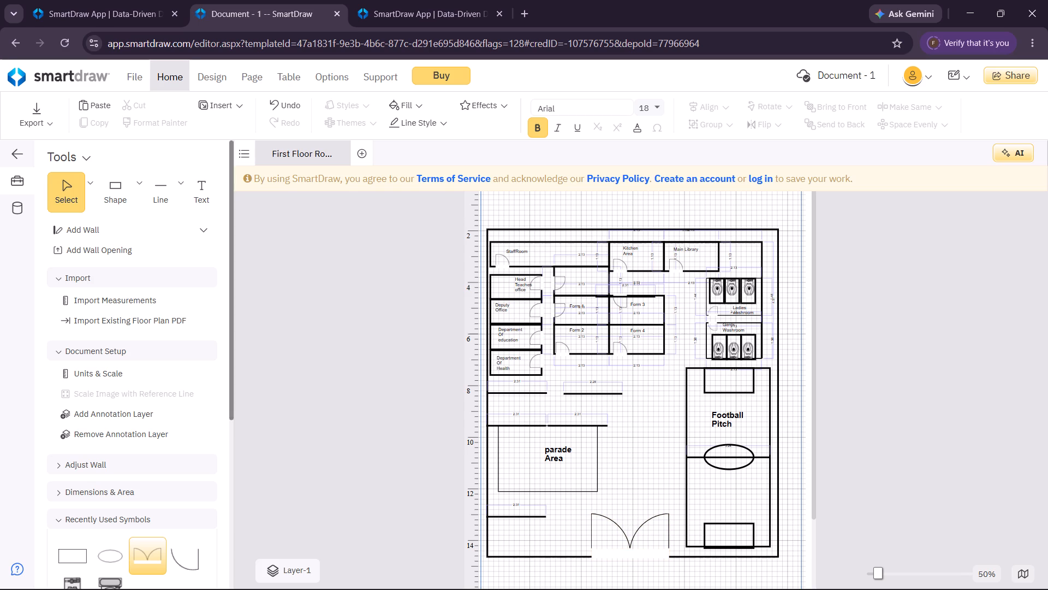
Draw a rectangle about 1.12 wide and 2.53 high along the parade area's left edge, at about left 0.80, top 9.55.
left_click(138, 185)
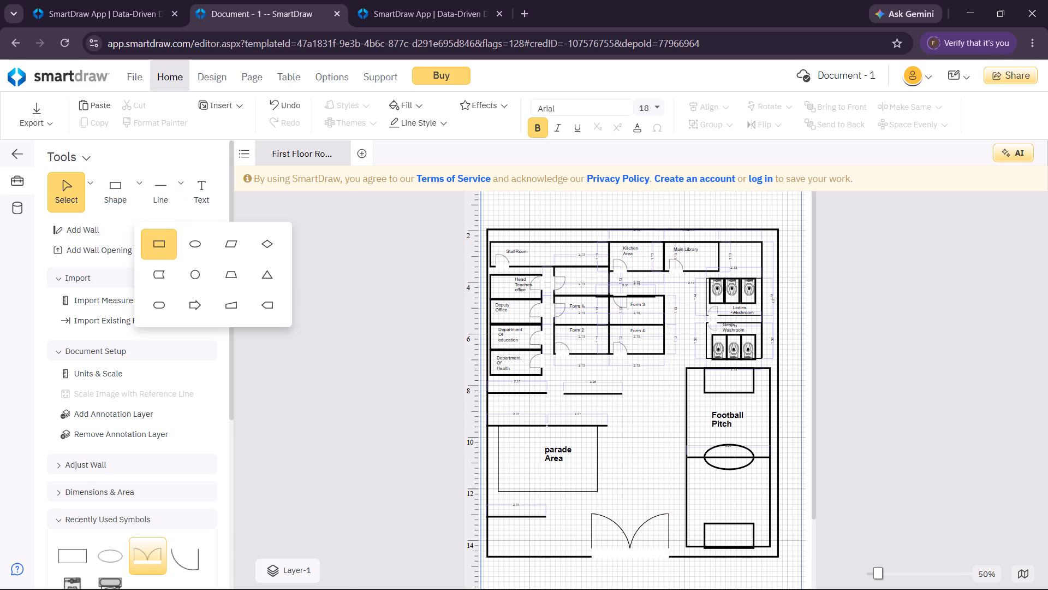
left_click(161, 238)
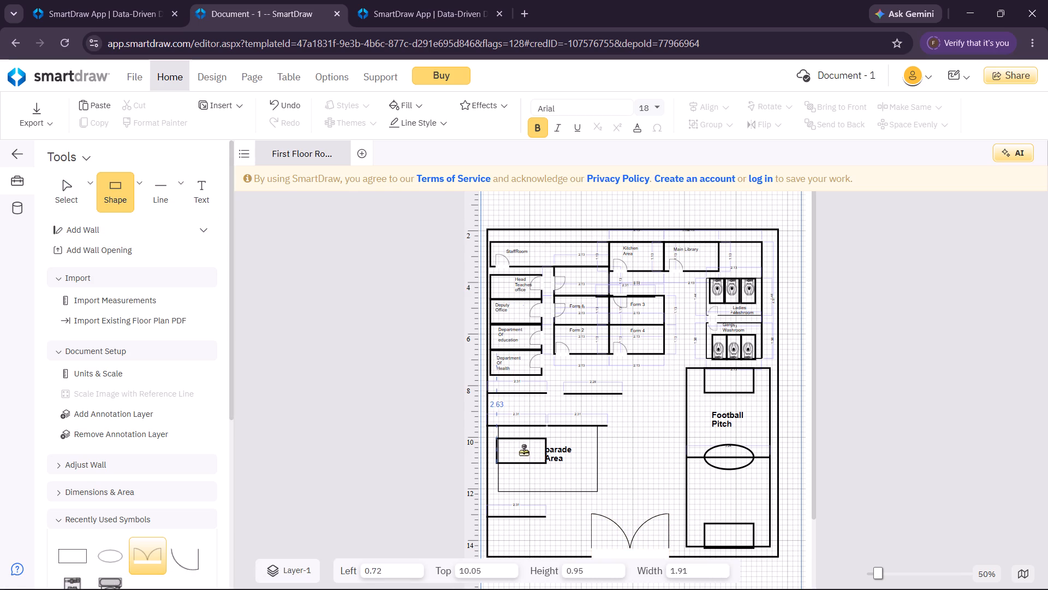
left_click(525, 451)
left_click_drag(525, 462, 518, 490)
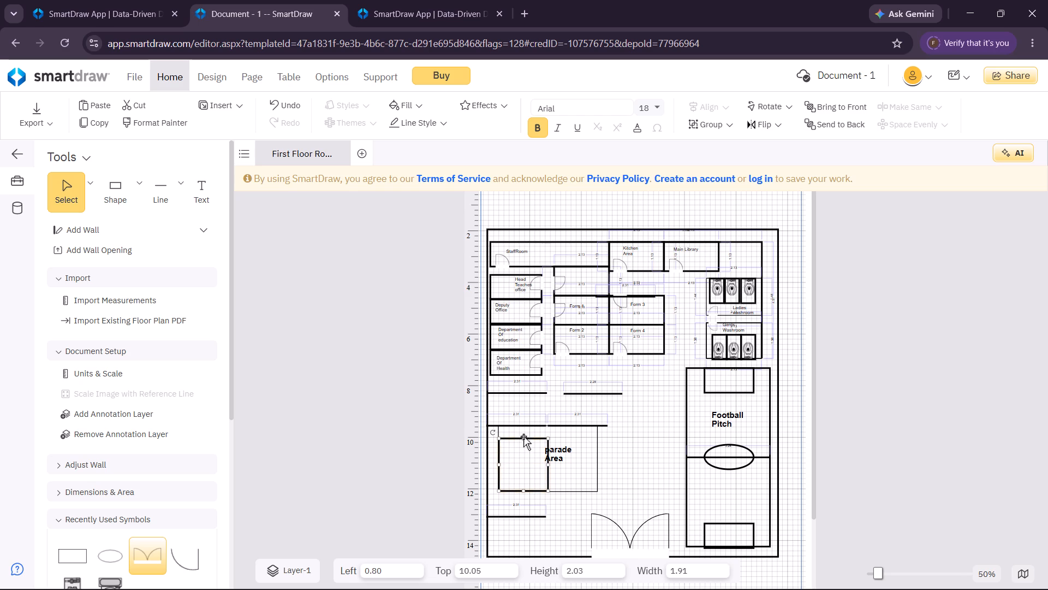
left_click_drag(523, 438, 517, 426)
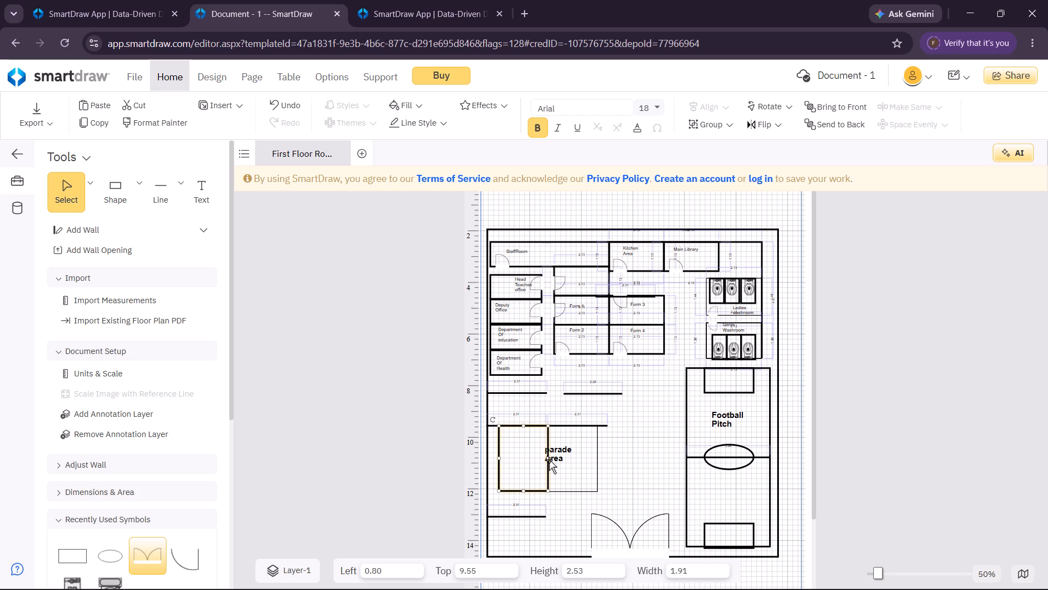
left_click_drag(549, 458, 526, 461)
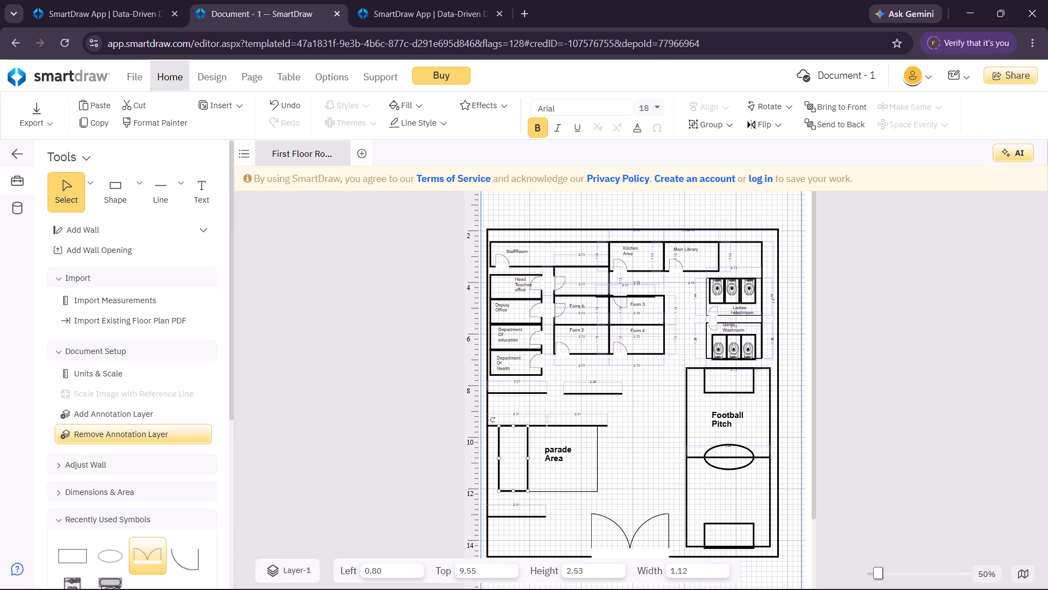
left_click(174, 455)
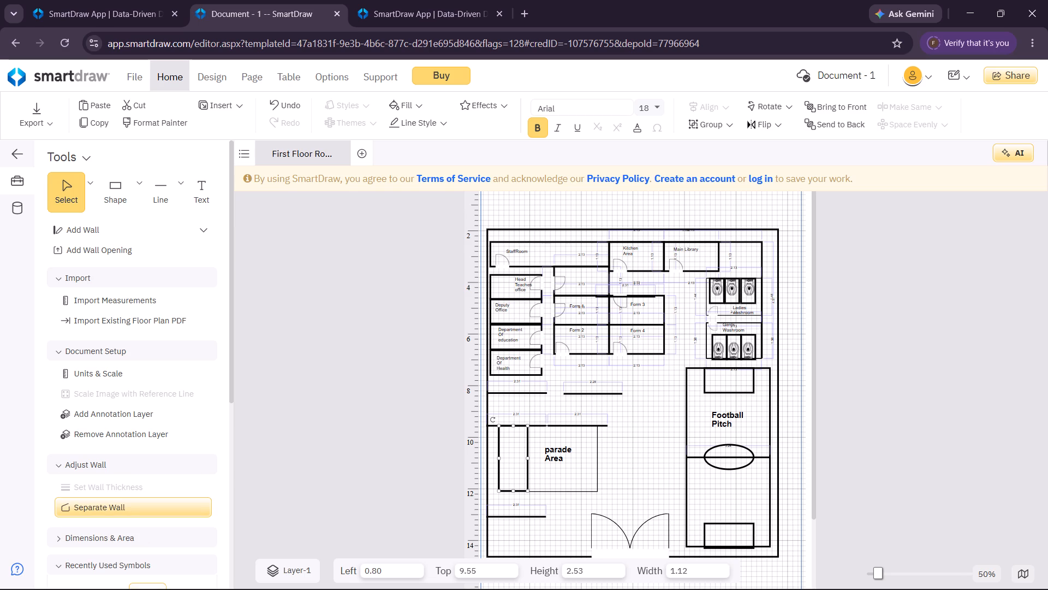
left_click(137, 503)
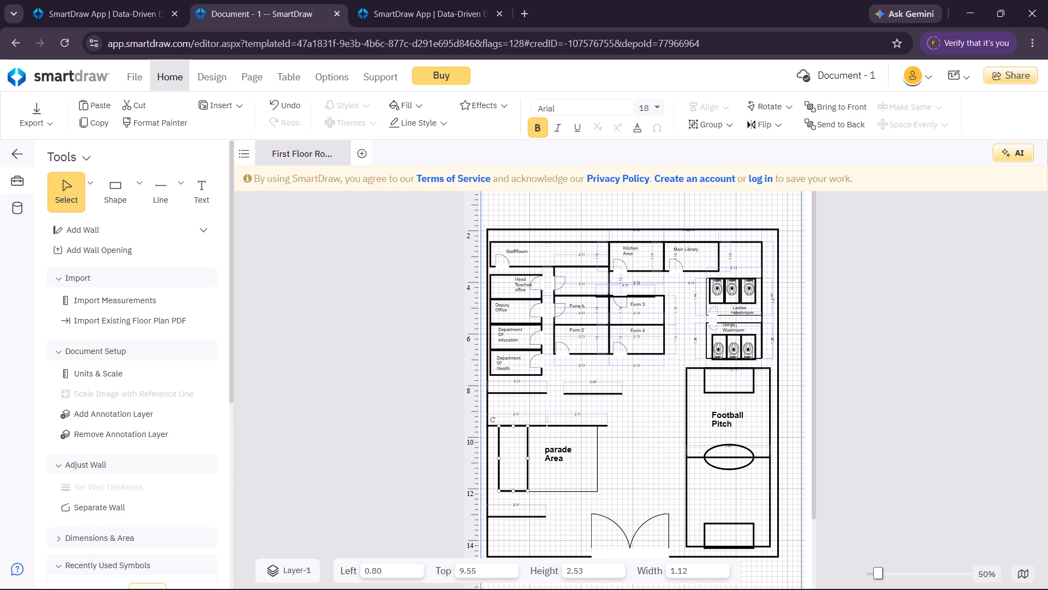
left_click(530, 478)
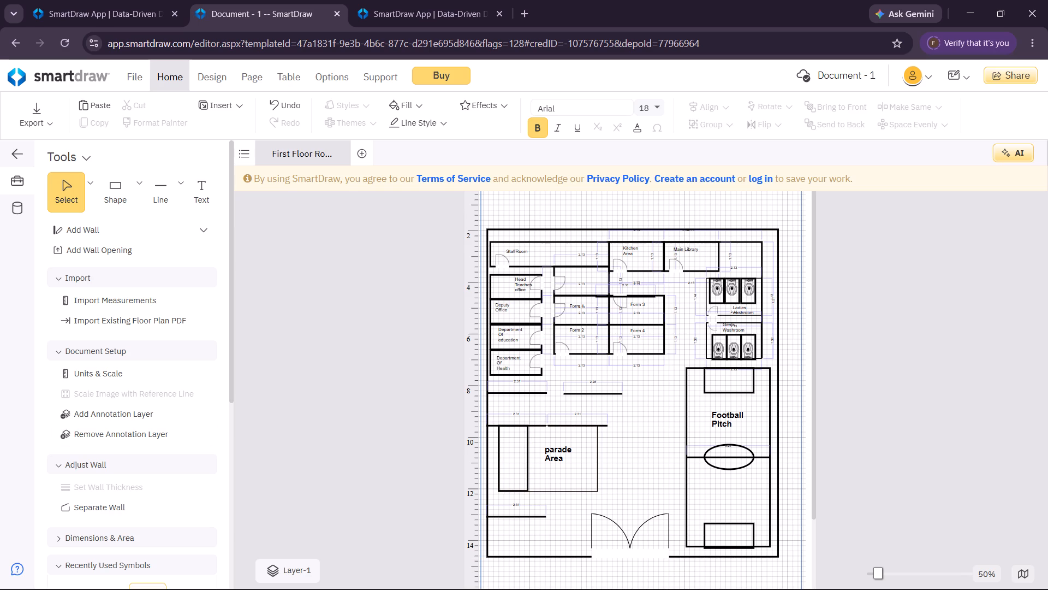
Place the double-line window symbol, 0.91 wide and 0.15 high, on Form 2's lower wall at about left 3.94, top 6.70.
left_click_drag(234, 378, 234, 389)
left_click_drag(231, 369, 230, 429)
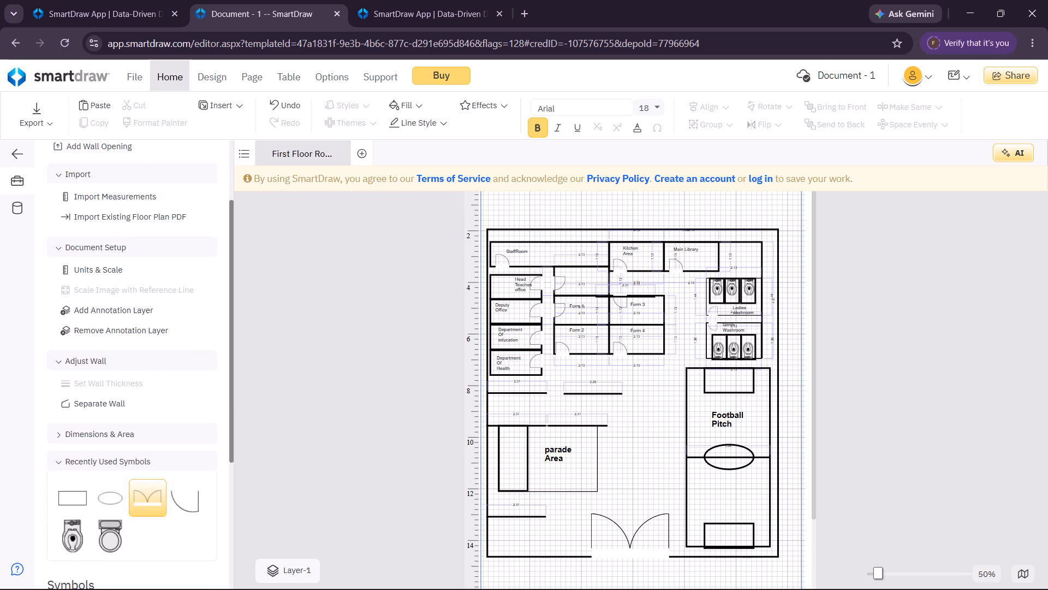
left_click_drag(230, 429, 233, 523)
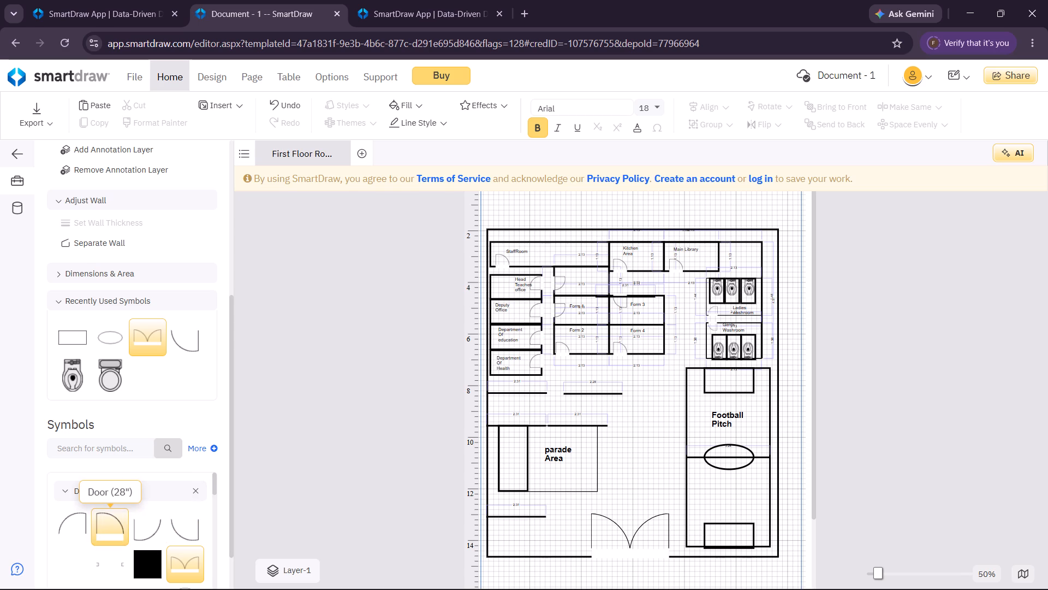
left_click_drag(215, 483, 216, 498)
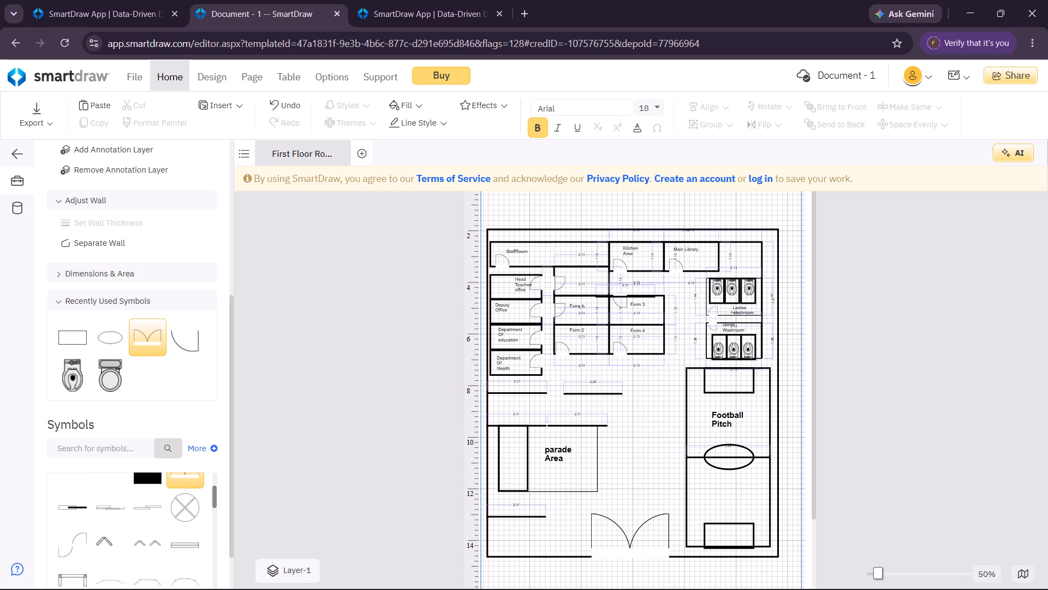
left_click_drag(216, 498, 218, 502)
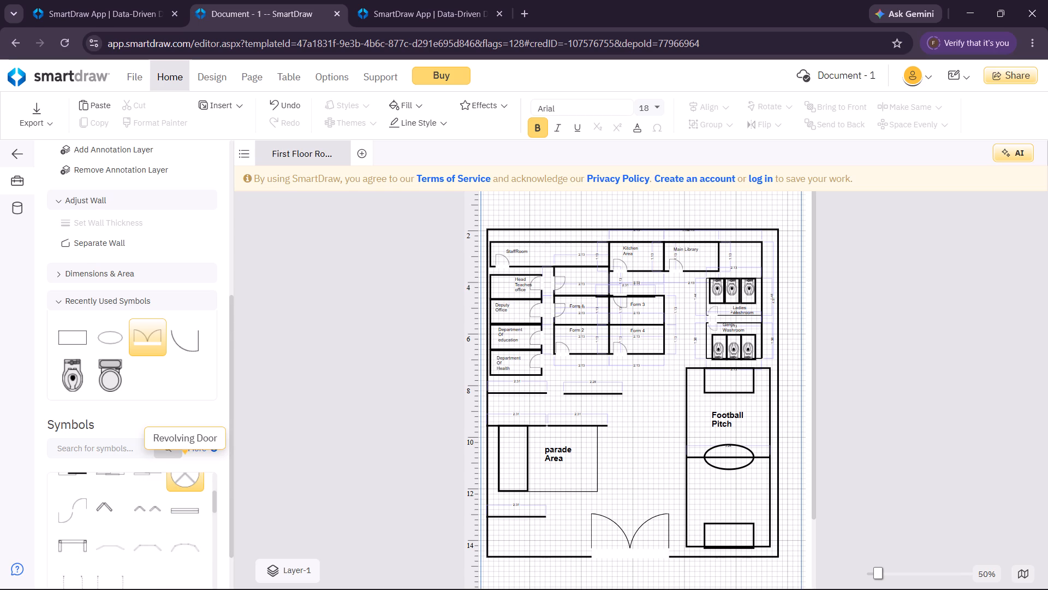
left_click(193, 510)
left_click_drag(193, 510, 565, 391)
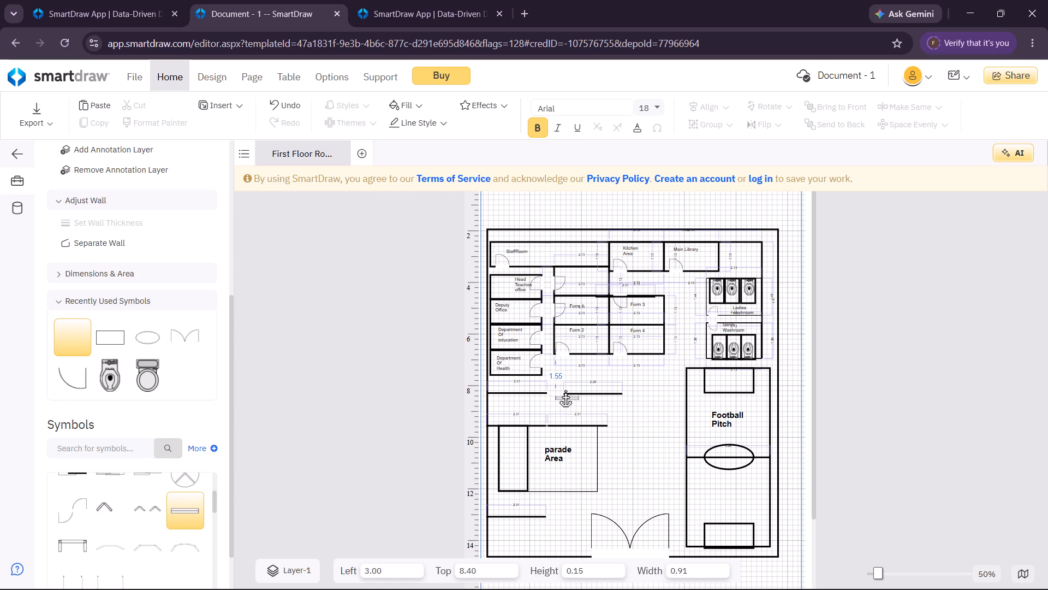
left_click_drag(565, 391, 601, 361)
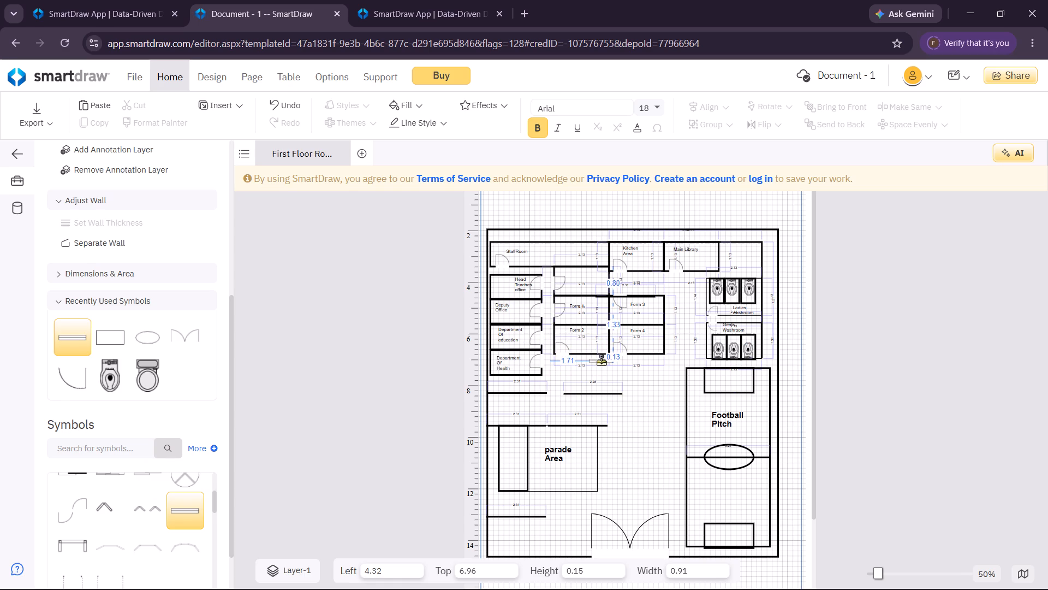
left_click_drag(601, 361, 591, 353)
left_click(668, 399)
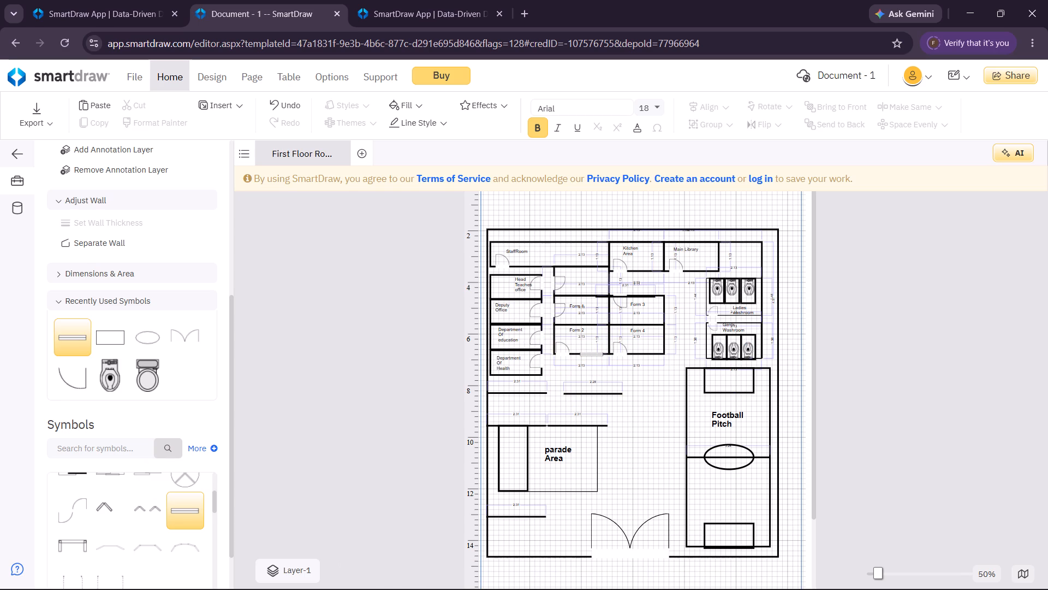
Copy the window symbol and place the duplicate on the StaffRoom's lower wall, at about left 1.82, top 3.28.
left_click(591, 353)
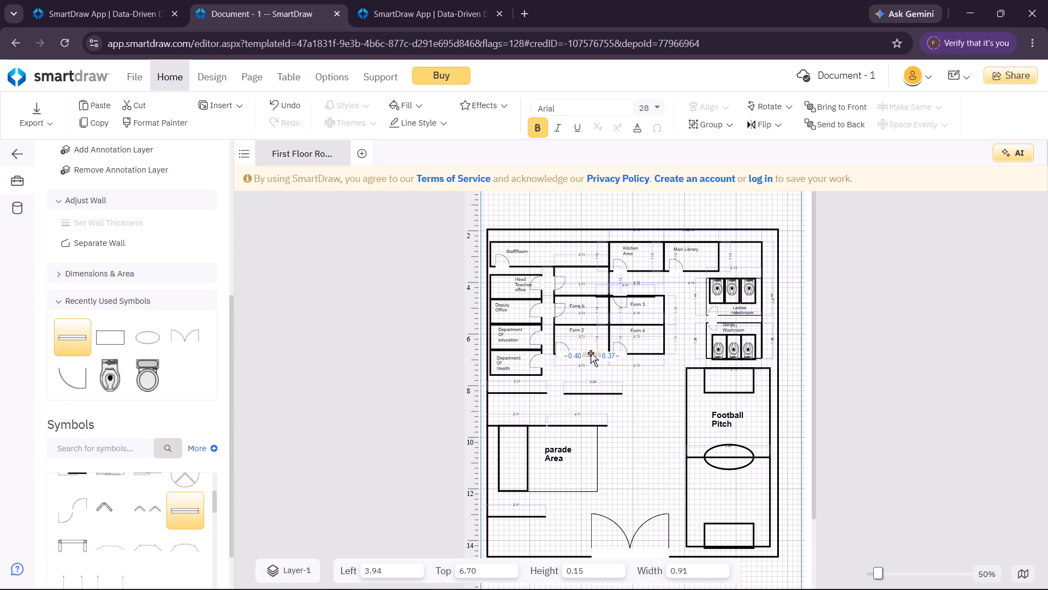
key("ctrl+c")
key("ctrl+v")
left_click_drag(559, 249, 537, 265)
left_click(597, 311)
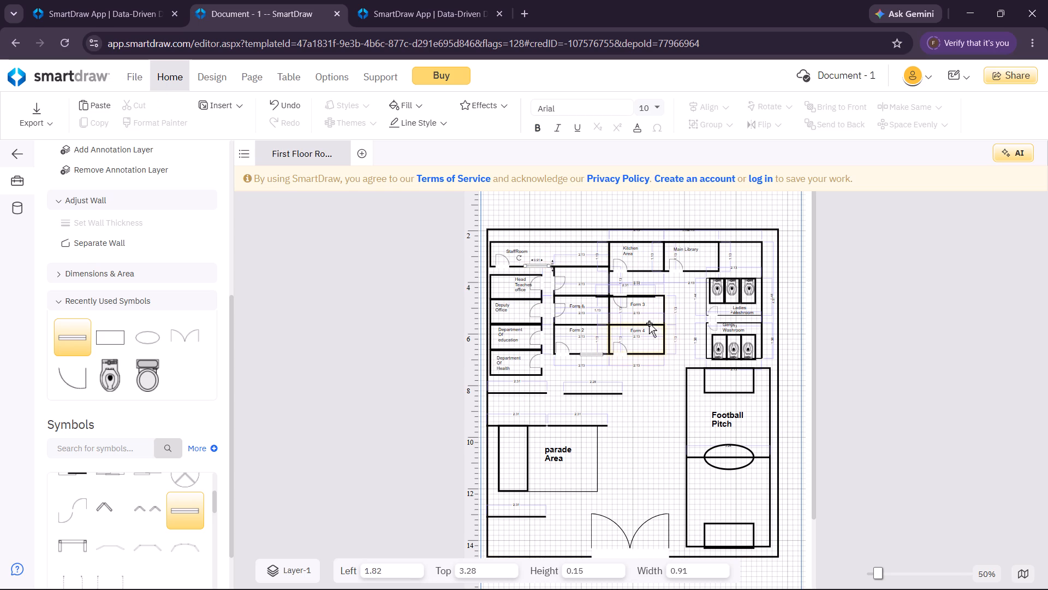
Paste another window symbol and place it on the Department of Health room's lower wall, at about left 1.09, top 7.47.
key("ctrl+v")
left_click(659, 398)
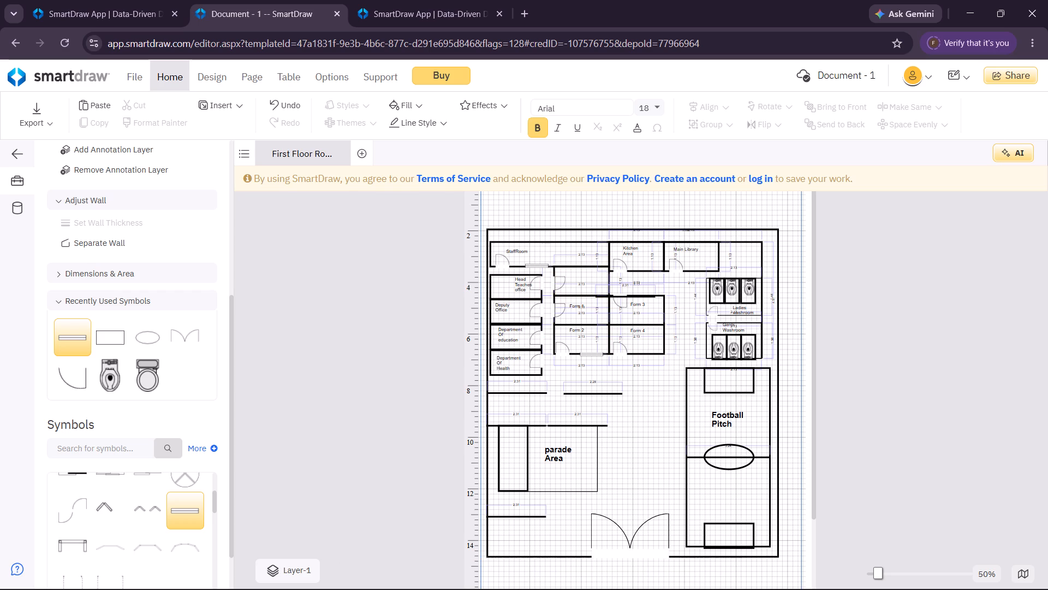
key("ctrl+v")
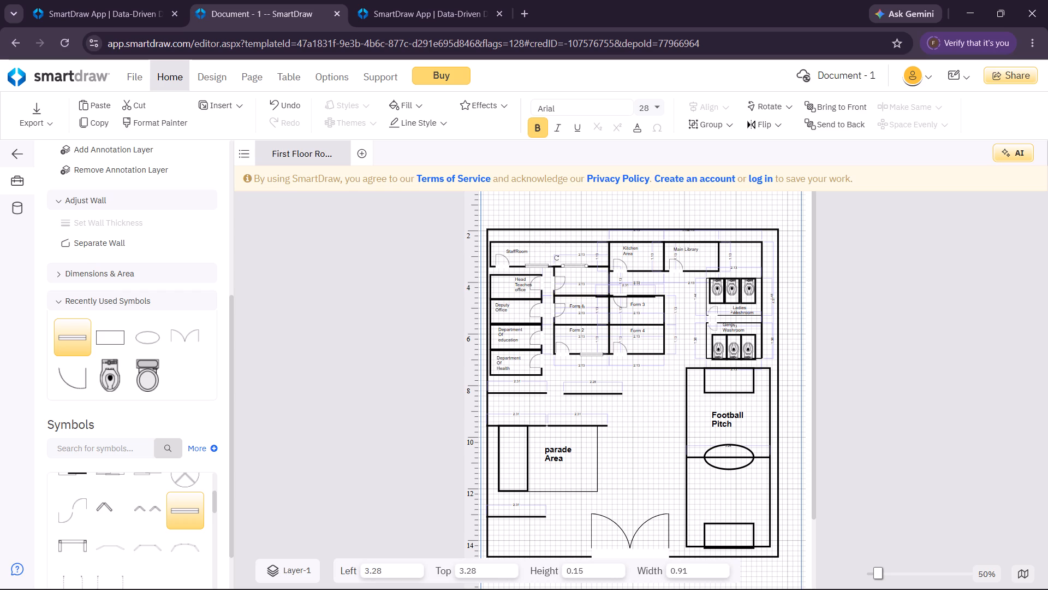
left_click_drag(570, 263, 570, 257)
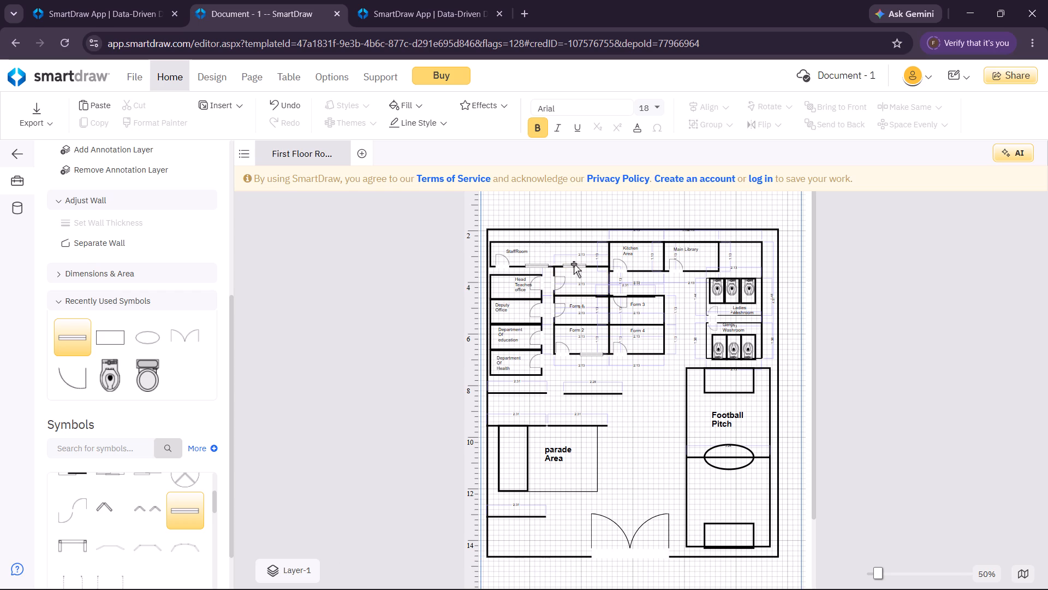
left_click_drag(574, 264, 618, 283)
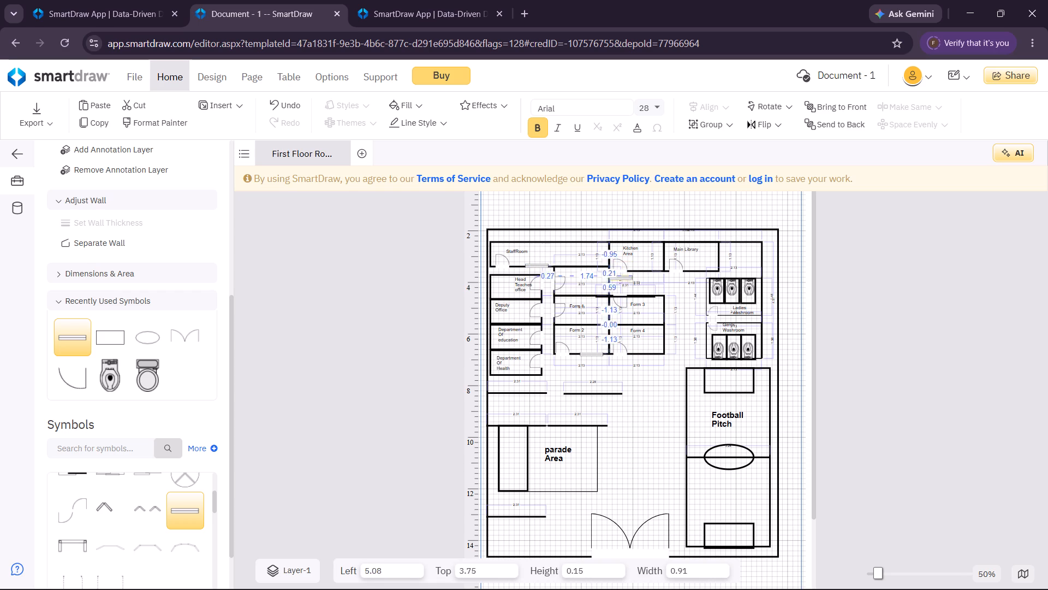
left_click_drag(618, 283, 520, 327)
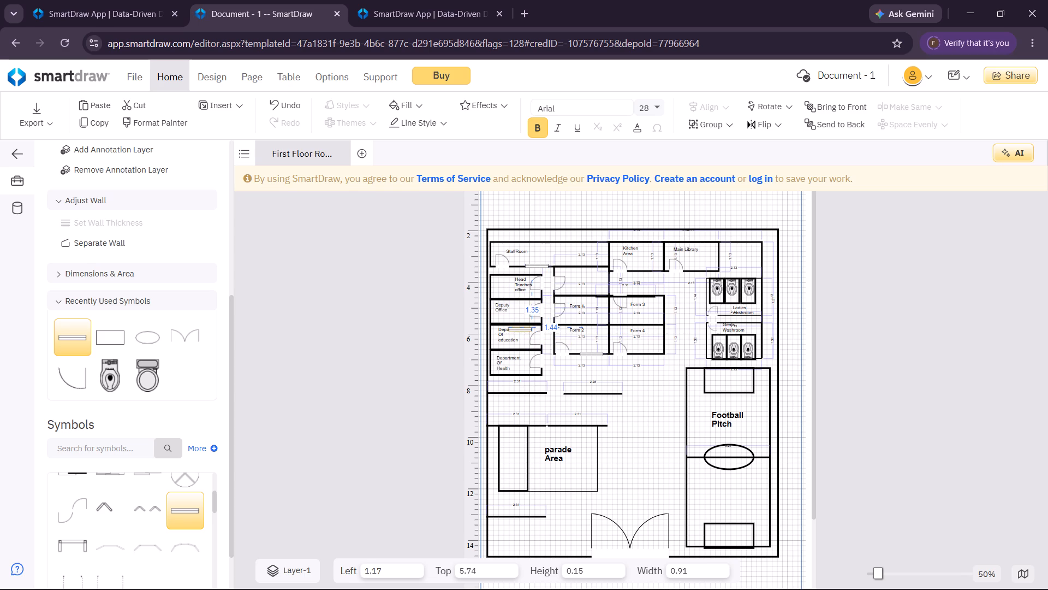
left_click_drag(520, 327, 518, 372)
left_click(633, 367)
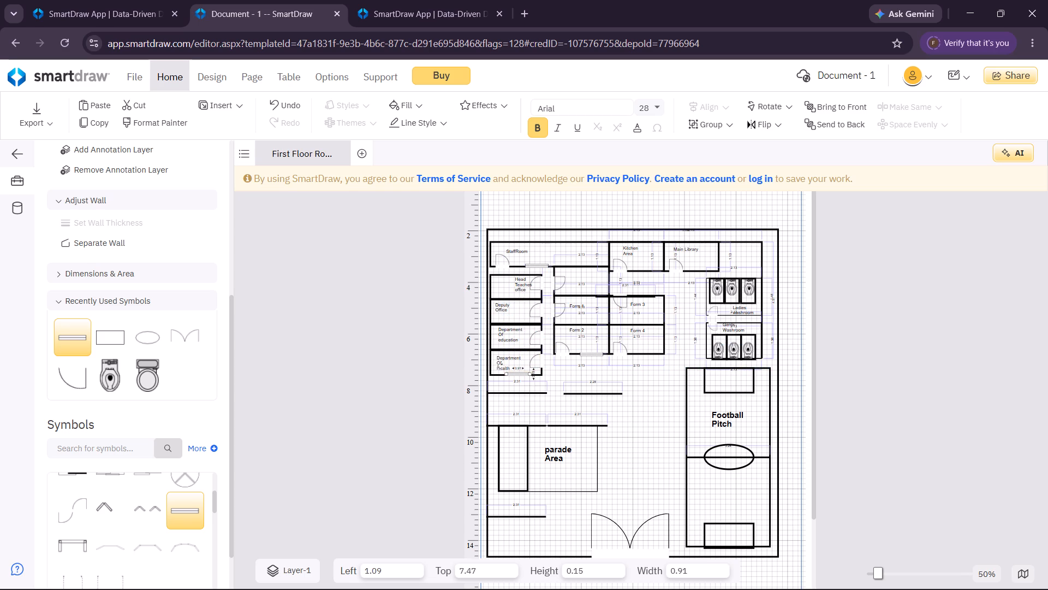
Paste another window symbol and place it on the StaffRoom's upper wall near the Kitchen Area, at about left 3.71, top 2.42.
key("ctrl+v")
left_click_drag(596, 282, 544, 244)
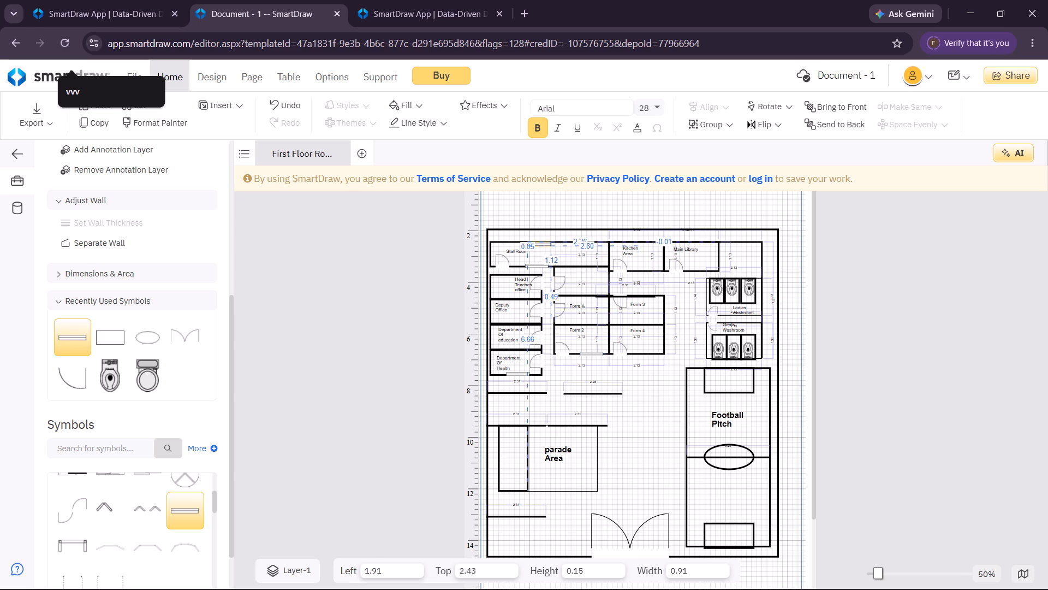
left_click_drag(544, 244, 593, 244)
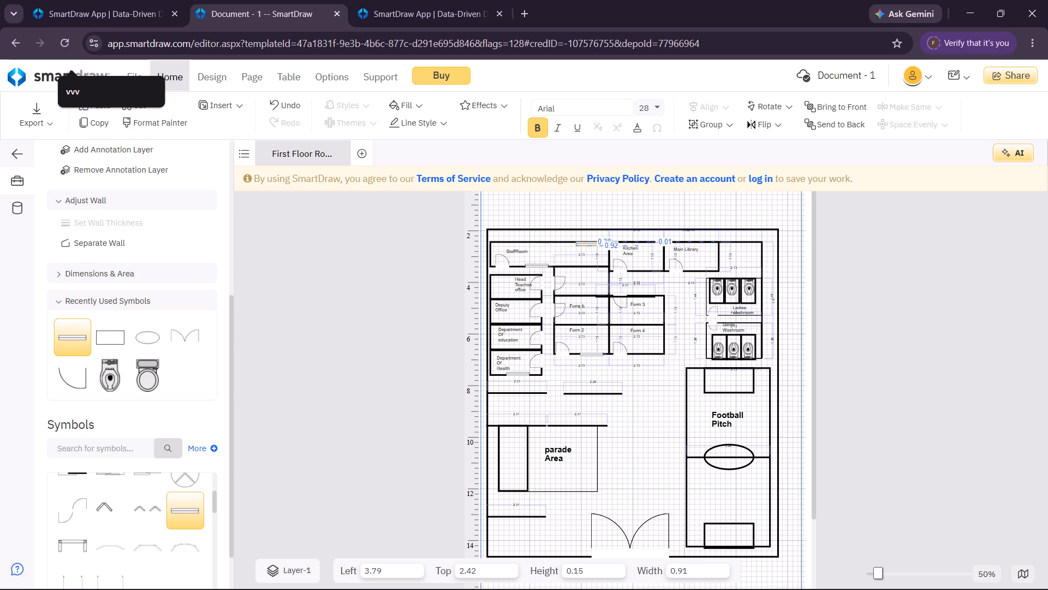
left_click_drag(593, 244, 592, 242)
left_click(660, 371)
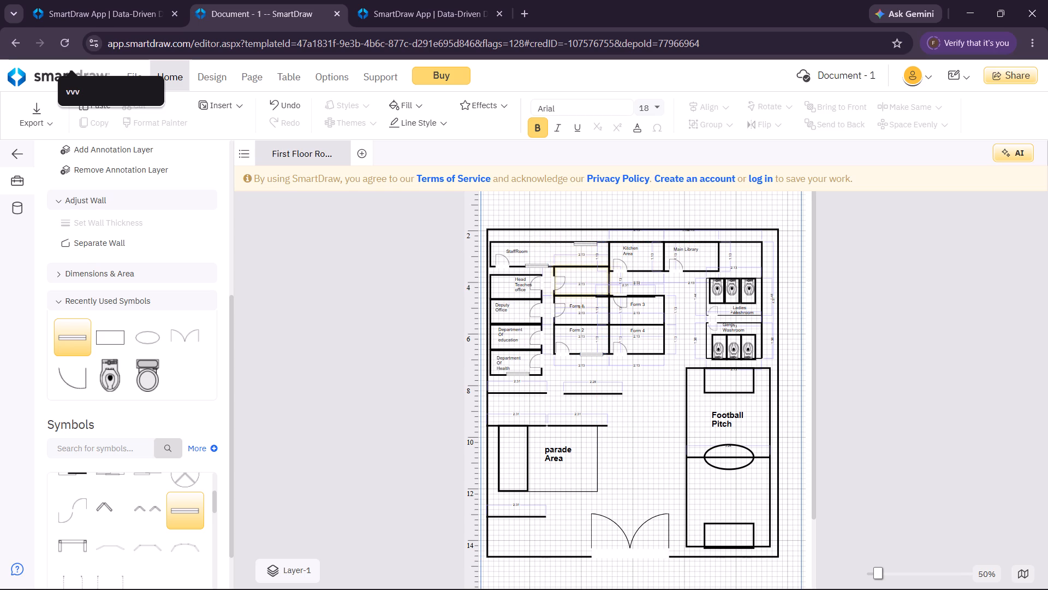
left_click(587, 244)
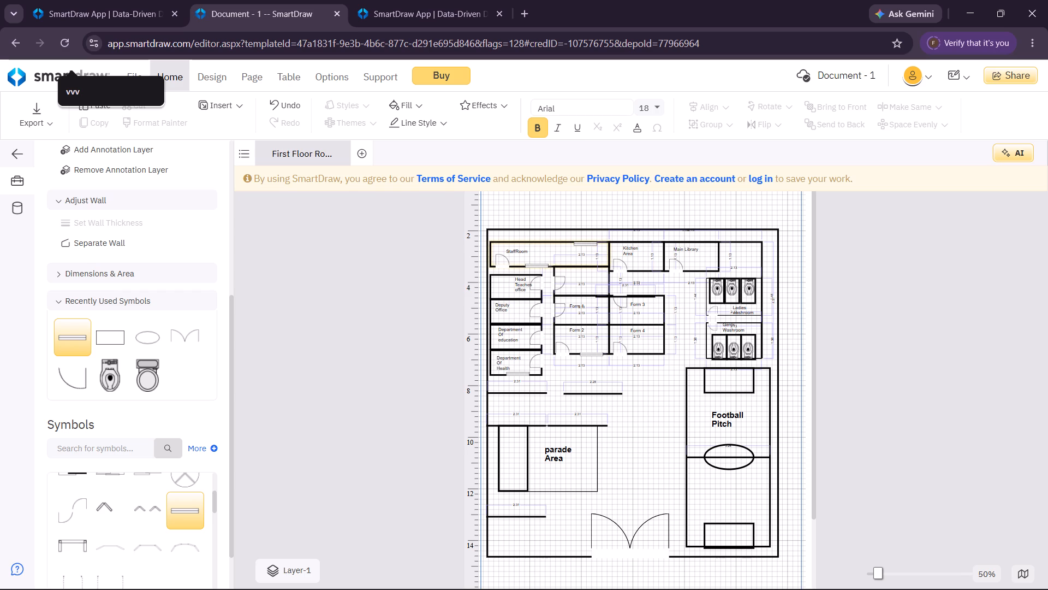
Paste another window symbol and place it on the Kitchen Area's upper wall, at about left 5.70, top 2.36.
left_click(657, 394)
key("ctrl+v")
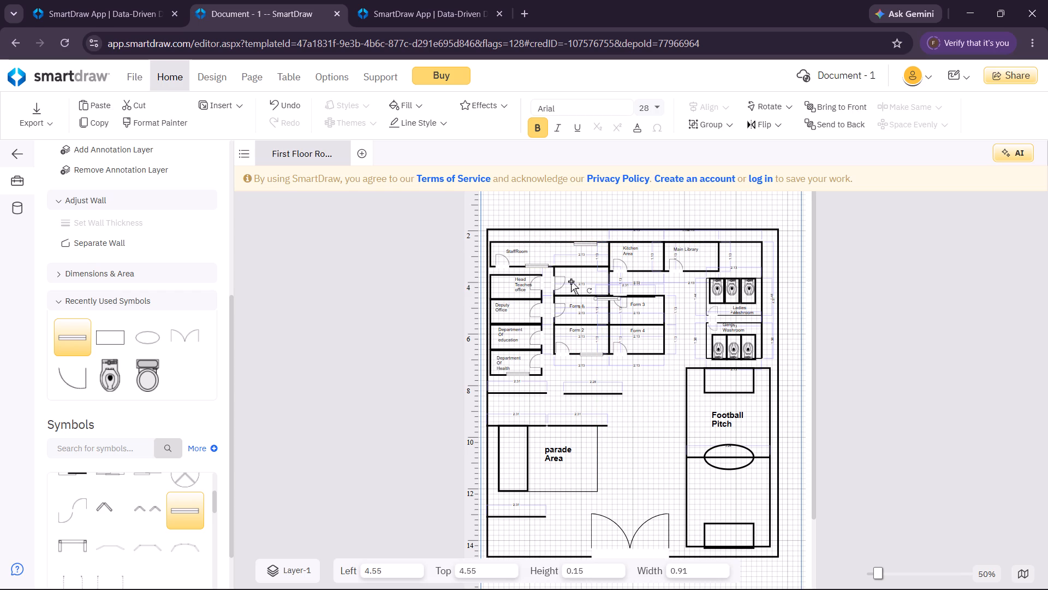
left_click_drag(608, 298, 627, 259)
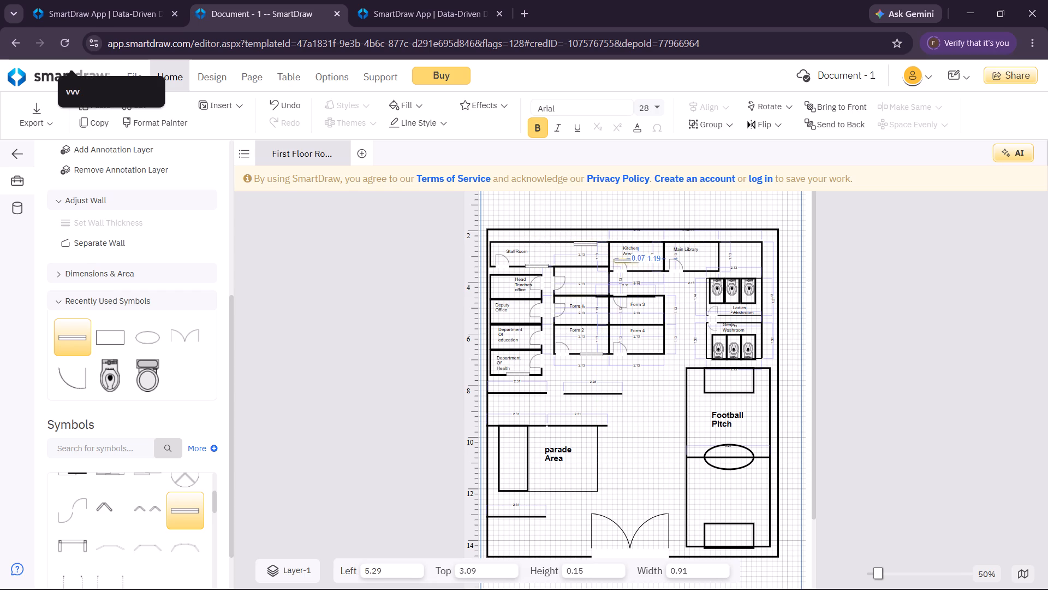
left_click_drag(627, 259, 638, 238)
left_click_drag(638, 238, 638, 239)
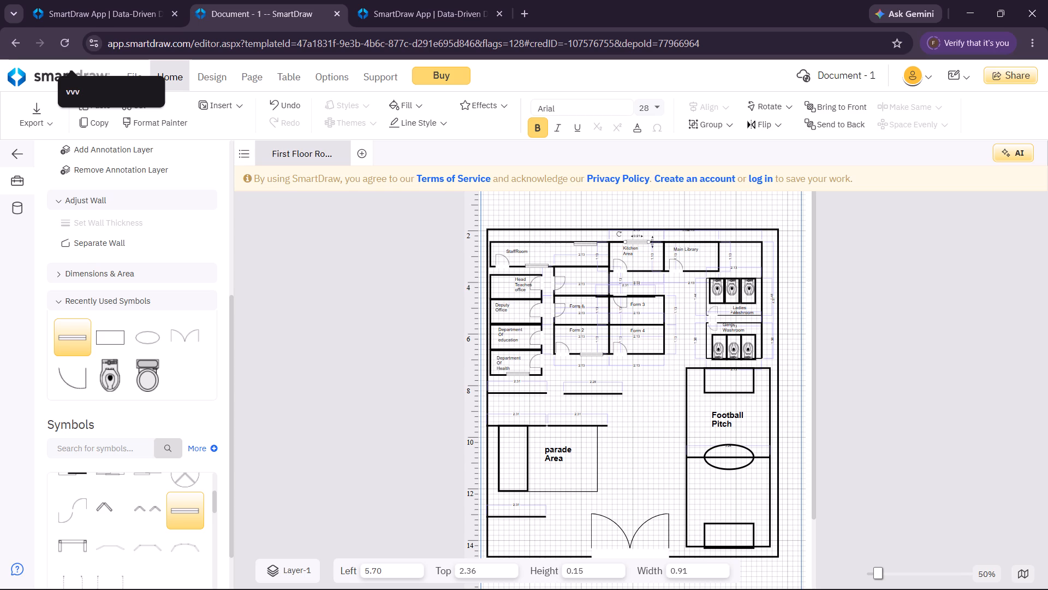
Paste another window symbol and place it on the Main Library's upper wall, at about left 7.62, top 2.36.
left_click(680, 397)
key("ctrl+v")
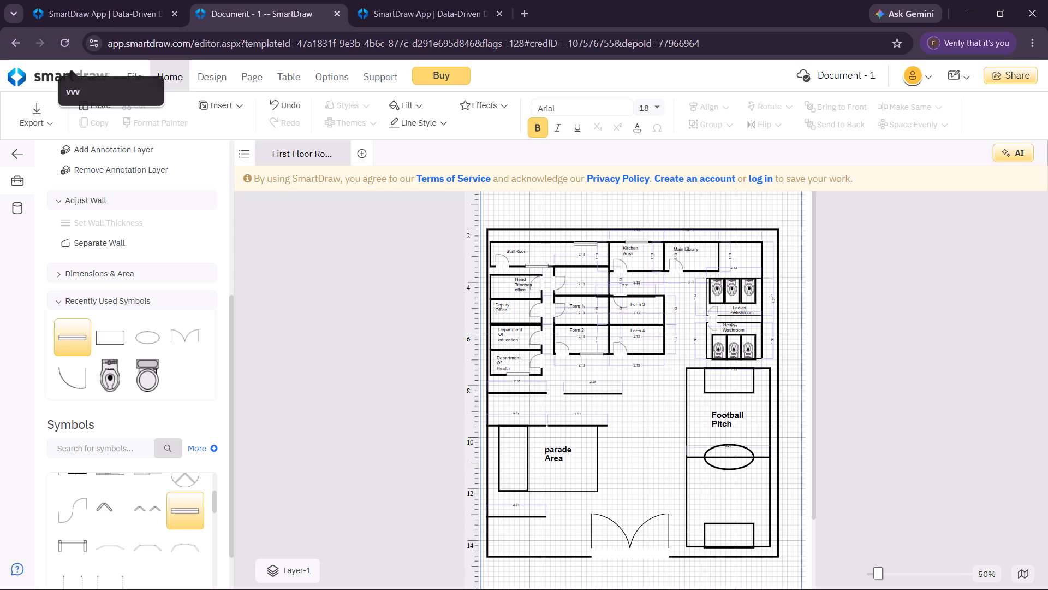
left_click(633, 314)
left_click_drag(633, 315, 699, 249)
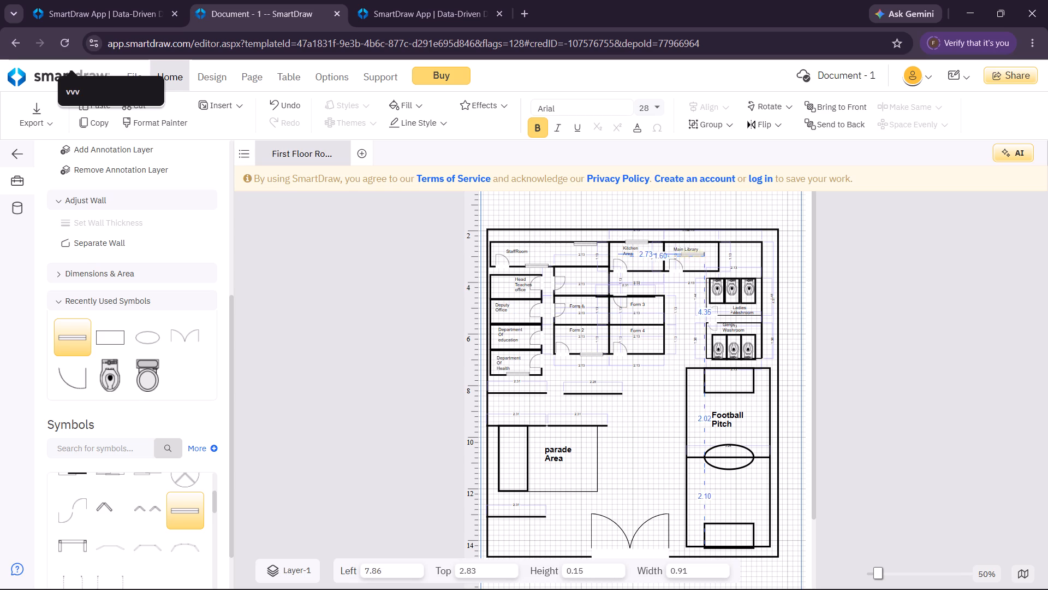
left_click_drag(699, 249, 695, 237)
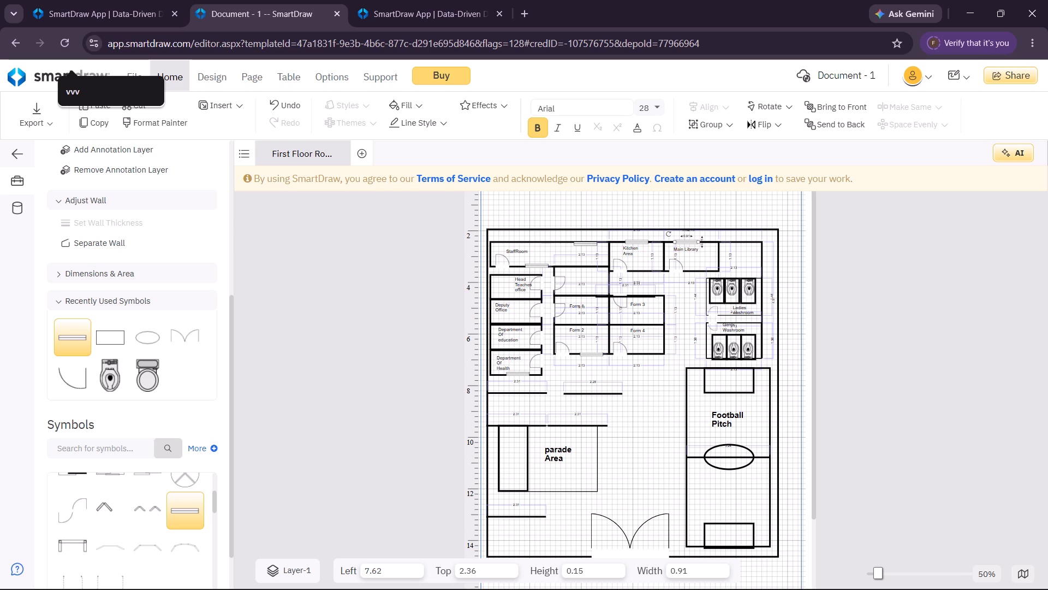
Paste another copy of the window symbol onto the floor plan.
left_click(640, 450)
key("ctrl+v")
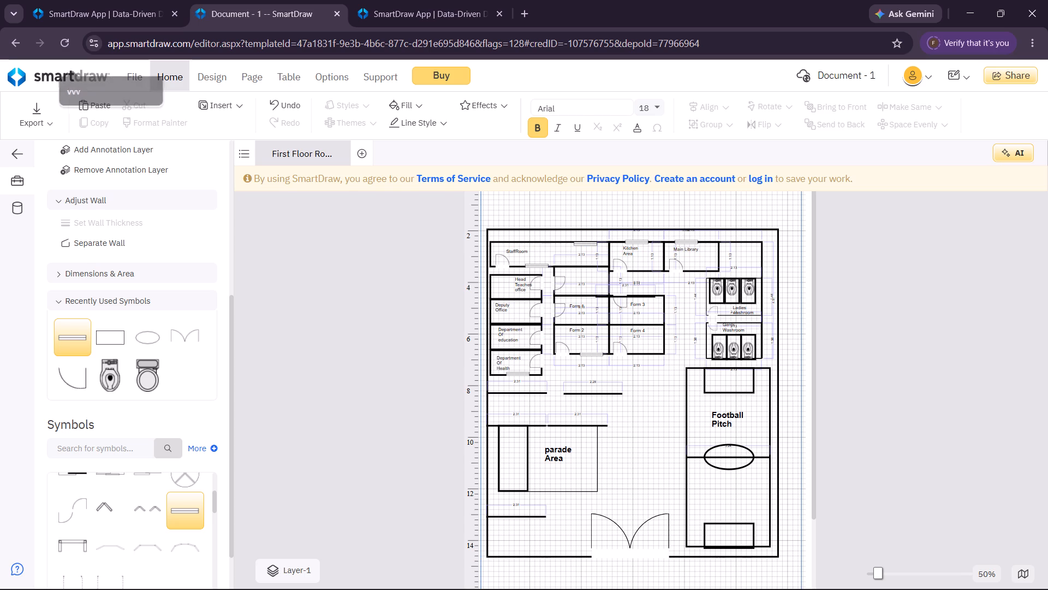